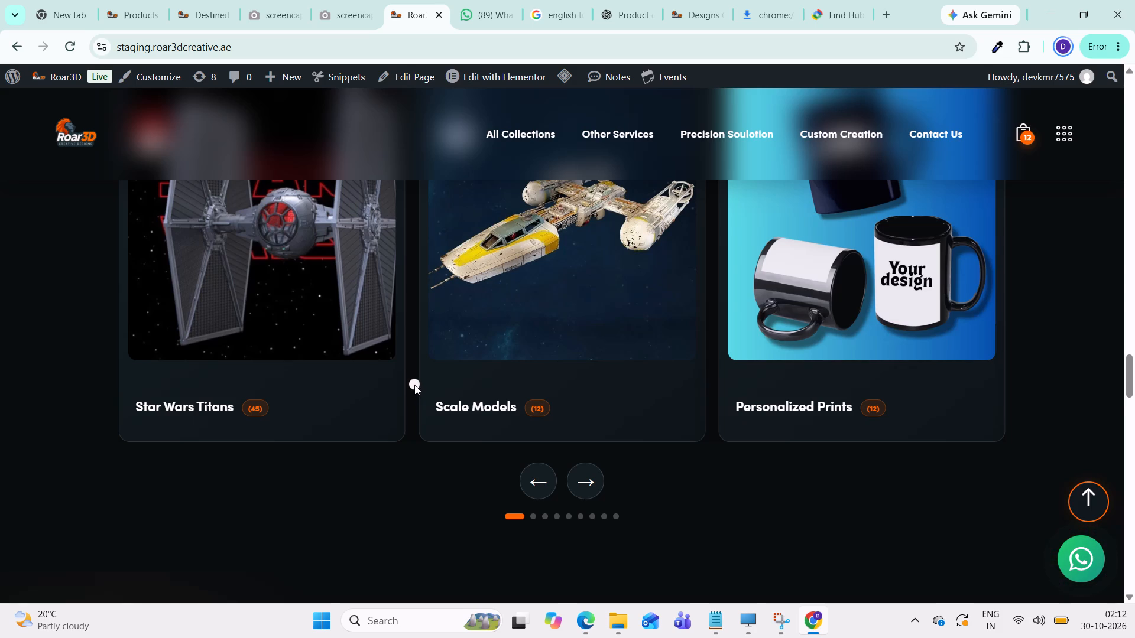
Examine the staging homepage's footer and the footer link list on the live shop's Designs Collection page.
{"action": "scroll", "coordinate": [209, 240], "scroll_direction": "down", "scroll_amount": 19}
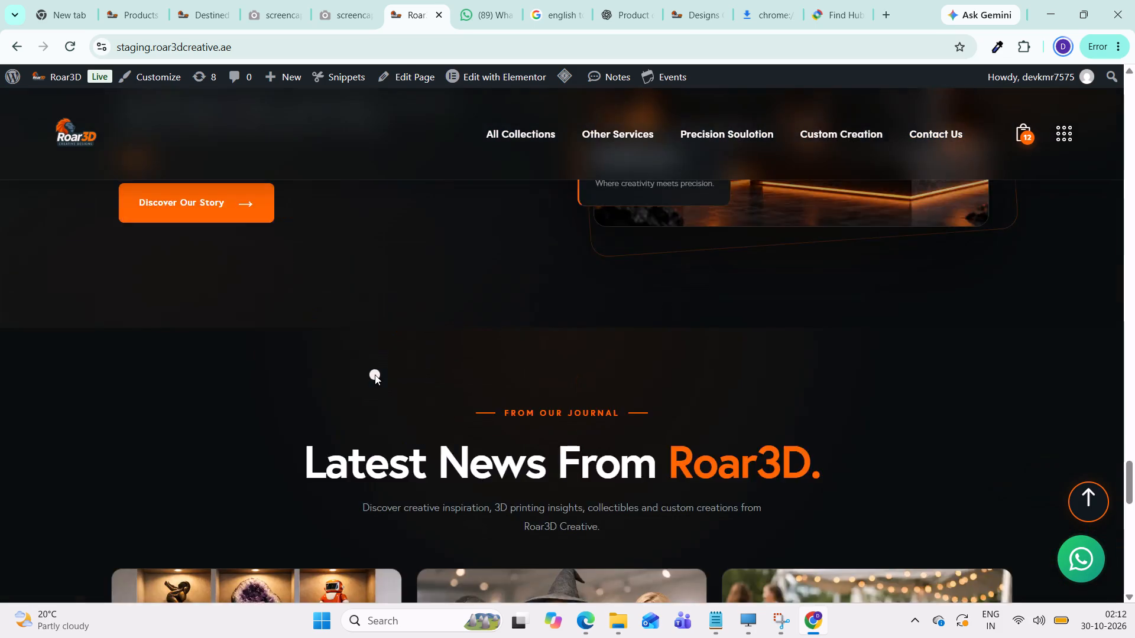
{"action": "scroll", "coordinate": [375, 375], "scroll_direction": "down", "scroll_amount": 17}
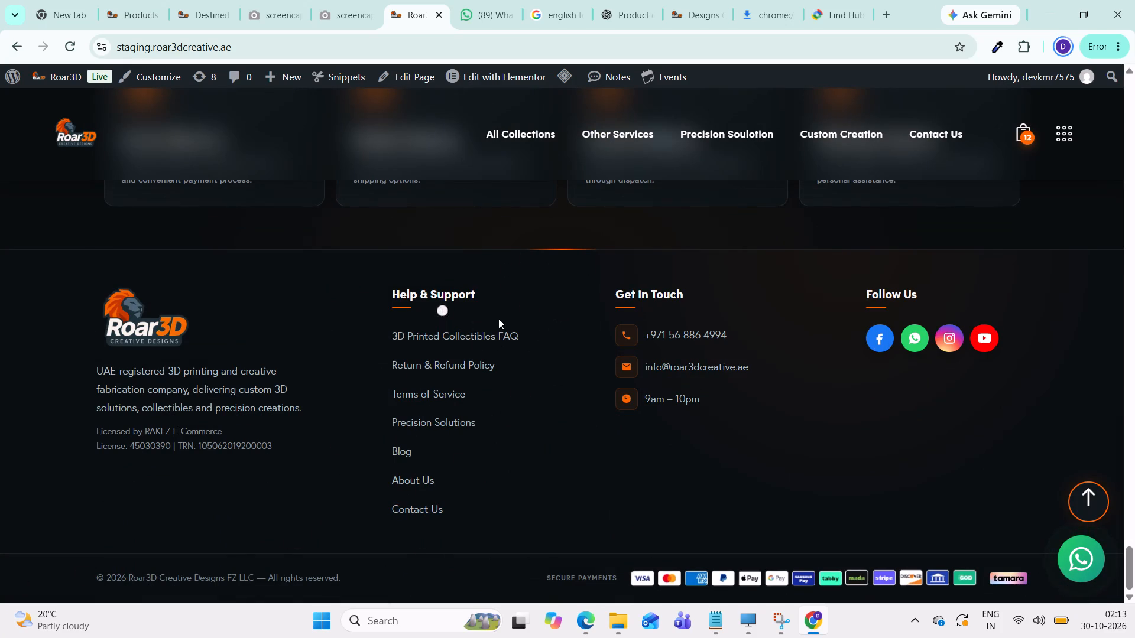
{"action": "left_click", "coordinate": [700, 16]}
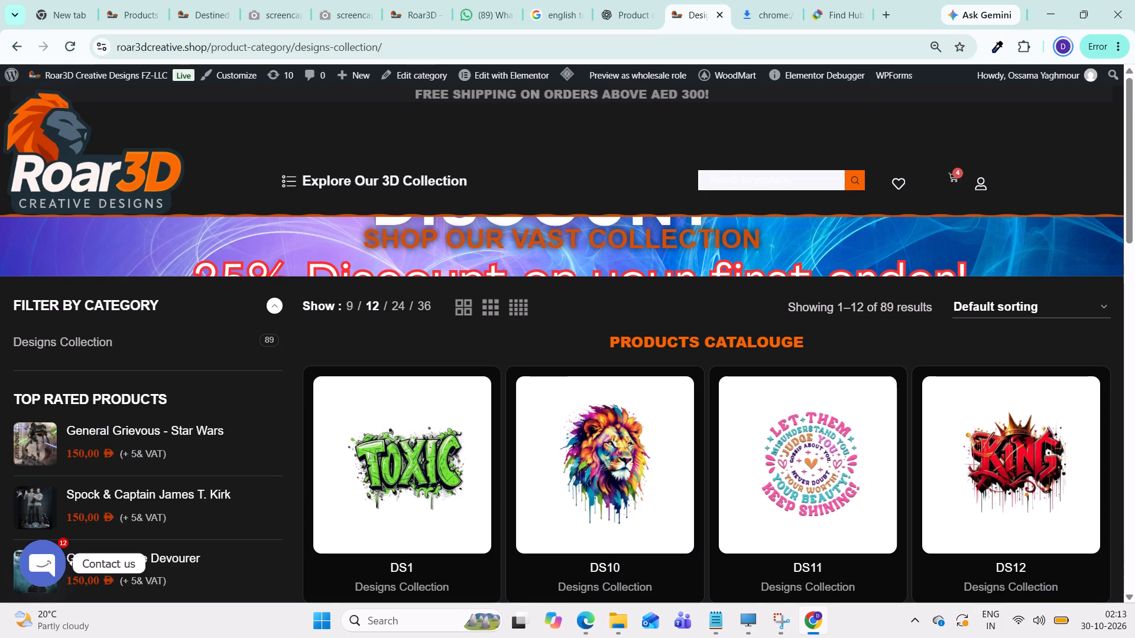
{"action": "scroll", "coordinate": [545, 370], "scroll_direction": "down", "scroll_amount": 16}
{"action": "scroll", "coordinate": [545, 370], "scroll_direction": "up", "scroll_amount": 1}
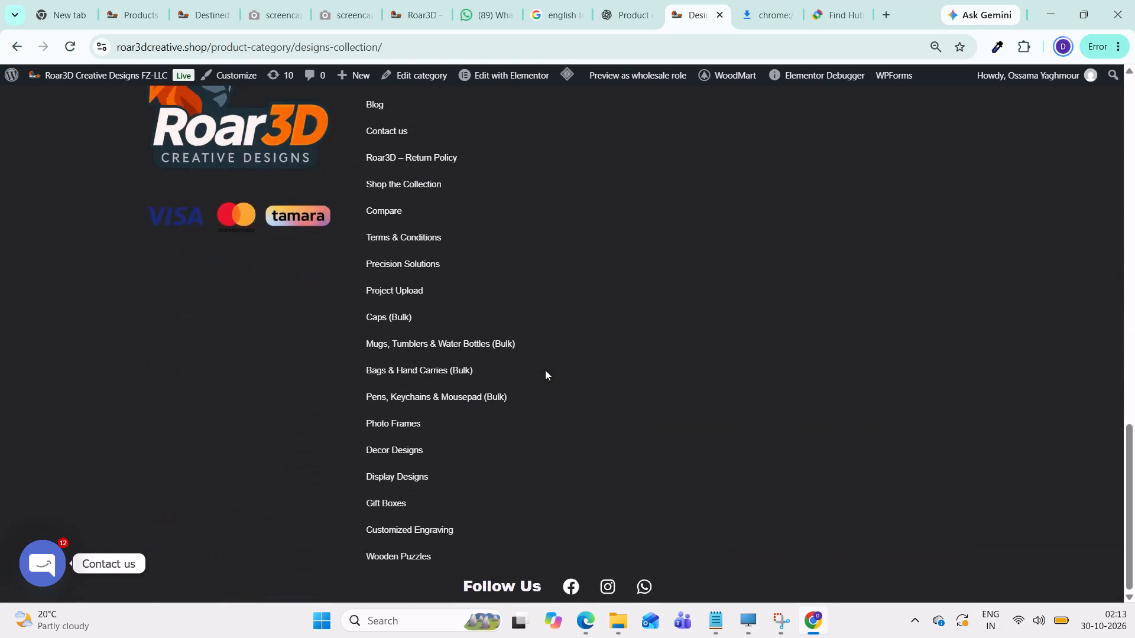
{"action": "scroll", "coordinate": [545, 370], "scroll_direction": "down", "scroll_amount": 3}
{"action": "scroll", "coordinate": [475, 425], "scroll_direction": "down", "scroll_amount": 2}
{"action": "scroll", "coordinate": [474, 429], "scroll_direction": "up", "scroll_amount": 4}
{"action": "scroll", "coordinate": [476, 416], "scroll_direction": "down", "scroll_amount": 5}
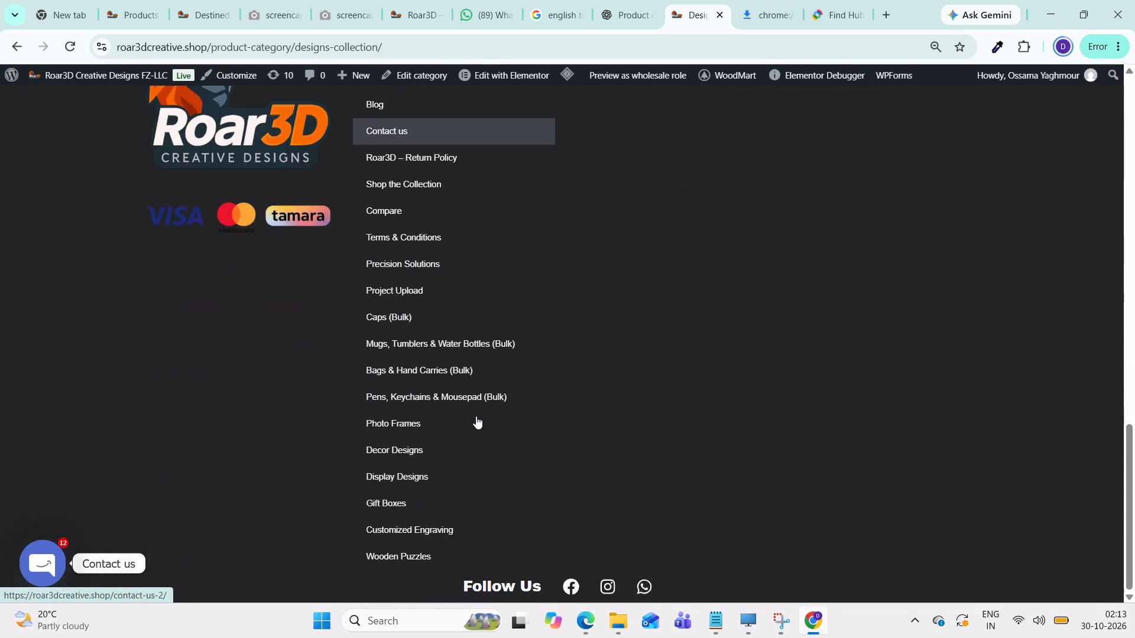
{"action": "scroll", "coordinate": [476, 416], "scroll_direction": "down", "scroll_amount": 3}
{"action": "scroll", "coordinate": [476, 416], "scroll_direction": "up", "scroll_amount": 3}
{"action": "scroll", "coordinate": [476, 416], "scroll_direction": "down", "scroll_amount": 1}
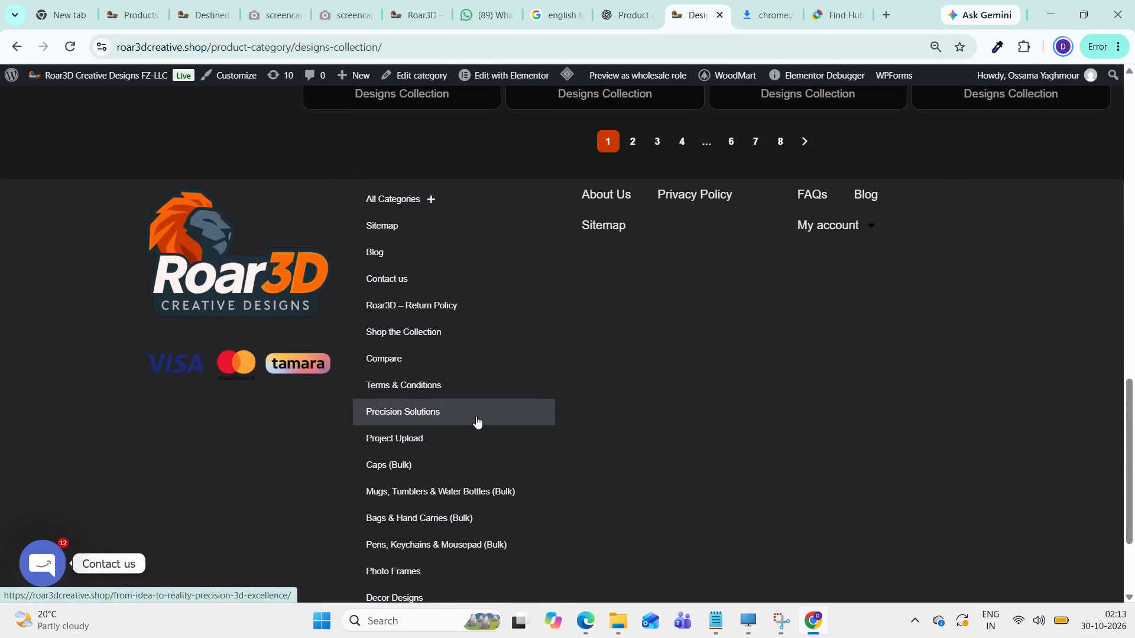
{"action": "scroll", "coordinate": [476, 416], "scroll_direction": "down", "scroll_amount": 2}
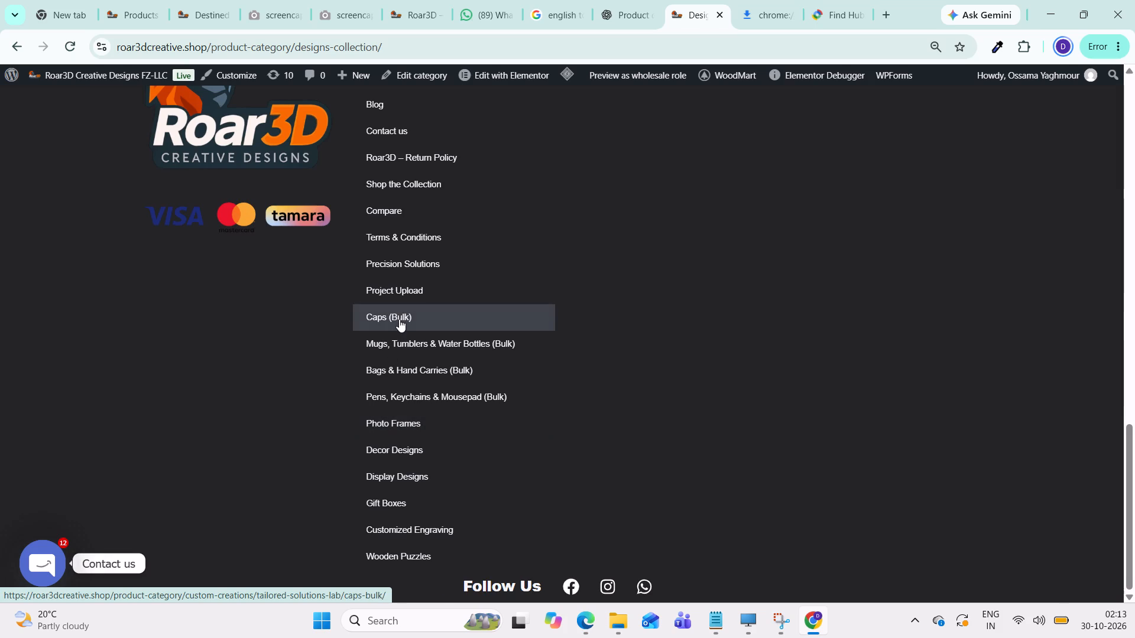
Open the Compare page from the live shop's footer and examine its content and footer links.
{"action": "left_click", "coordinate": [398, 204]}
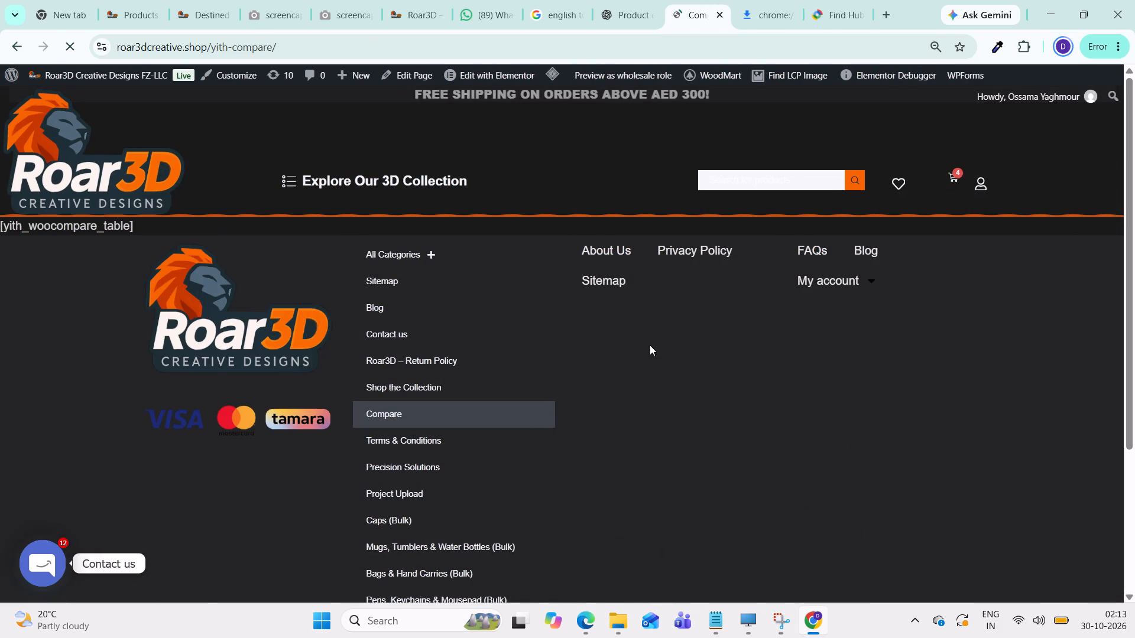
{"action": "scroll", "coordinate": [650, 344], "scroll_direction": "up", "scroll_amount": 1}
{"action": "scroll", "coordinate": [650, 344], "scroll_direction": "down", "scroll_amount": 7}
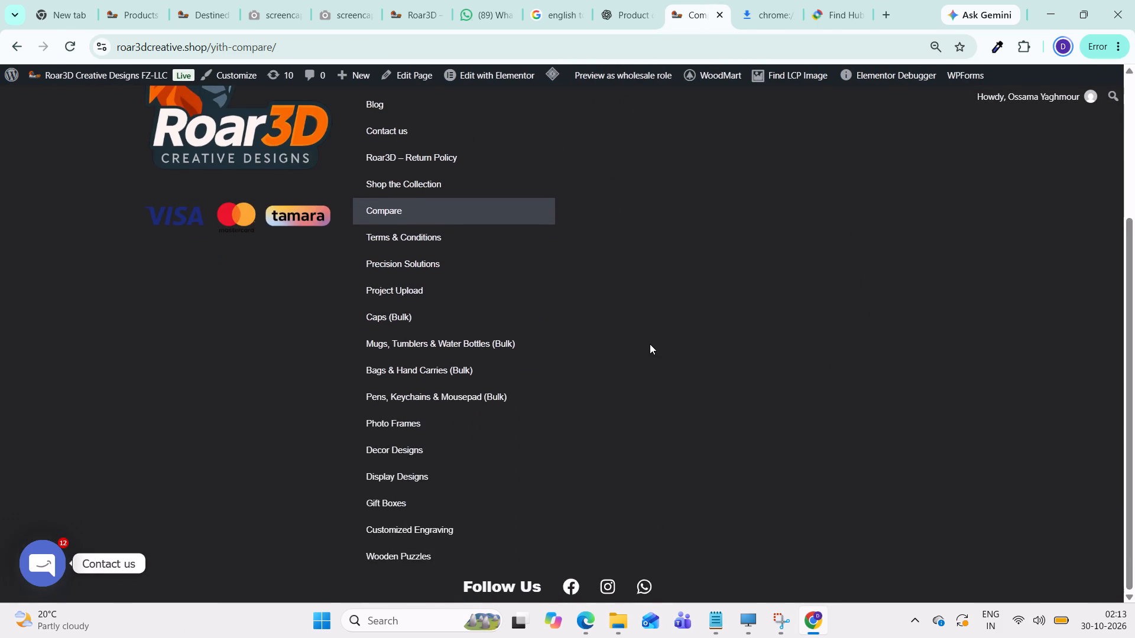
{"action": "scroll", "coordinate": [650, 344], "scroll_direction": "up", "scroll_amount": 2}
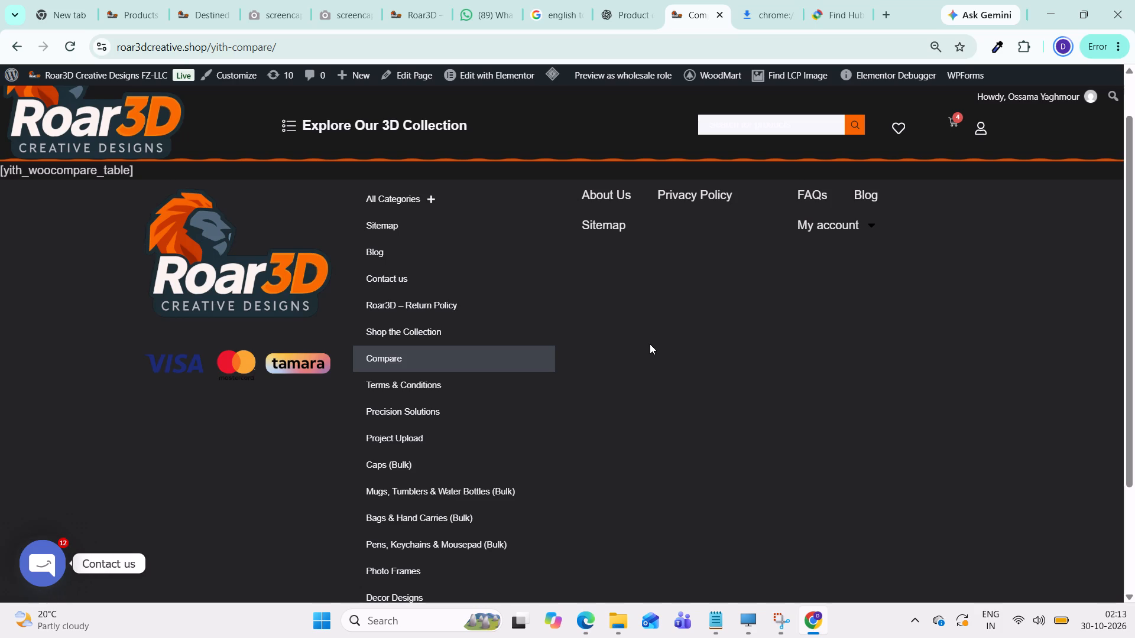
{"action": "scroll", "coordinate": [650, 344], "scroll_direction": "up", "scroll_amount": 3}
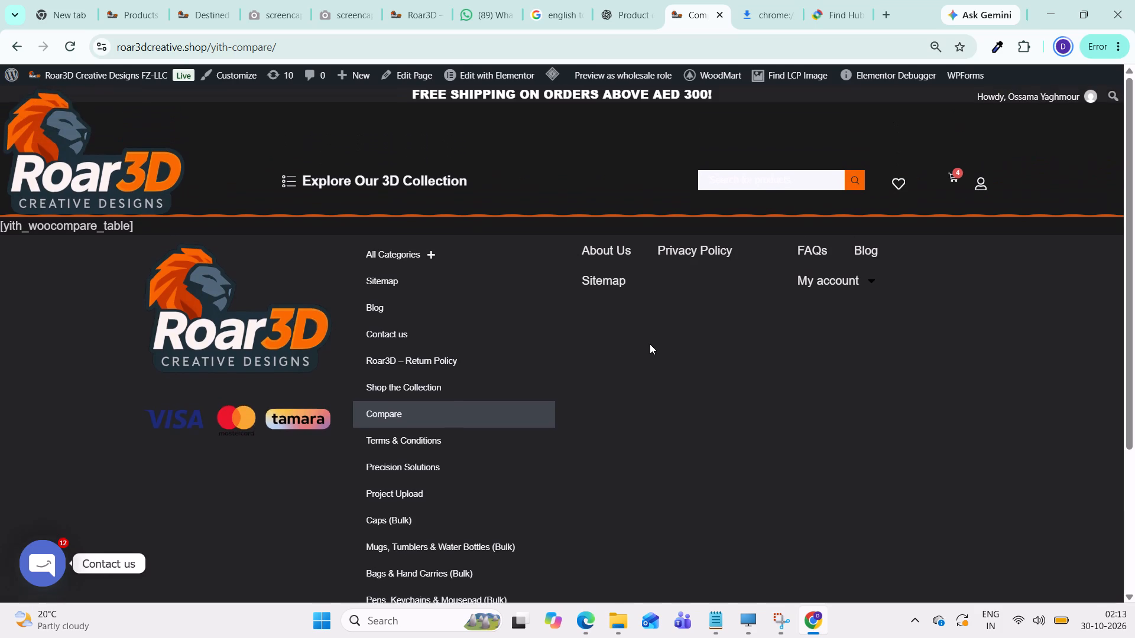
{"action": "scroll", "coordinate": [650, 344], "scroll_direction": "down", "scroll_amount": 2}
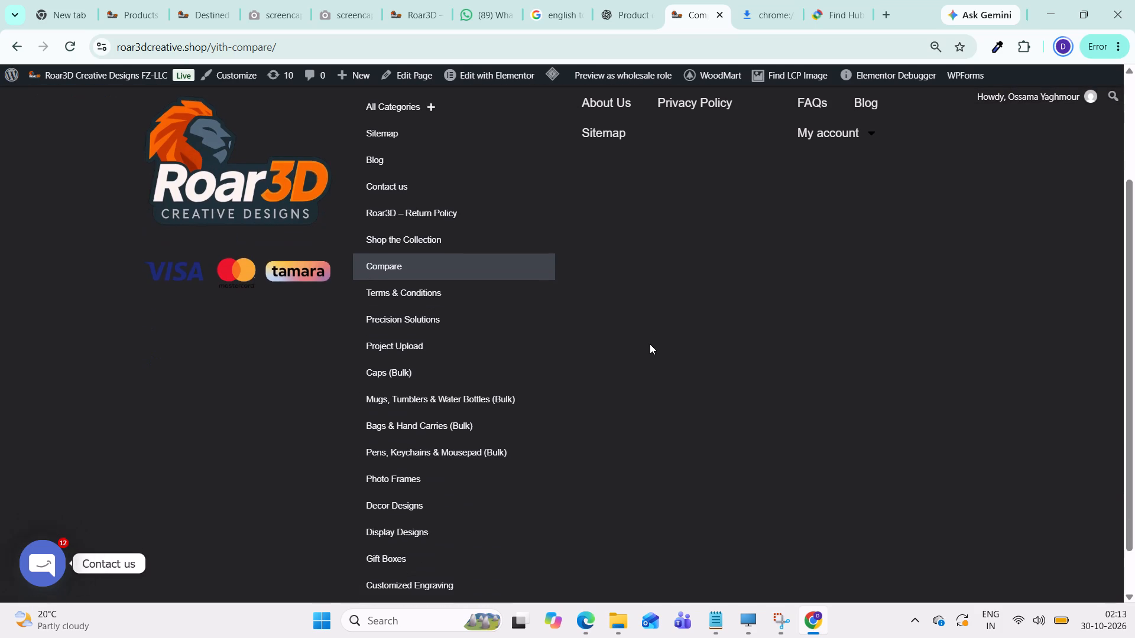
Open the live shop's Shop the Collection page, look through it, and expand All Categories in the footer.
{"action": "left_click", "coordinate": [421, 233]}
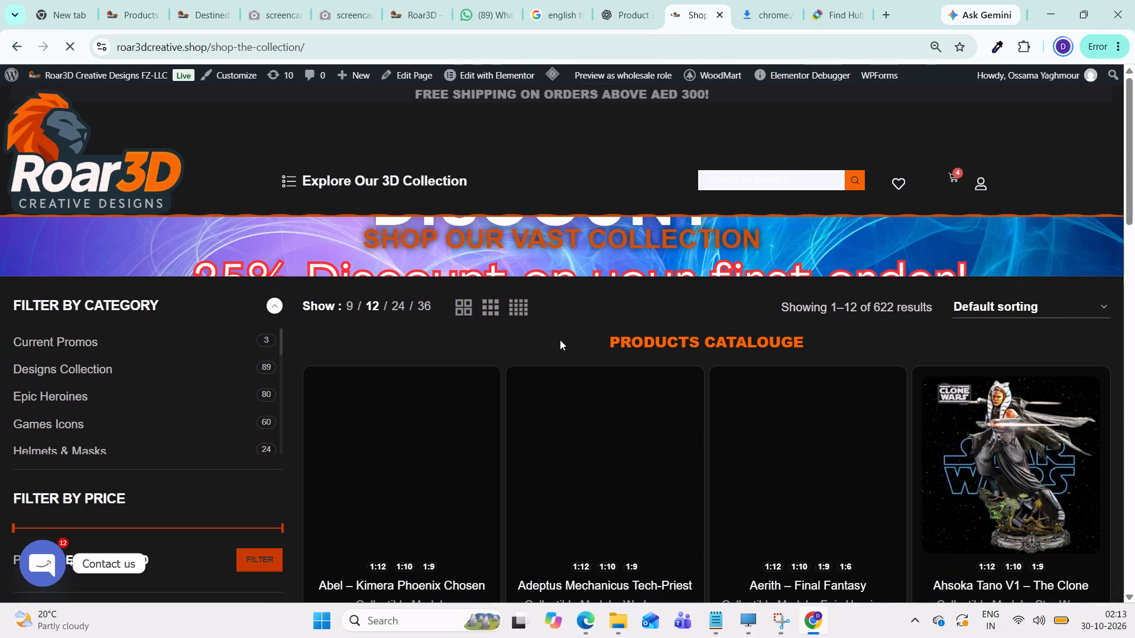
{"action": "scroll", "coordinate": [578, 390], "scroll_direction": "down", "scroll_amount": 3}
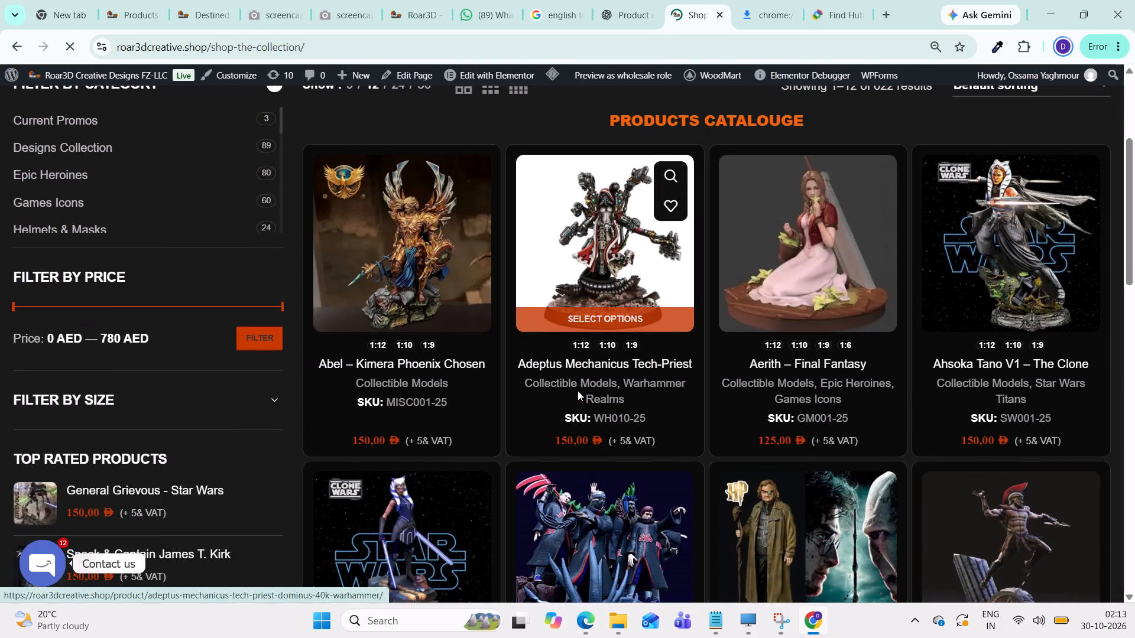
{"action": "scroll", "coordinate": [578, 390], "scroll_direction": "down", "scroll_amount": 14}
{"action": "scroll", "coordinate": [578, 390], "scroll_direction": "up", "scroll_amount": 3}
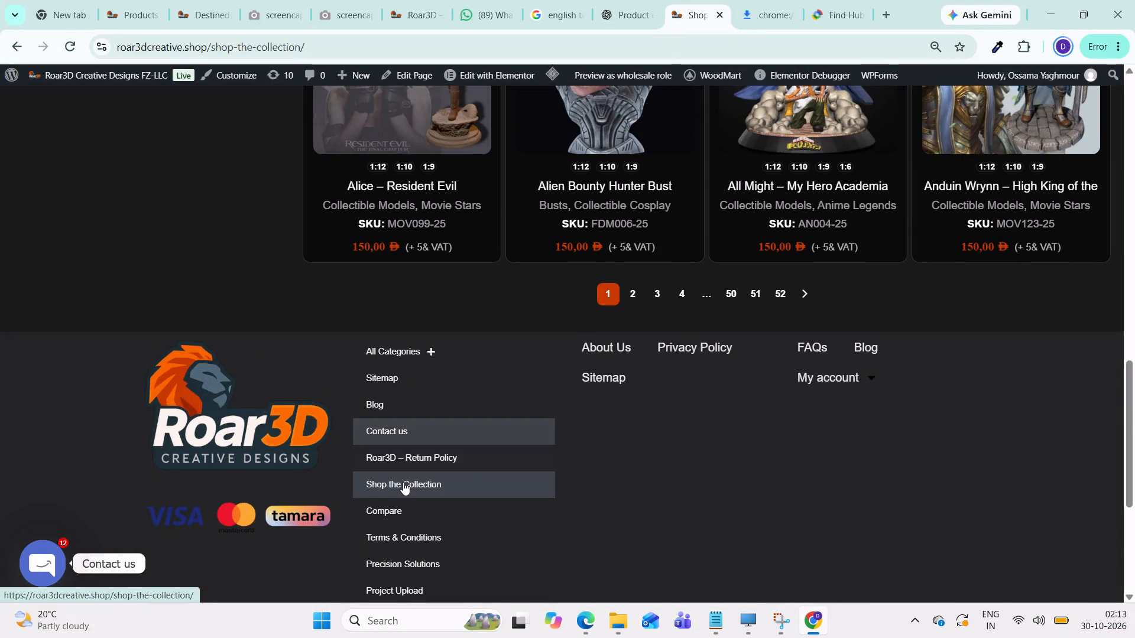
{"action": "scroll", "coordinate": [596, 473], "scroll_direction": "down", "scroll_amount": 2}
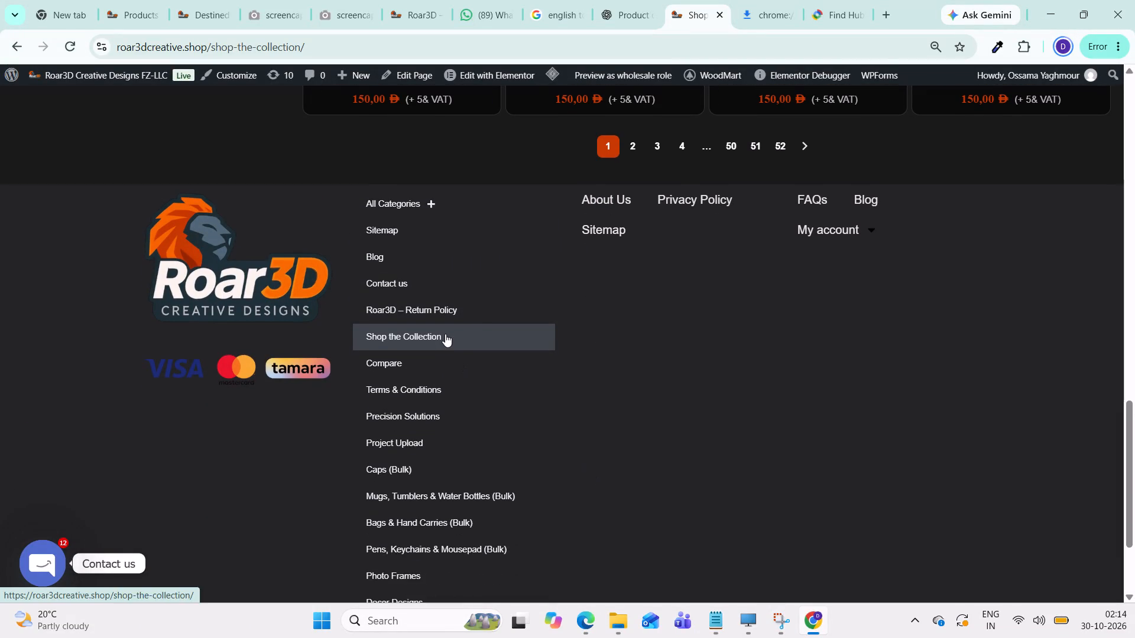
{"action": "left_click", "coordinate": [424, 202]}
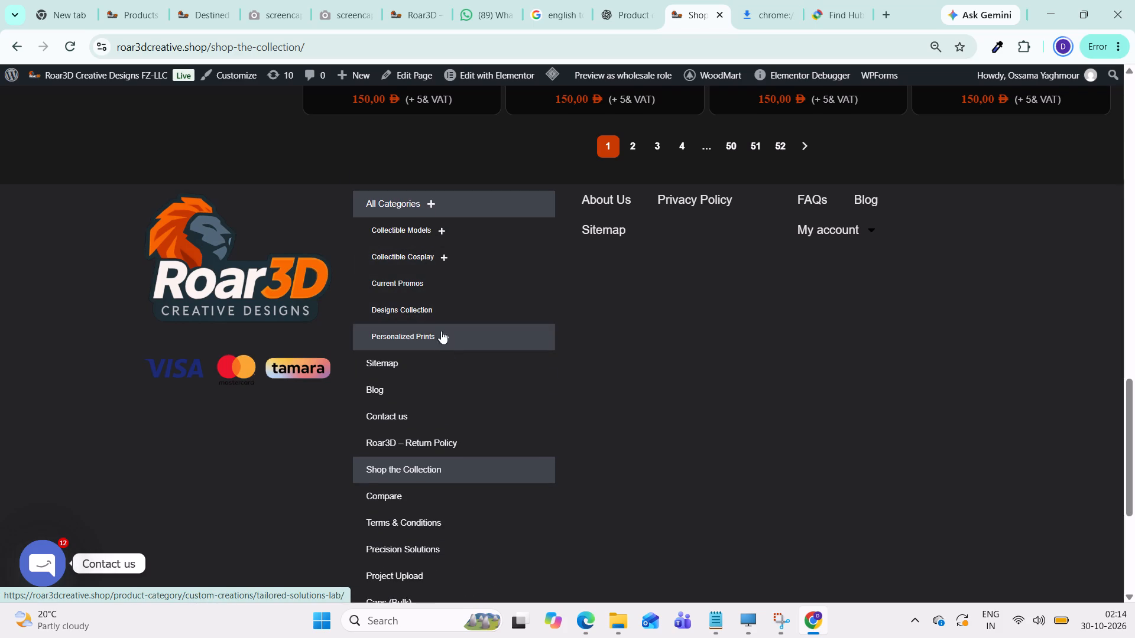
Open the Roar3D staging homepage in a new browser tab from the staging products admin page.
{"action": "left_click", "coordinate": [125, 17]}
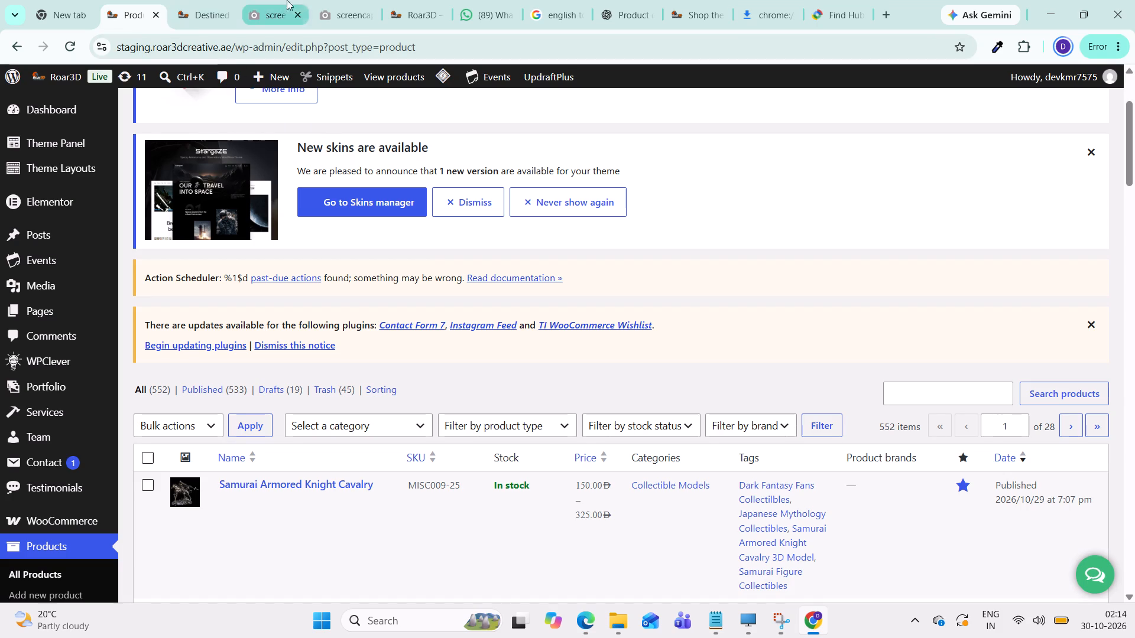
{"action": "right_click", "coordinate": [62, 82]}
{"action": "left_click", "coordinate": [135, 101]}
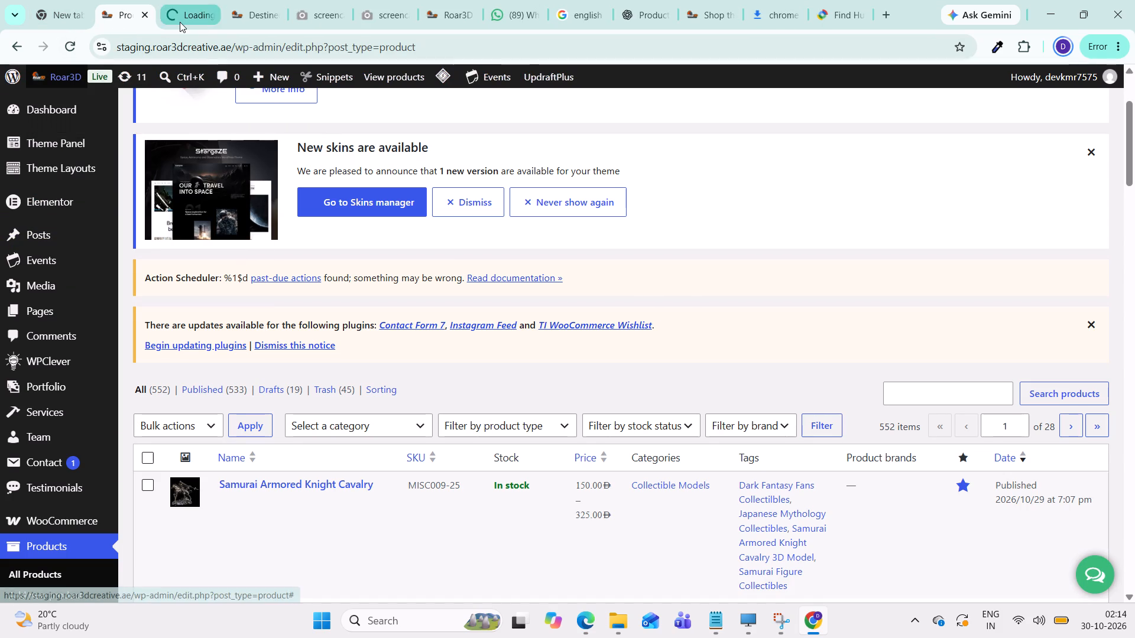
{"action": "left_click", "coordinate": [180, 22]}
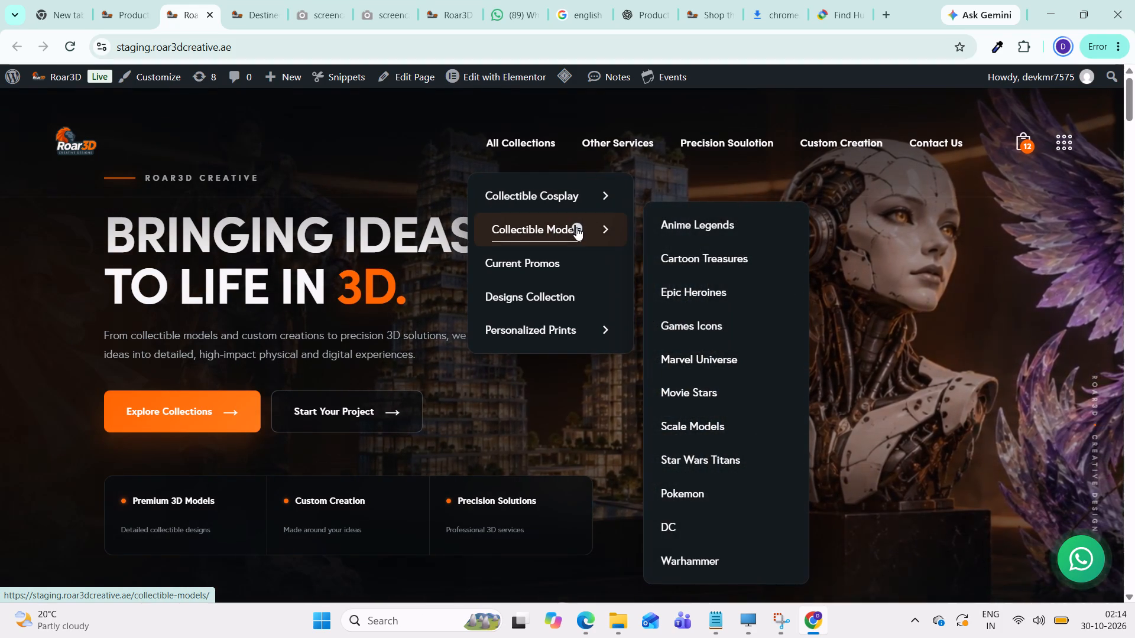
Open the DC category under Collectible Models on the staging site and review its product listing.
{"action": "left_click", "coordinate": [673, 521]}
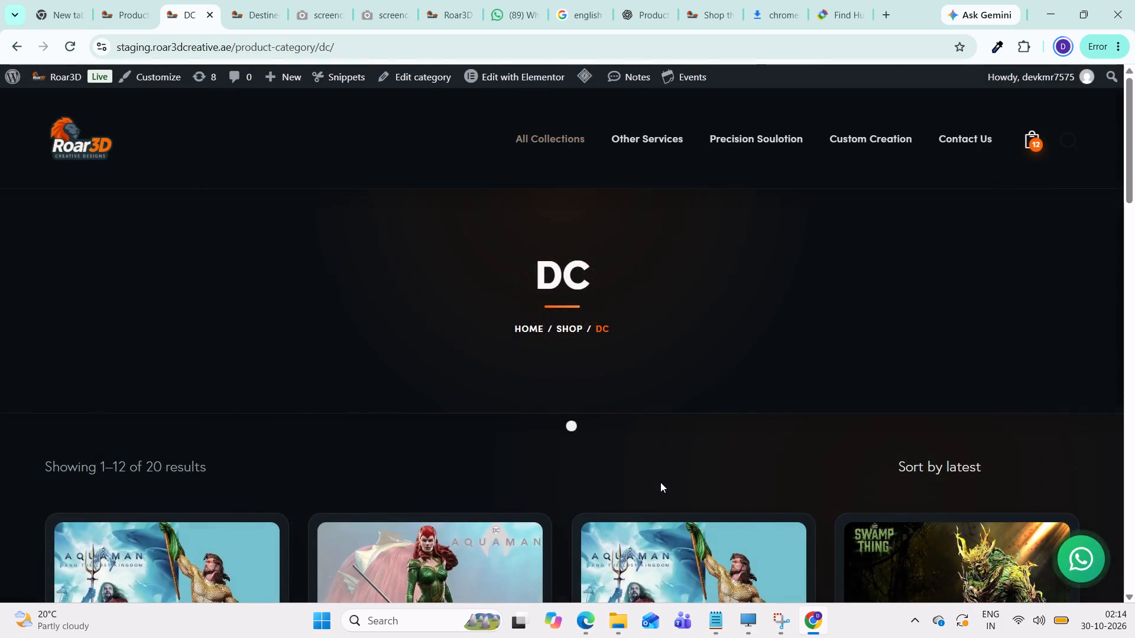
{"action": "scroll", "coordinate": [660, 481], "scroll_direction": "down", "scroll_amount": 9}
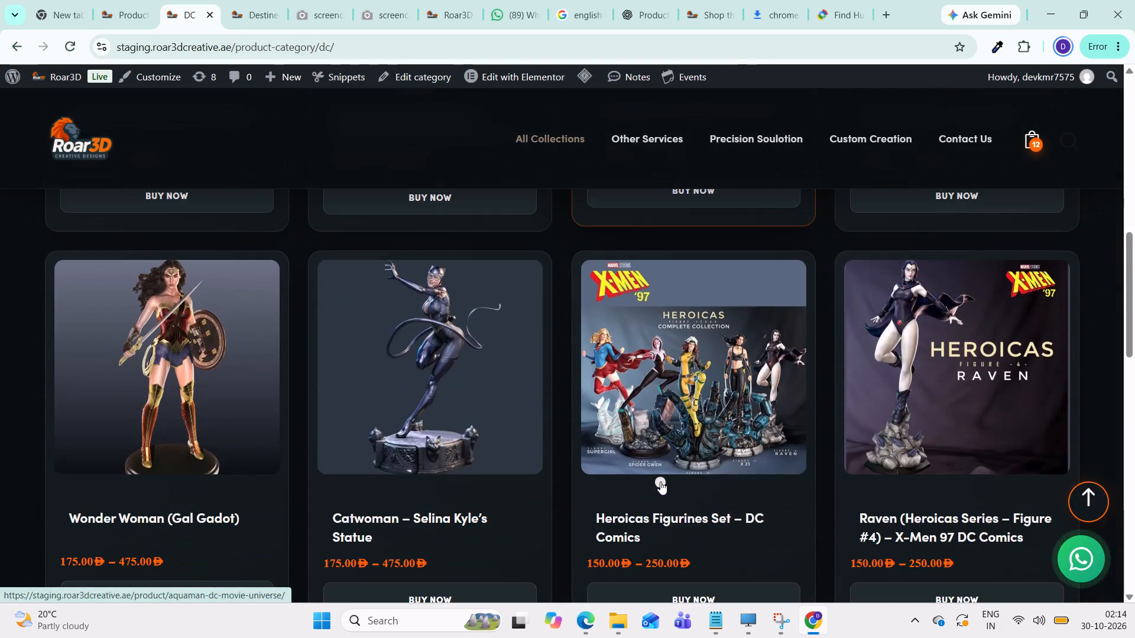
{"action": "scroll", "coordinate": [660, 481], "scroll_direction": "down", "scroll_amount": 7}
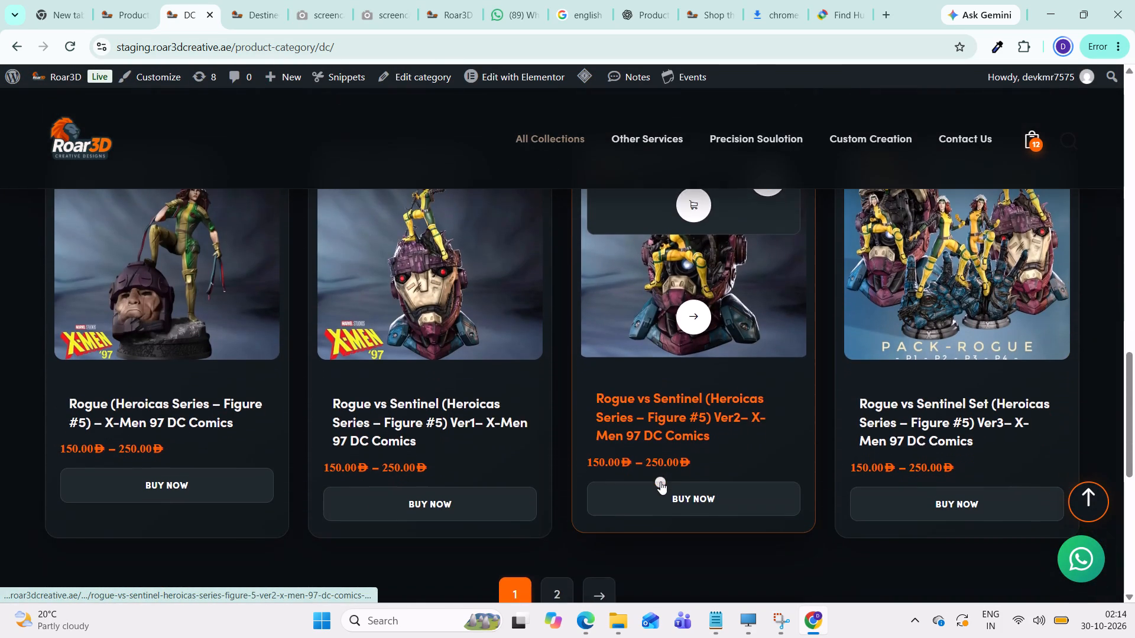
{"action": "scroll", "coordinate": [660, 481], "scroll_direction": "down", "scroll_amount": 1}
{"action": "scroll", "coordinate": [660, 481], "scroll_direction": "up", "scroll_amount": 10}
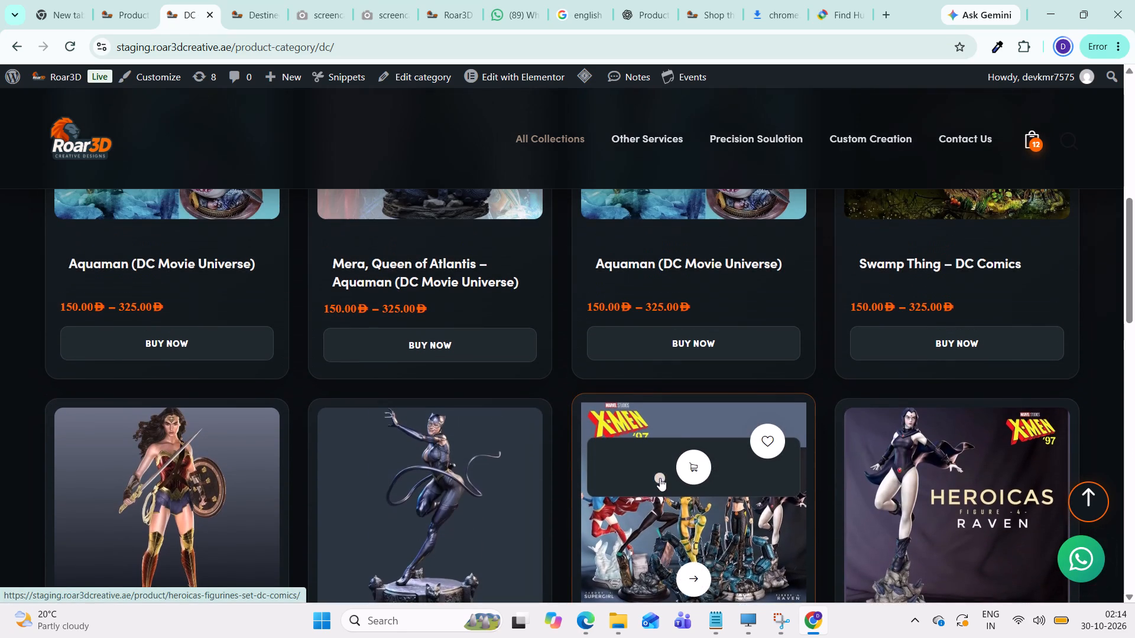
{"action": "scroll", "coordinate": [660, 478], "scroll_direction": "up", "scroll_amount": 3}
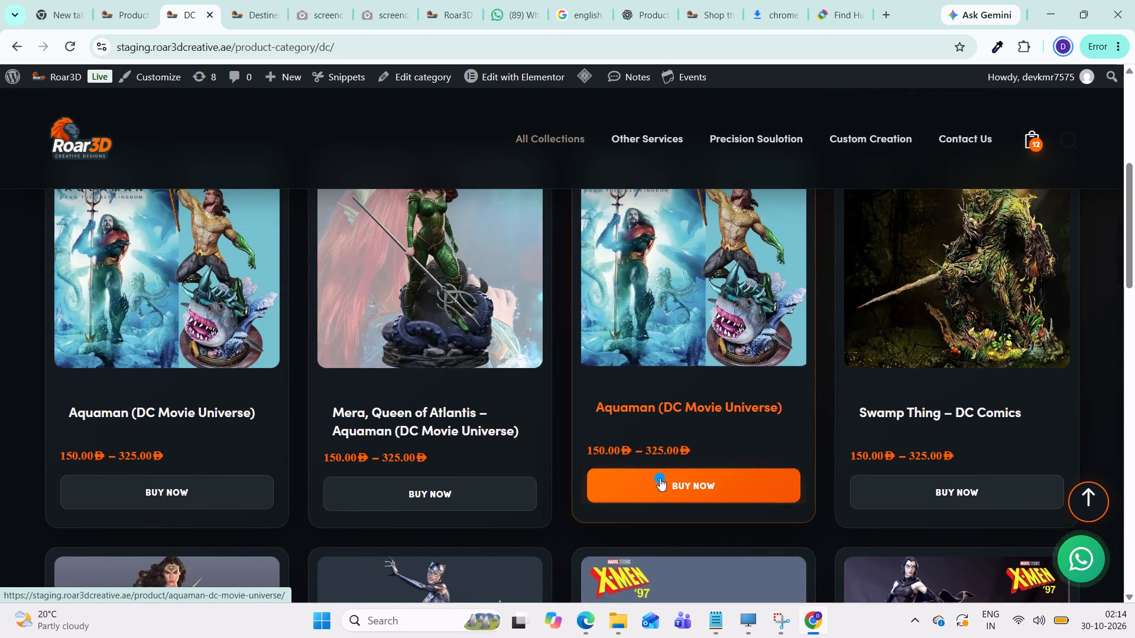
{"action": "scroll", "coordinate": [660, 478], "scroll_direction": "up", "scroll_amount": 1}
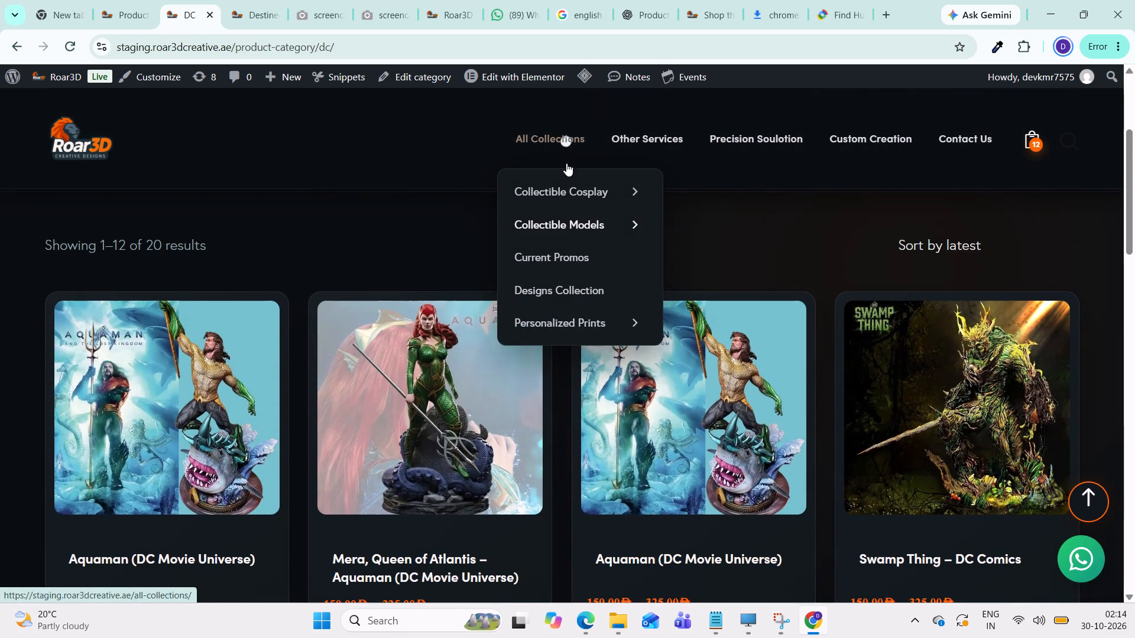
Open the Busts page under Collectible Cosplay on the staging site and review its products.
{"action": "left_click", "coordinate": [705, 196]}
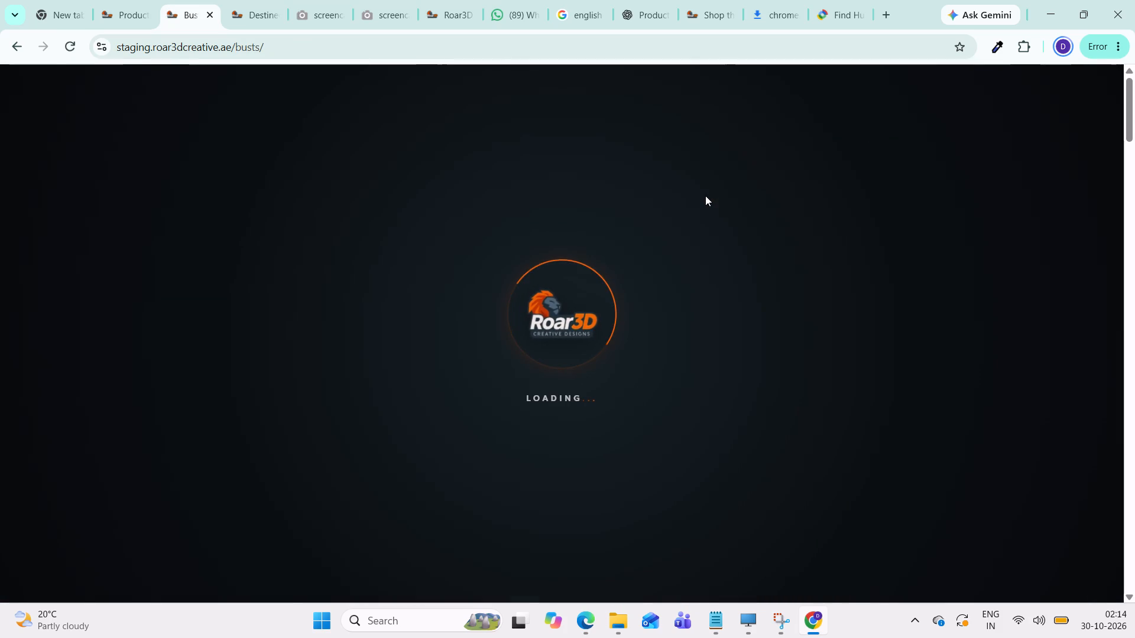
{"action": "scroll", "coordinate": [705, 195], "scroll_direction": "down", "scroll_amount": 7}
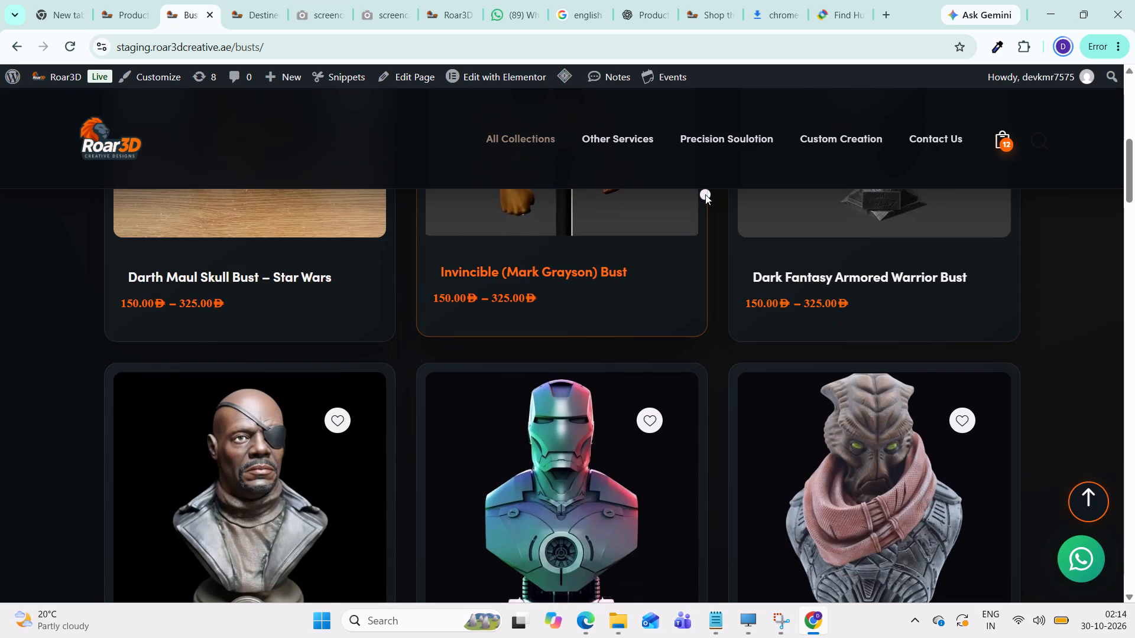
{"action": "scroll", "coordinate": [705, 194], "scroll_direction": "down", "scroll_amount": 14}
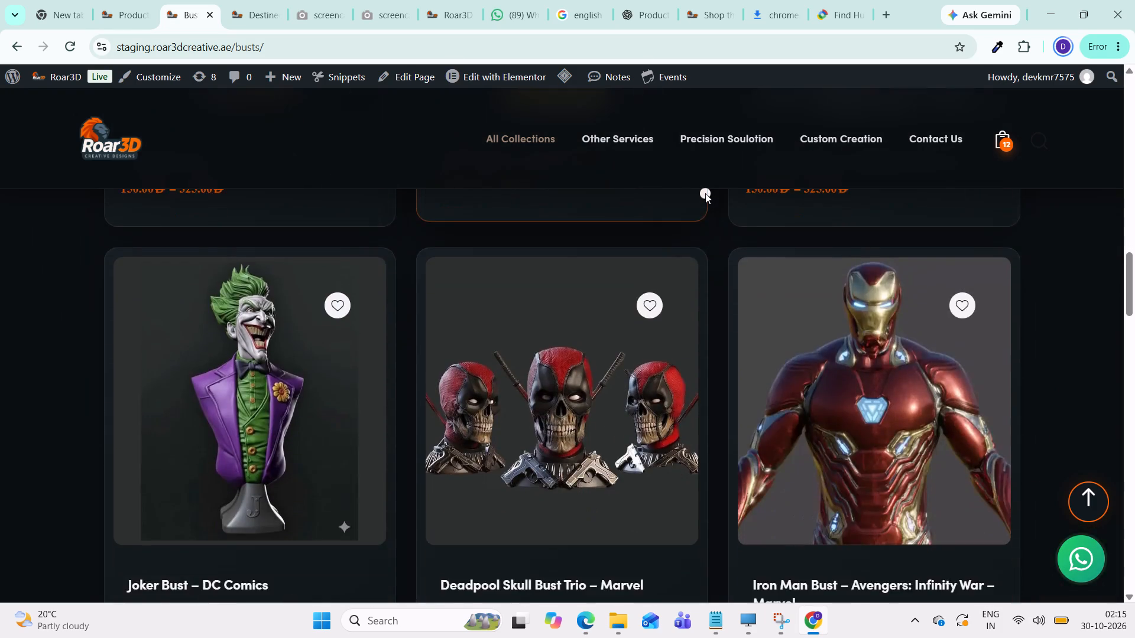
{"action": "scroll", "coordinate": [705, 193], "scroll_direction": "down", "scroll_amount": 12}
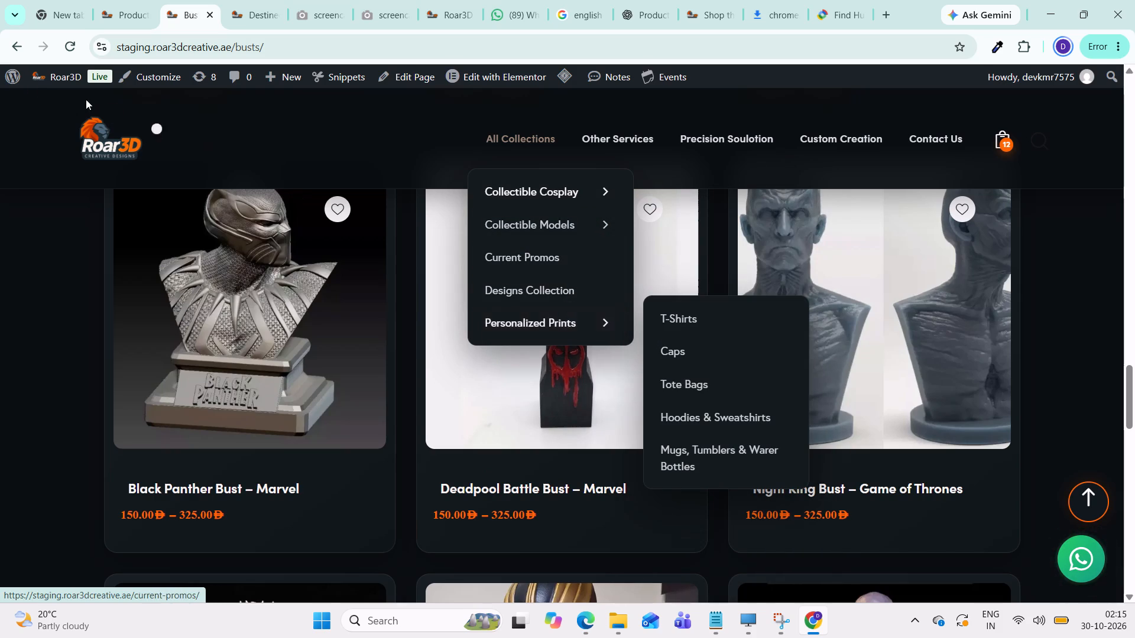
Open the product categories list in the staging site's WordPress admin.
{"action": "left_click", "coordinate": [9, 80]}
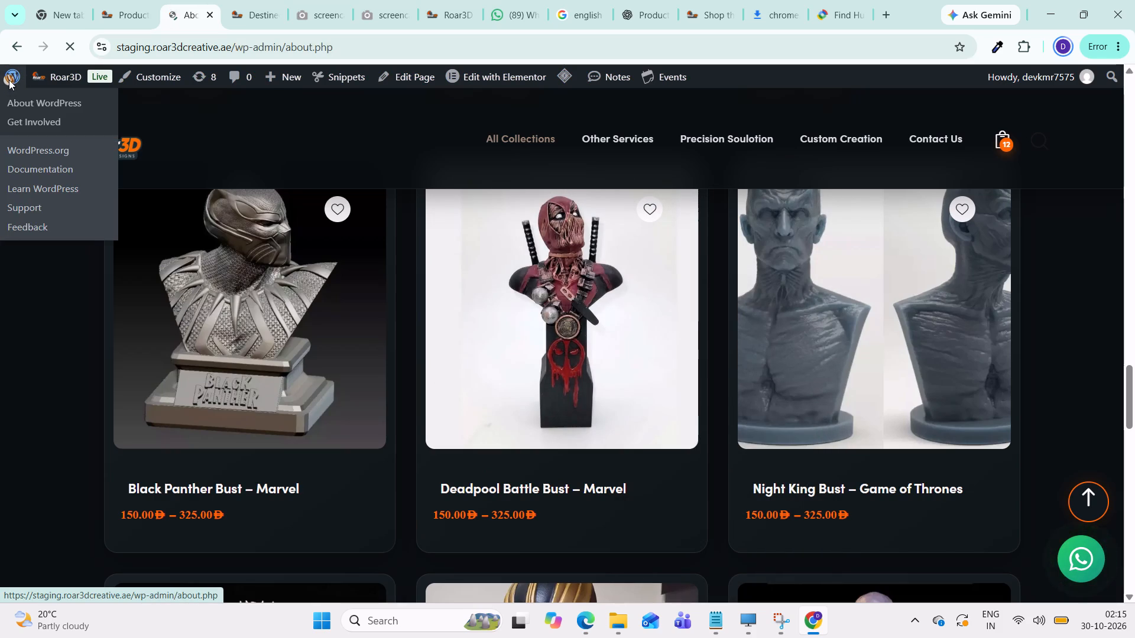
{"action": "scroll", "coordinate": [33, 379], "scroll_direction": "down", "scroll_amount": 5}
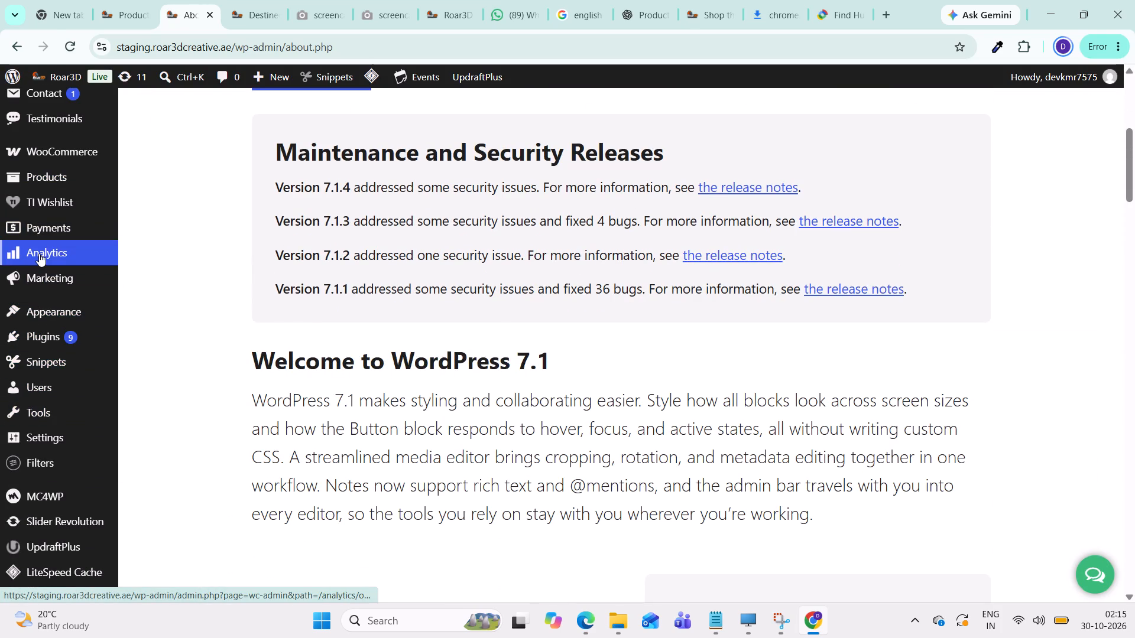
{"action": "scroll", "coordinate": [59, 211], "scroll_direction": "up", "scroll_amount": 1}
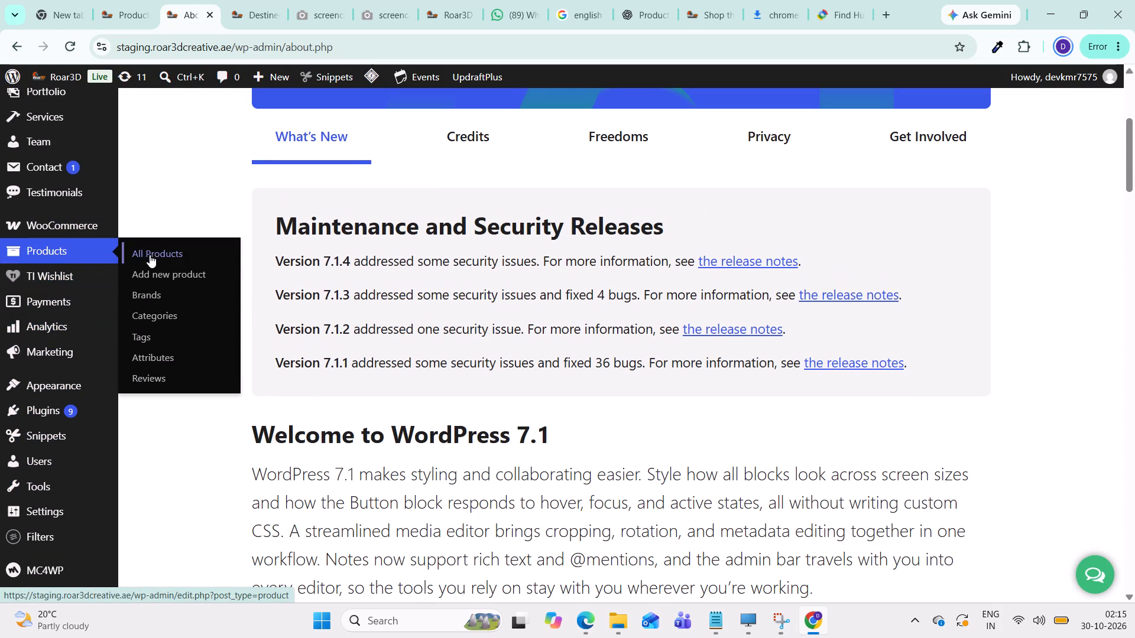
{"action": "left_click", "coordinate": [155, 318]}
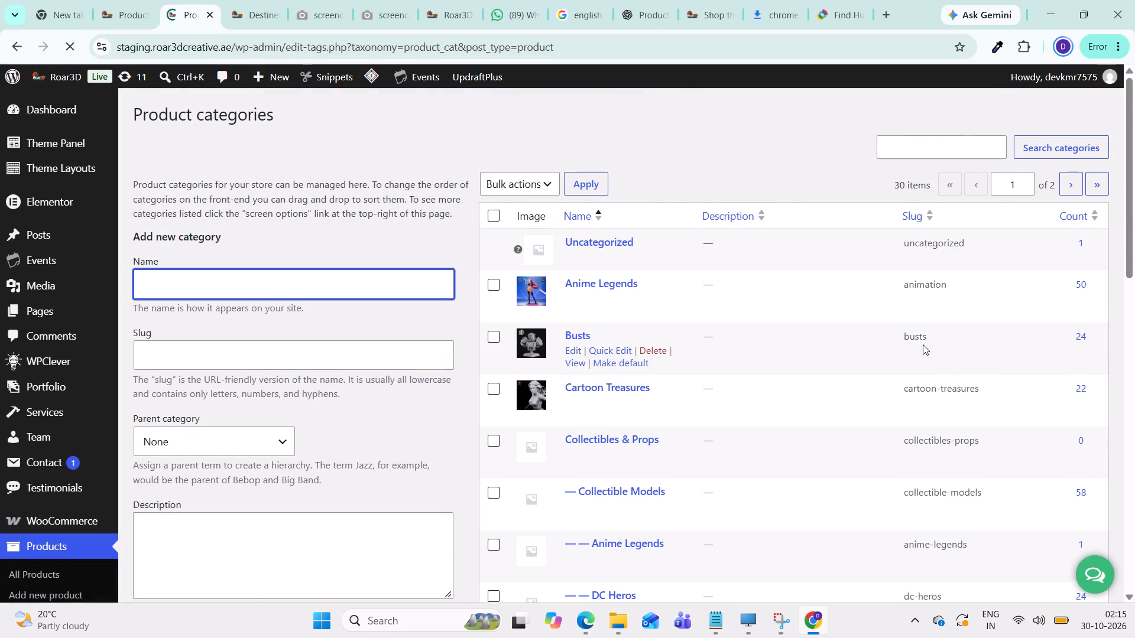
{"action": "scroll", "coordinate": [923, 344], "scroll_direction": "down", "scroll_amount": 5}
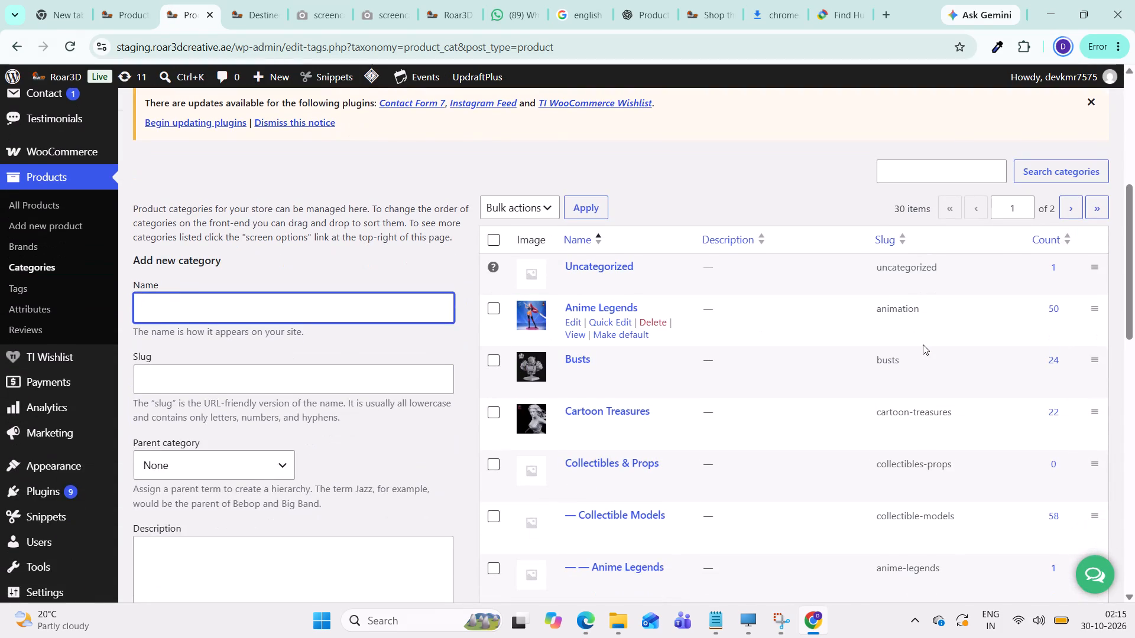
Review the staging store's product categories list, including the Collectible Models subcategories and their slugs.
{"action": "scroll", "coordinate": [923, 344], "scroll_direction": "down", "scroll_amount": 1}
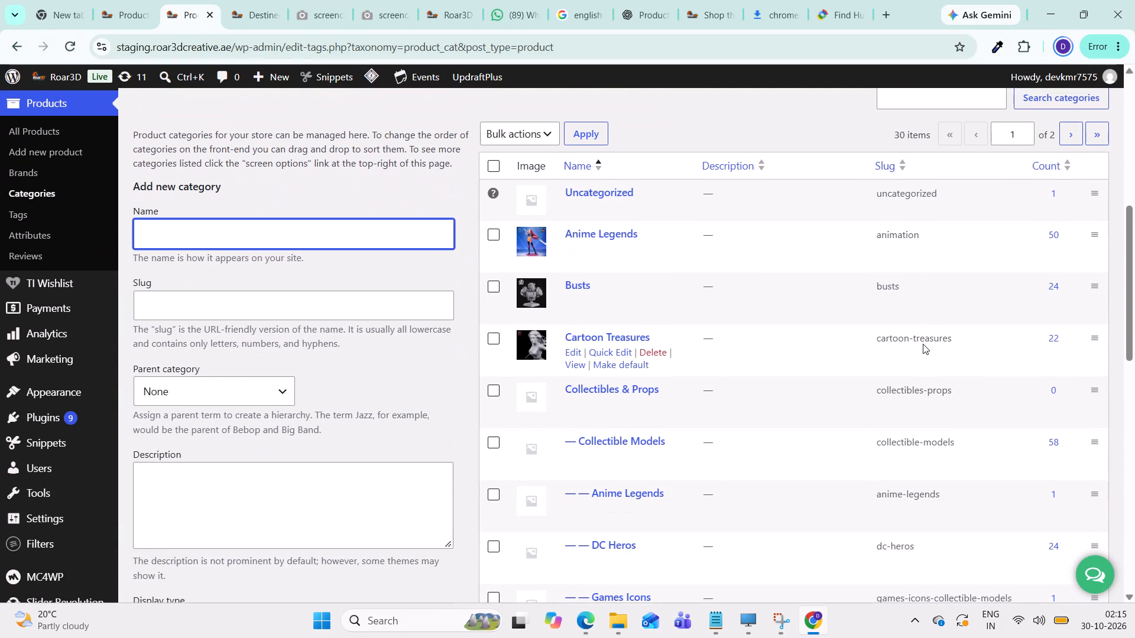
{"action": "scroll", "coordinate": [923, 344], "scroll_direction": "down", "scroll_amount": 1}
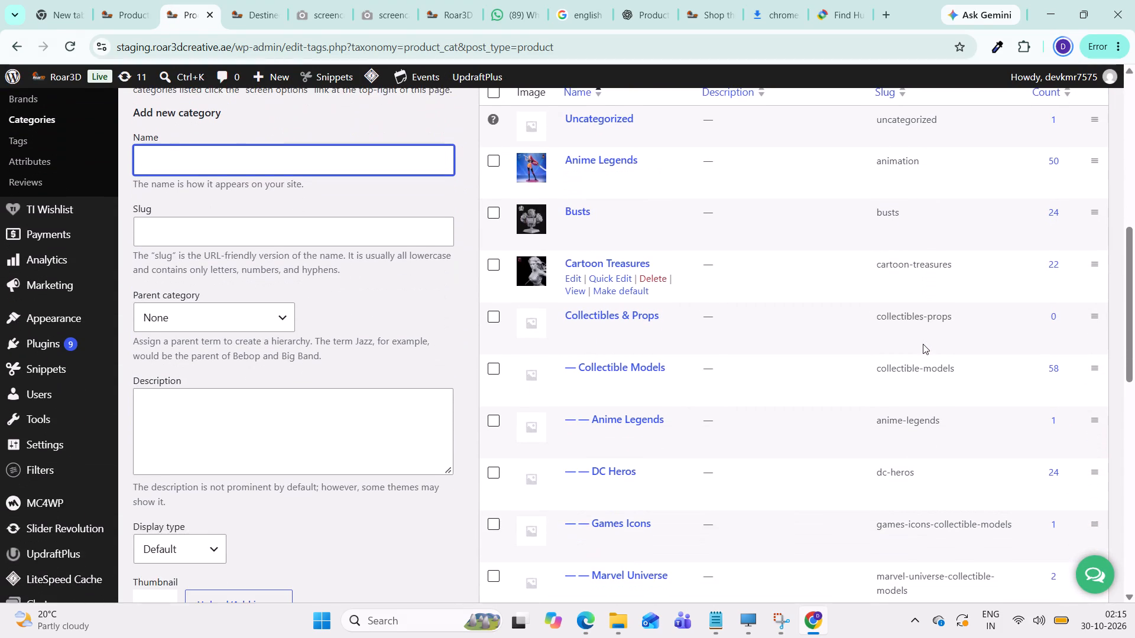
{"action": "scroll", "coordinate": [923, 344], "scroll_direction": "down", "scroll_amount": 2}
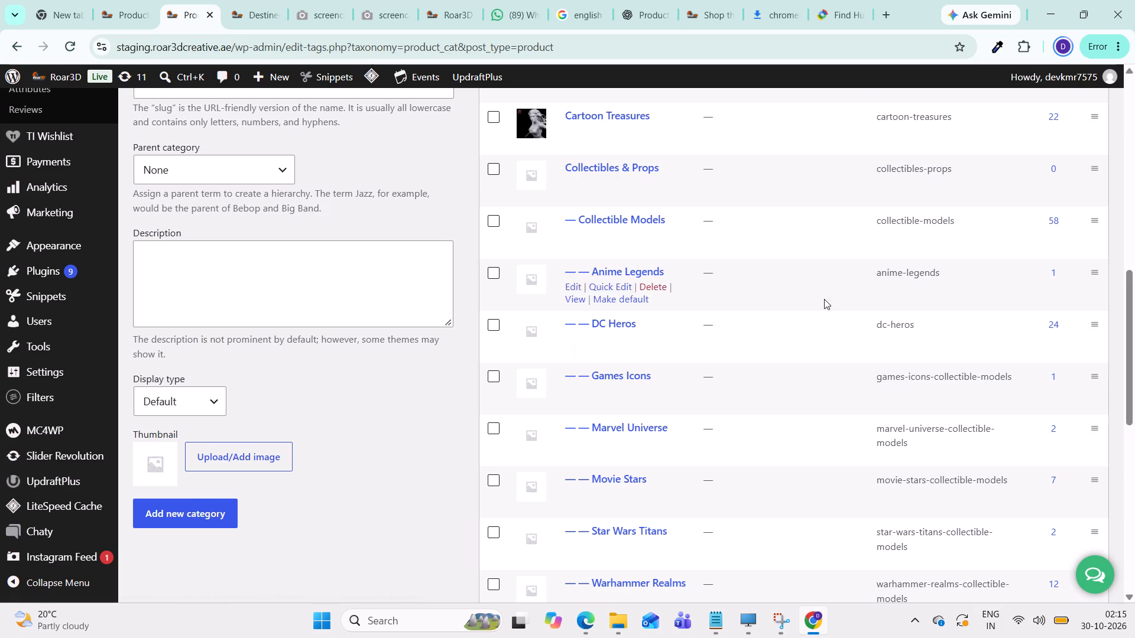
{"action": "scroll", "coordinate": [939, 224], "scroll_direction": "up", "scroll_amount": 3}
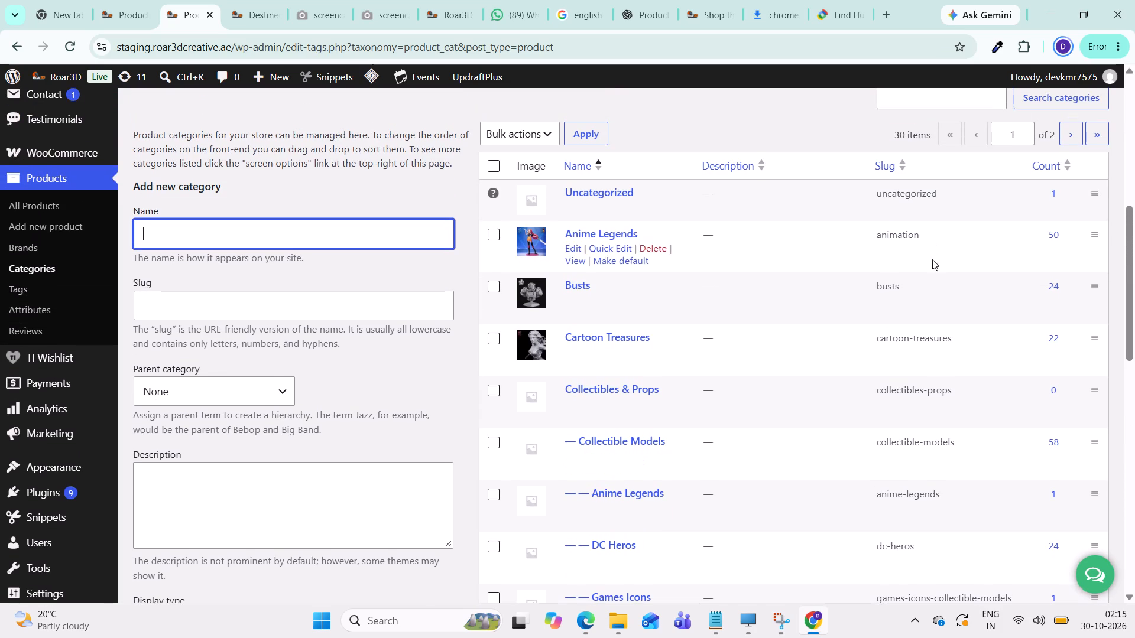
{"action": "scroll", "coordinate": [799, 393], "scroll_direction": "down", "scroll_amount": 1}
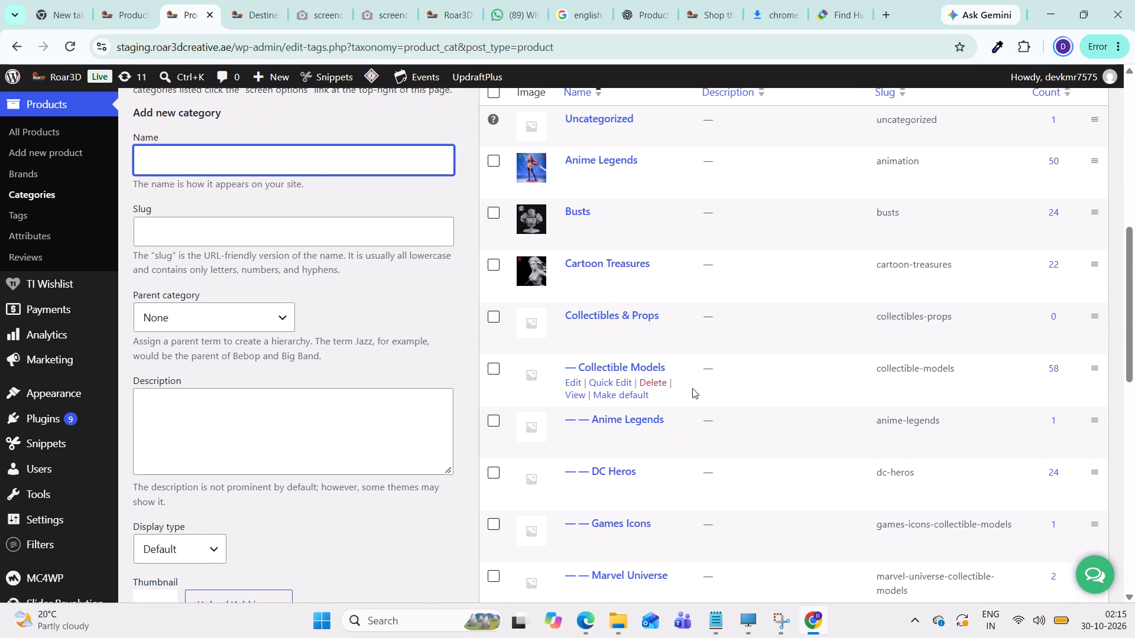
{"action": "scroll", "coordinate": [692, 388], "scroll_direction": "down", "scroll_amount": 1}
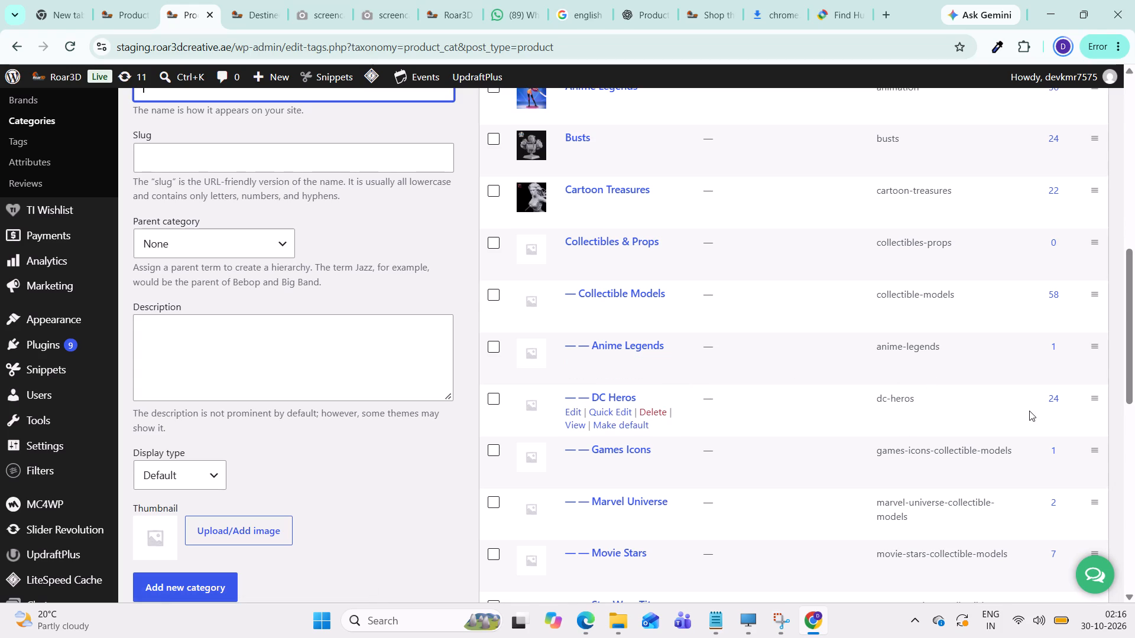
{"action": "scroll", "coordinate": [1029, 411], "scroll_direction": "down", "scroll_amount": 2}
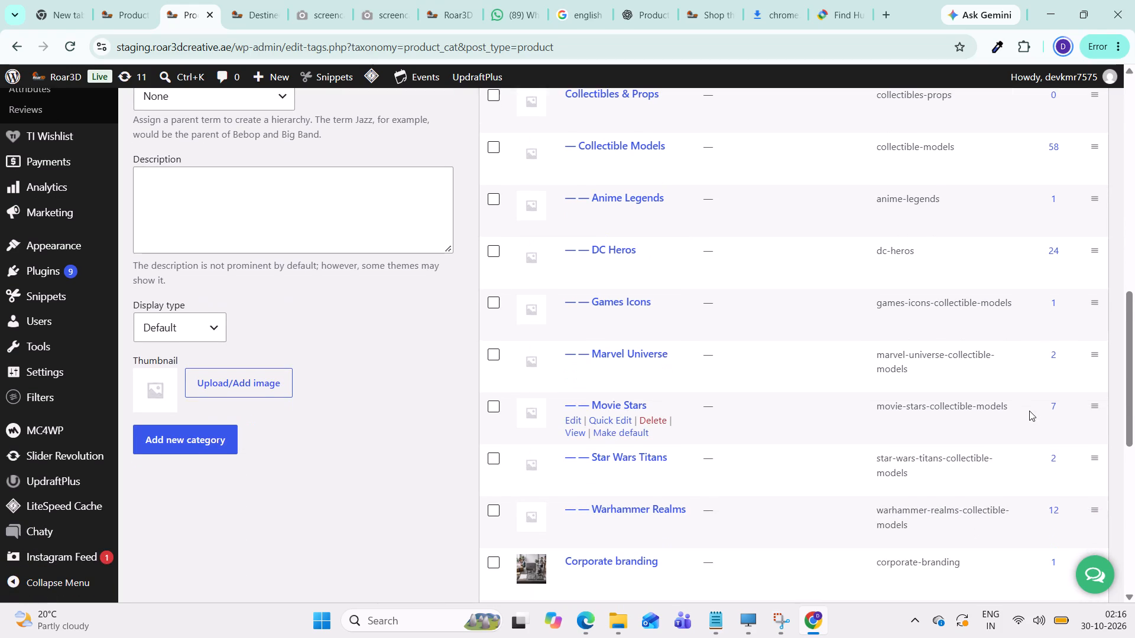
{"action": "scroll", "coordinate": [1029, 411], "scroll_direction": "down", "scroll_amount": 3}
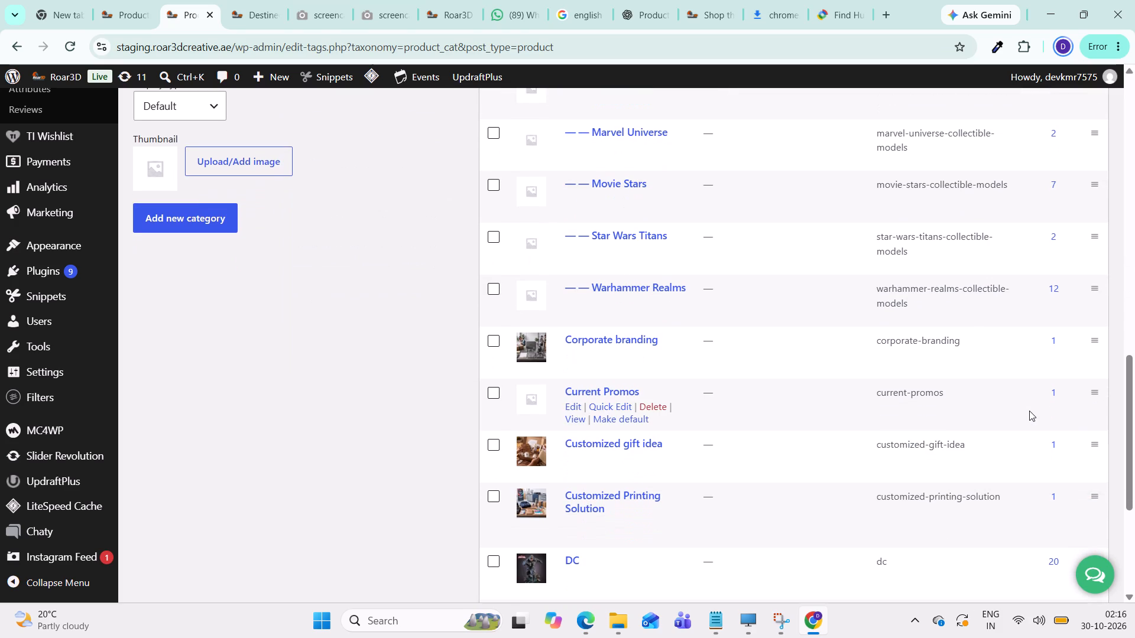
Check the products assigned to the Current Promos category, and return to the product categories list.
{"action": "left_click", "coordinate": [1052, 390]}
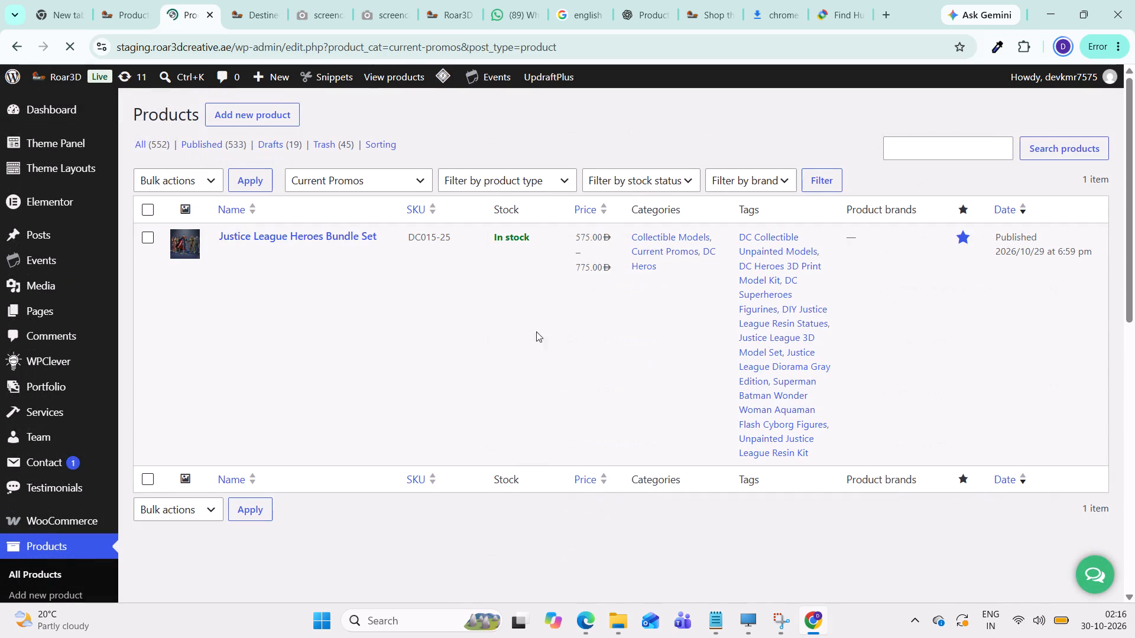
{"action": "scroll", "coordinate": [692, 476], "scroll_direction": "down", "scroll_amount": 3}
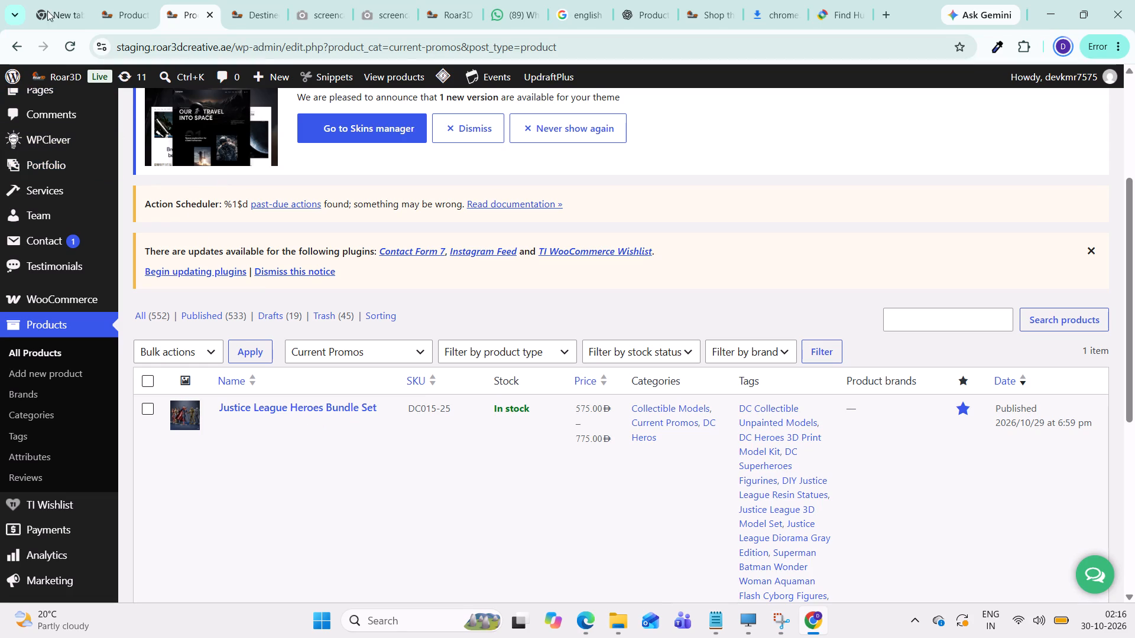
{"action": "left_click", "coordinate": [21, 44]}
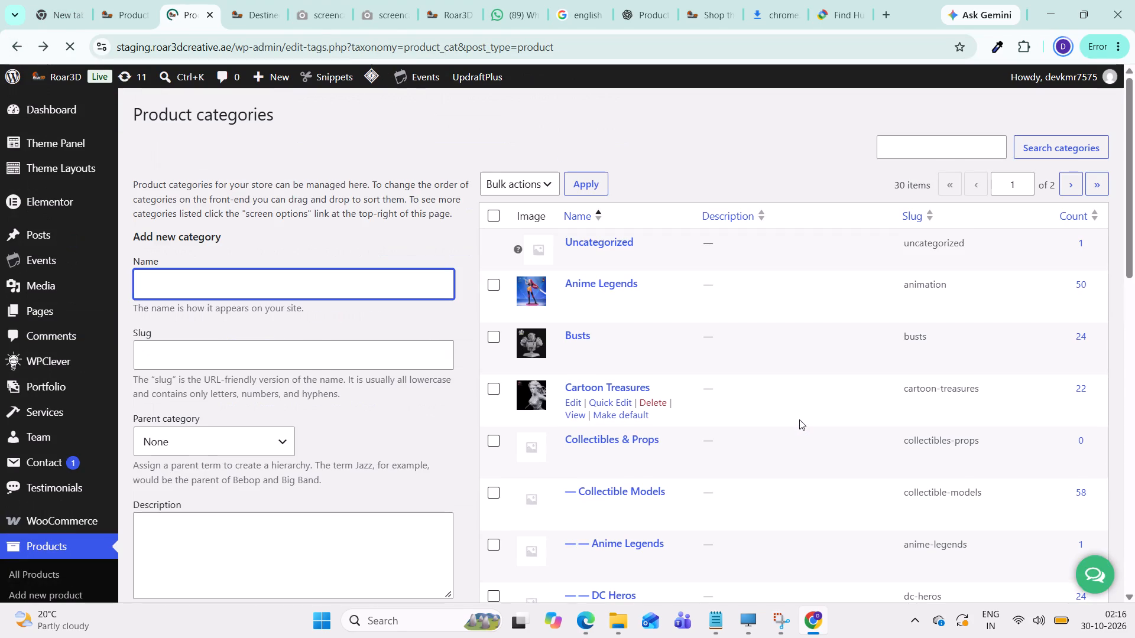
Examine the first page of product categories again, comparing the top-level entries with the Collectible Models subcategories.
{"action": "scroll", "coordinate": [799, 418], "scroll_direction": "down", "scroll_amount": 9}
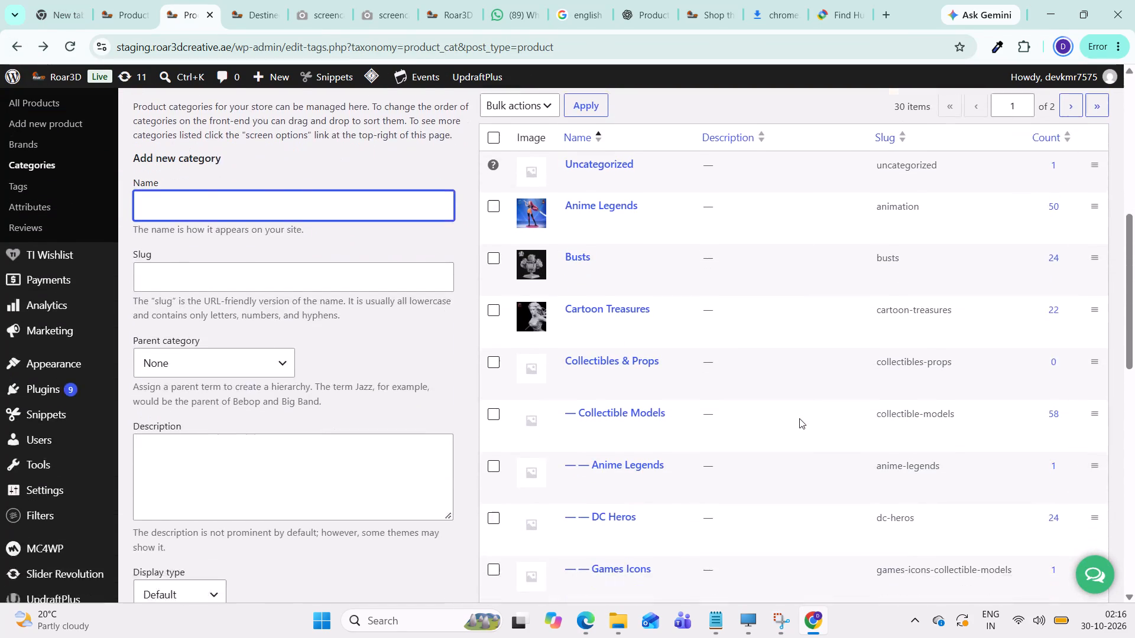
{"action": "scroll", "coordinate": [799, 418], "scroll_direction": "down", "scroll_amount": 3}
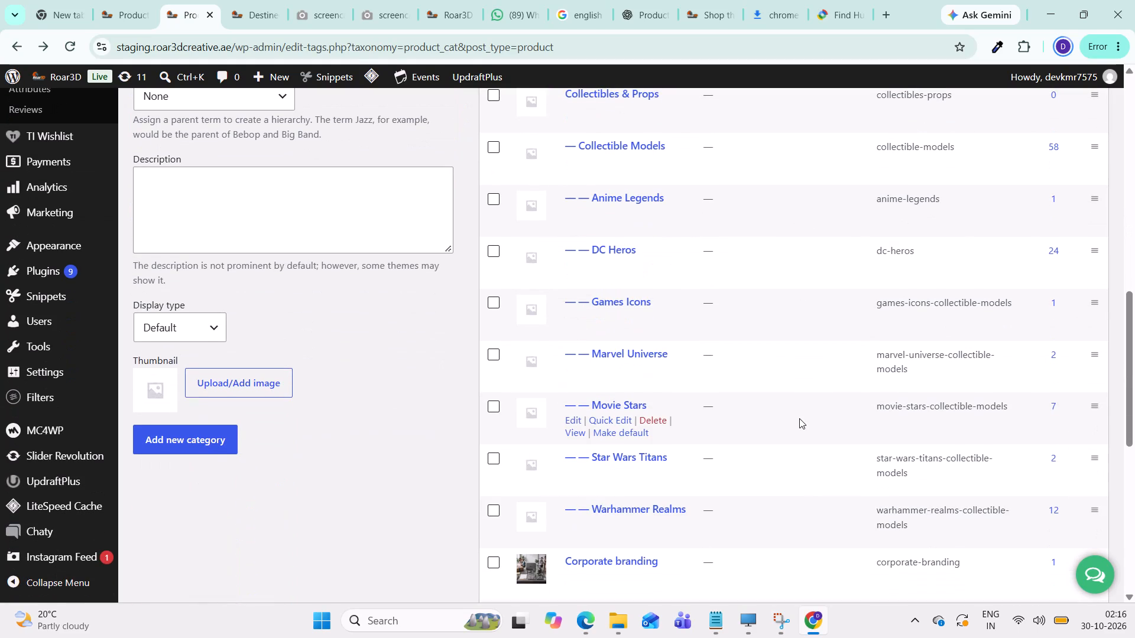
{"action": "scroll", "coordinate": [799, 418], "scroll_direction": "down", "scroll_amount": 6}
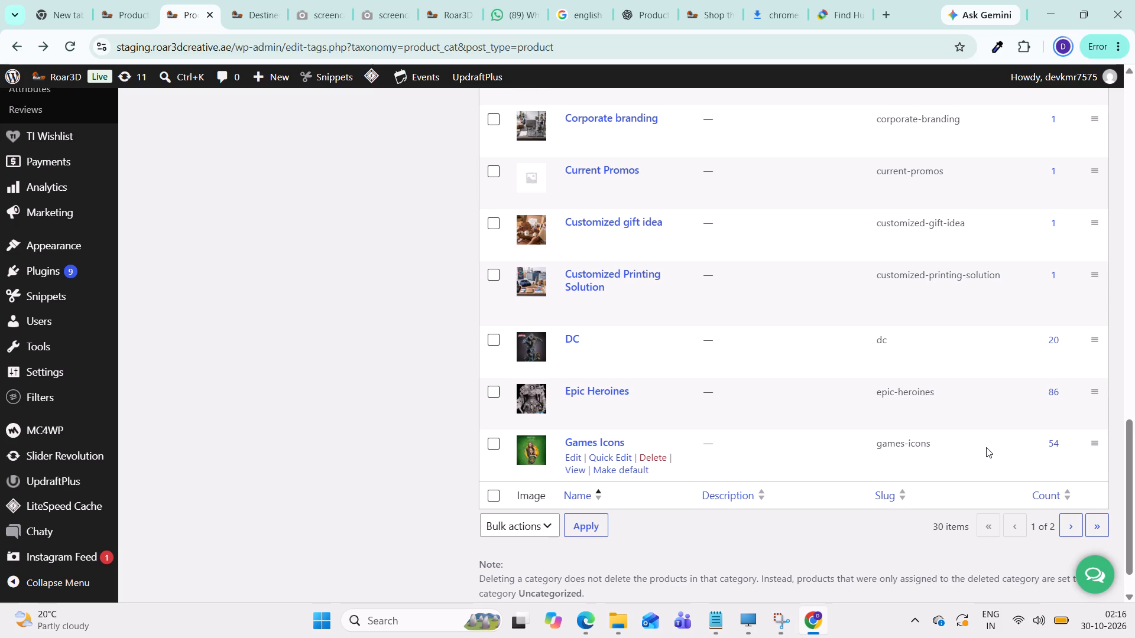
{"action": "scroll", "coordinate": [986, 447], "scroll_direction": "up", "scroll_amount": 5}
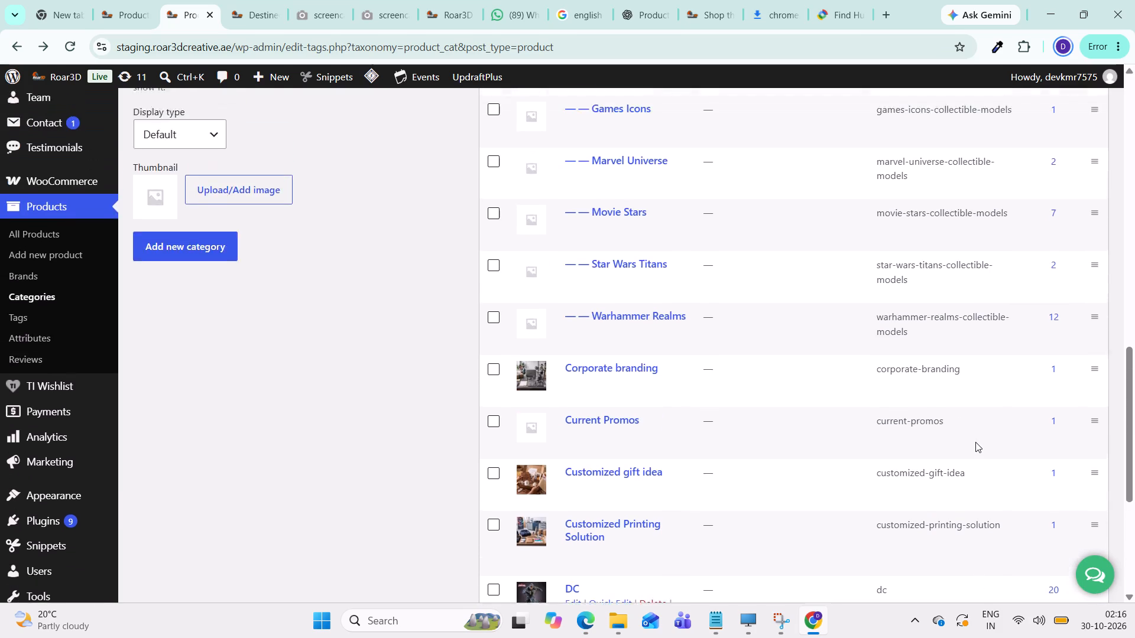
{"action": "scroll", "coordinate": [975, 441], "scroll_direction": "up", "scroll_amount": 1}
{"action": "scroll", "coordinate": [975, 441], "scroll_direction": "down", "scroll_amount": 1}
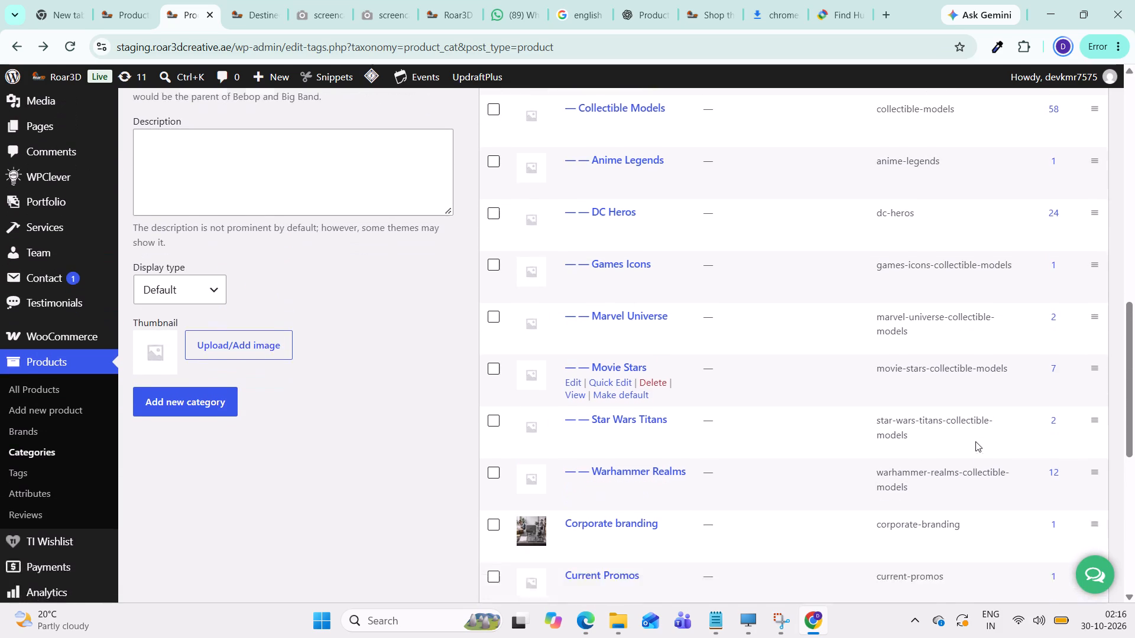
{"action": "scroll", "coordinate": [975, 441], "scroll_direction": "up", "scroll_amount": 1}
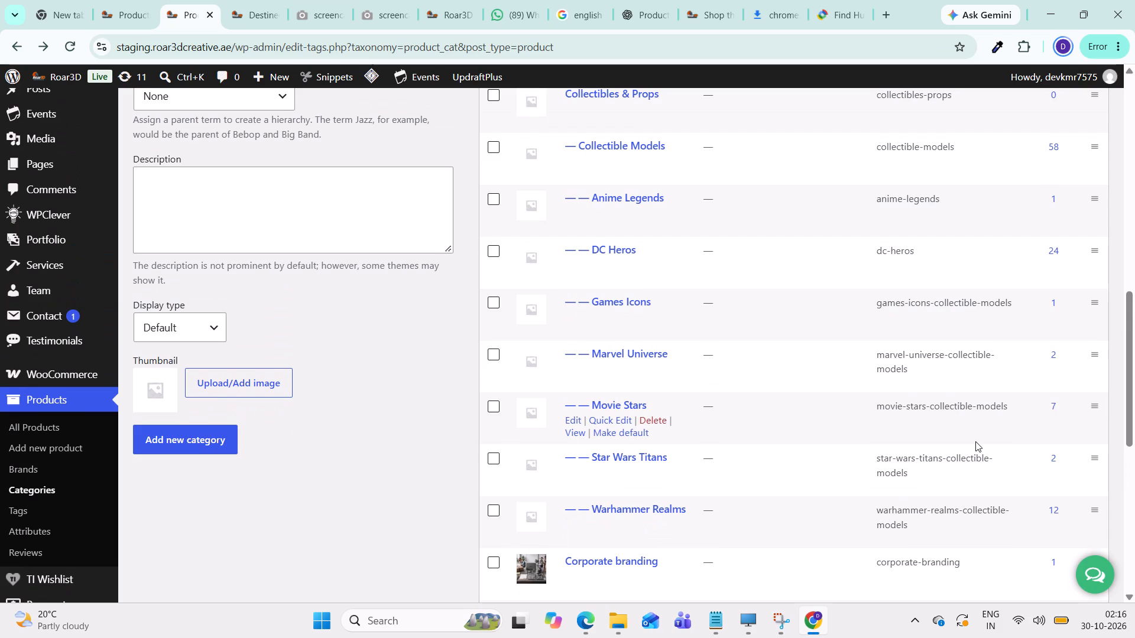
{"action": "scroll", "coordinate": [975, 441], "scroll_direction": "up", "scroll_amount": 1}
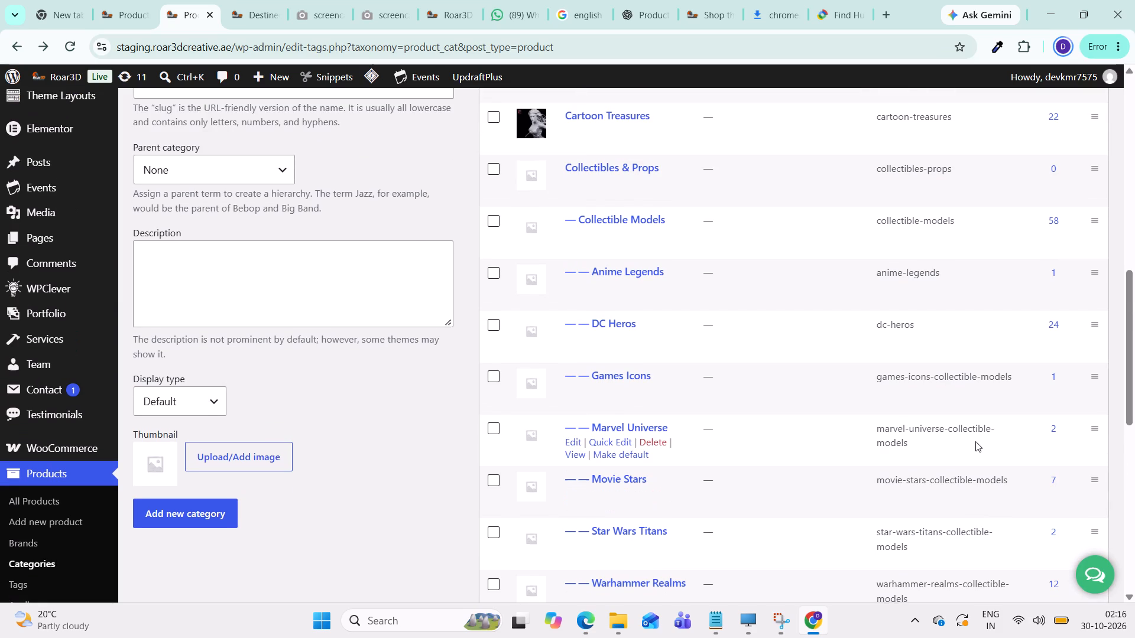
Open the products assigned to the DC Heros subcategory and review the first page of the list.
{"action": "left_click", "coordinate": [1051, 327]}
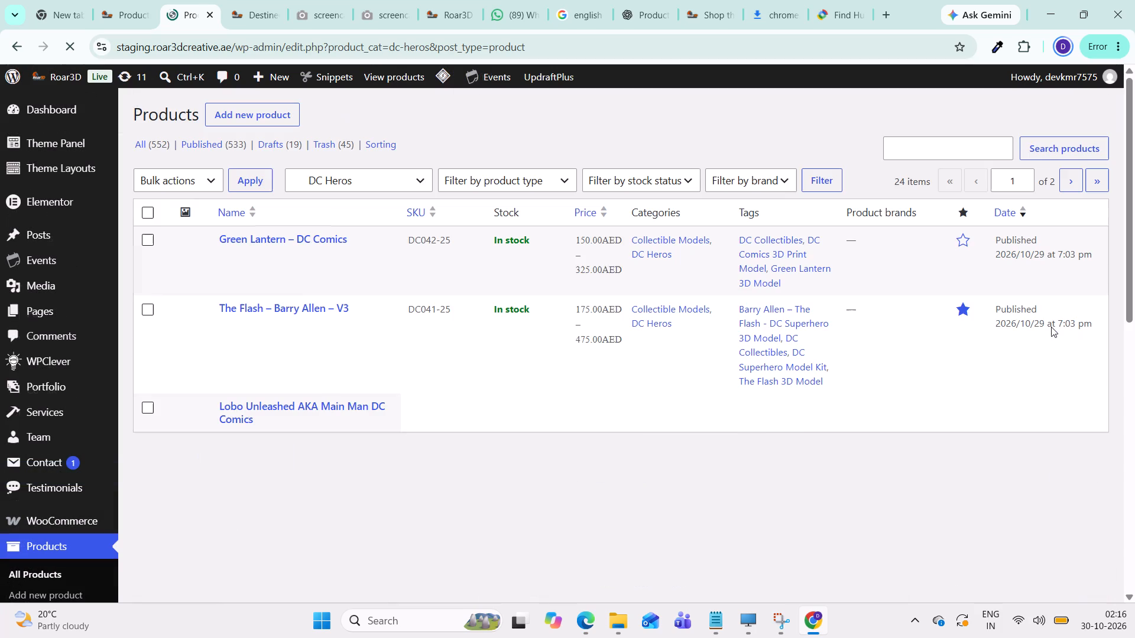
{"action": "scroll", "coordinate": [603, 386], "scroll_direction": "down", "scroll_amount": 3}
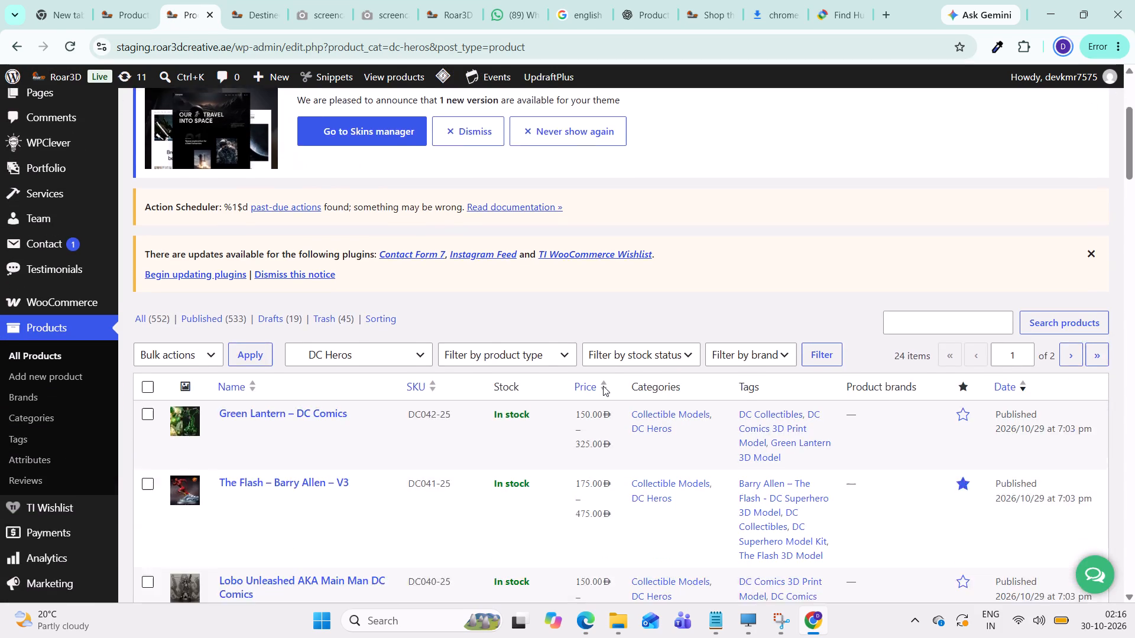
{"action": "scroll", "coordinate": [603, 386], "scroll_direction": "down", "scroll_amount": 4}
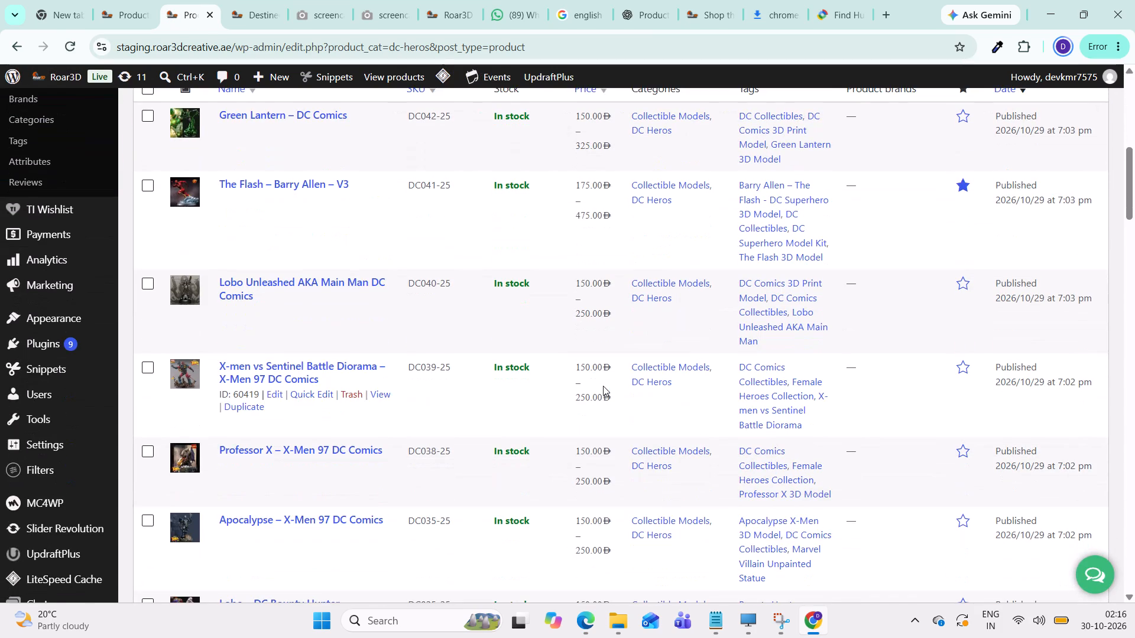
{"action": "scroll", "coordinate": [603, 386], "scroll_direction": "down", "scroll_amount": 10}
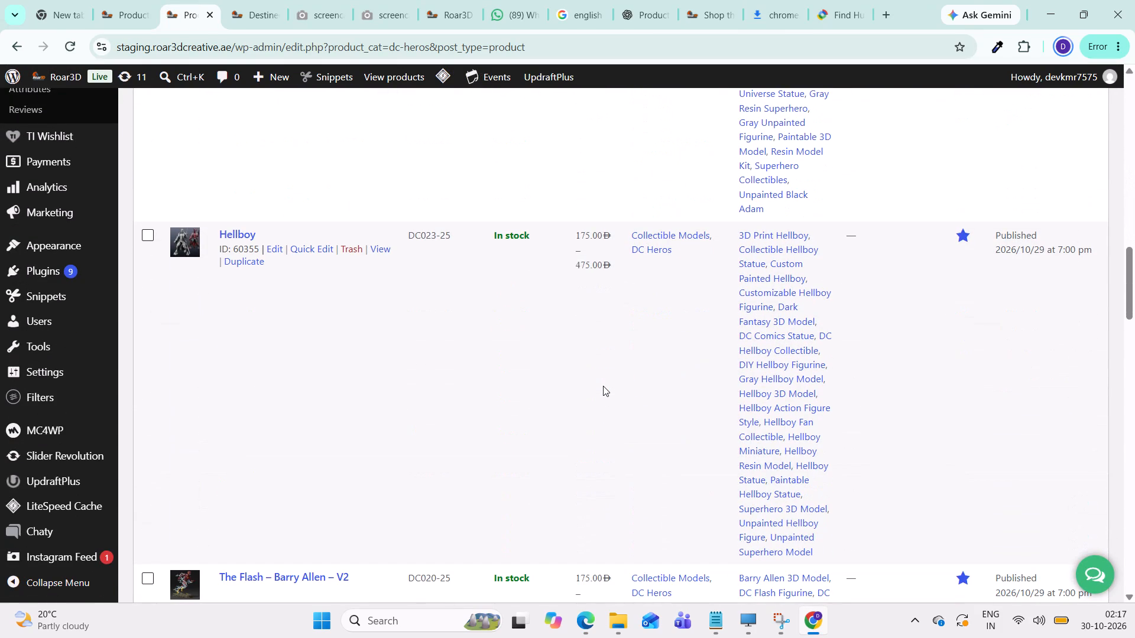
{"action": "scroll", "coordinate": [603, 386], "scroll_direction": "down", "scroll_amount": 13}
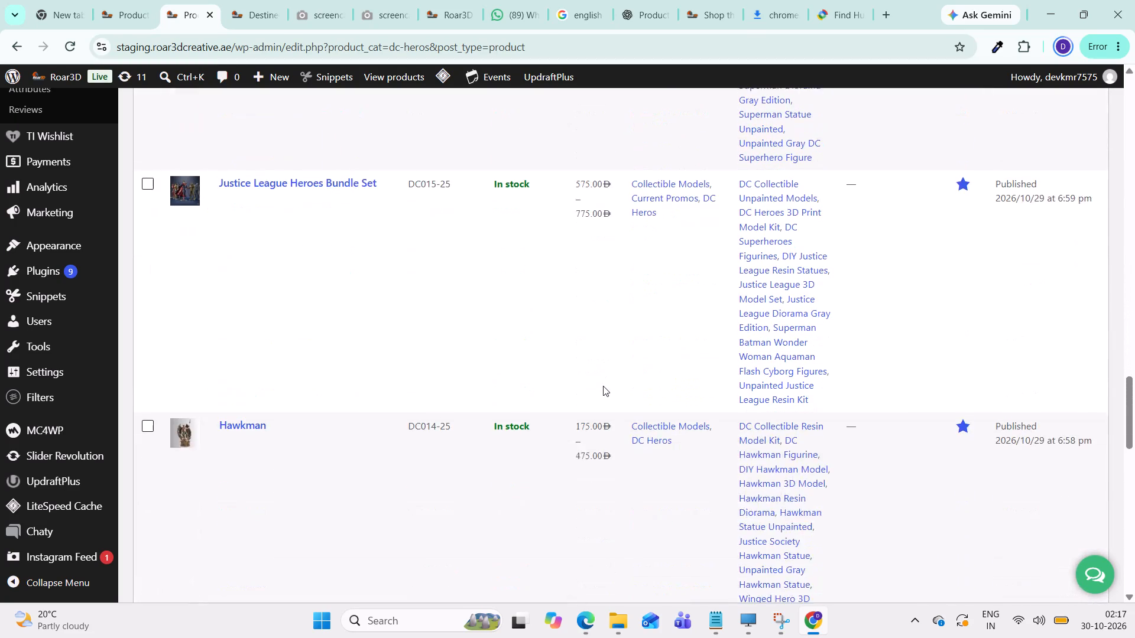
{"action": "scroll", "coordinate": [603, 386], "scroll_direction": "down", "scroll_amount": 13}
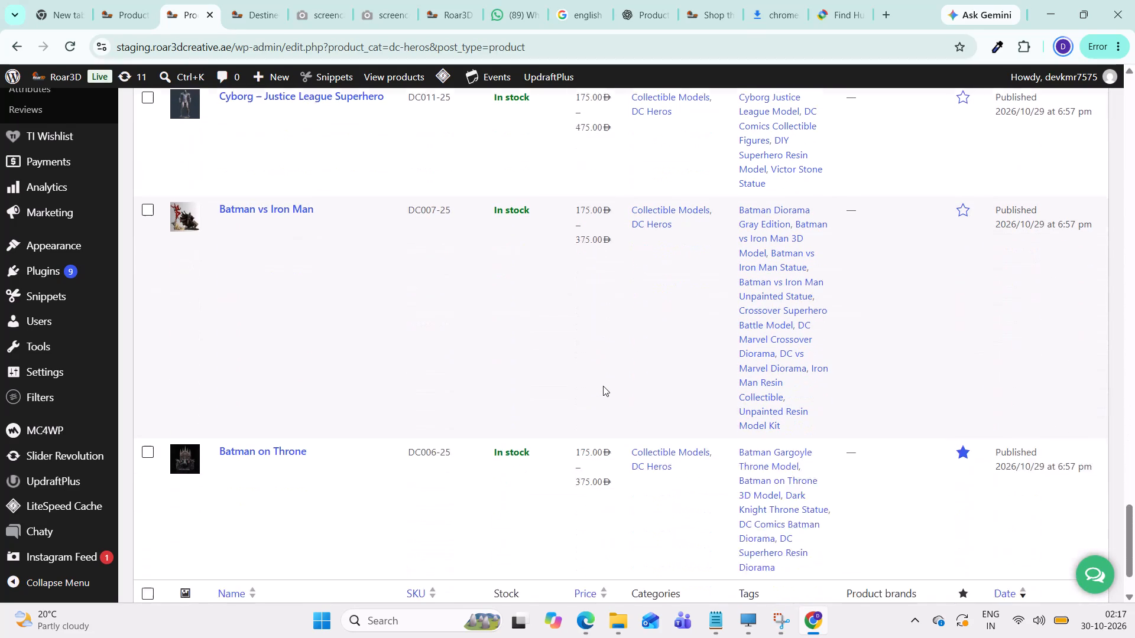
{"action": "scroll", "coordinate": [603, 386], "scroll_direction": "down", "scroll_amount": 2}
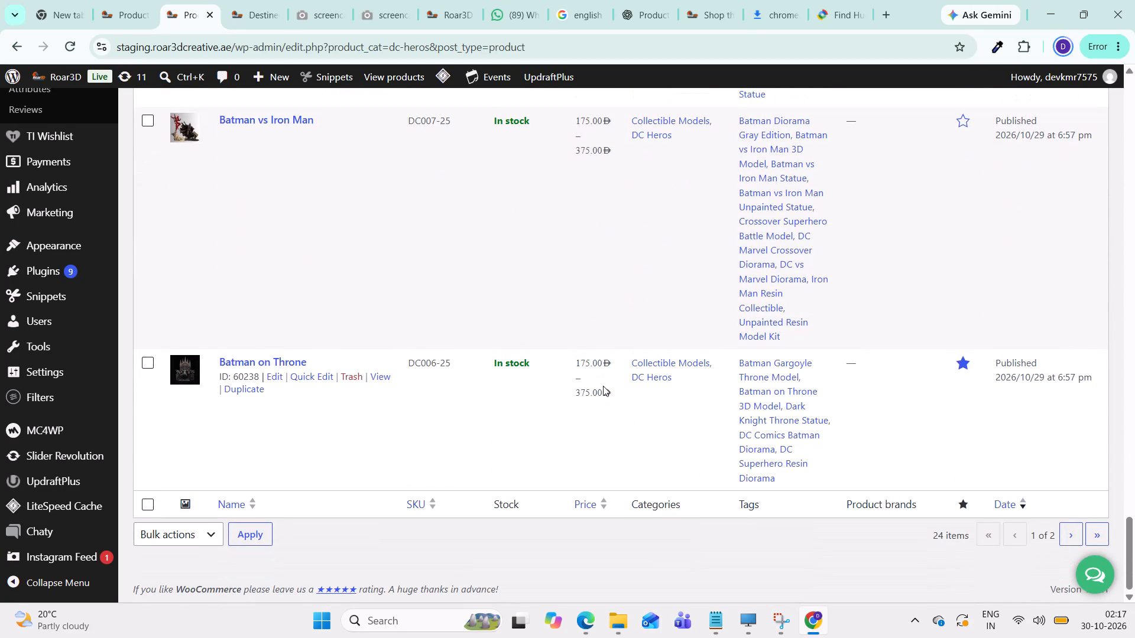
{"action": "scroll", "coordinate": [603, 386], "scroll_direction": "up", "scroll_amount": 16}
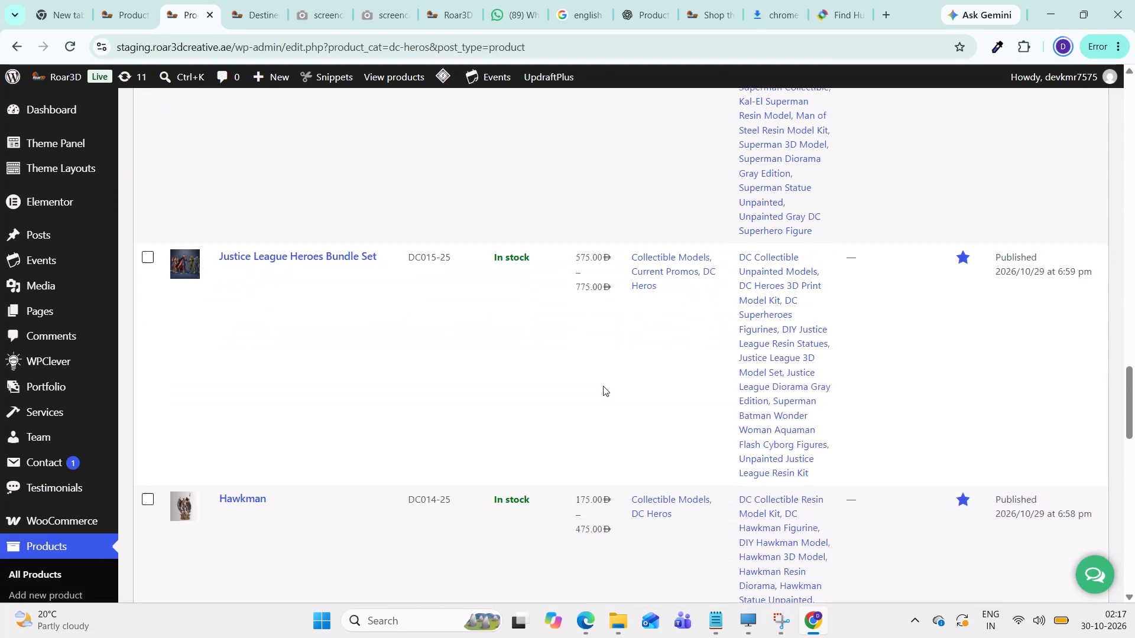
{"action": "scroll", "coordinate": [603, 386], "scroll_direction": "up", "scroll_amount": 9}
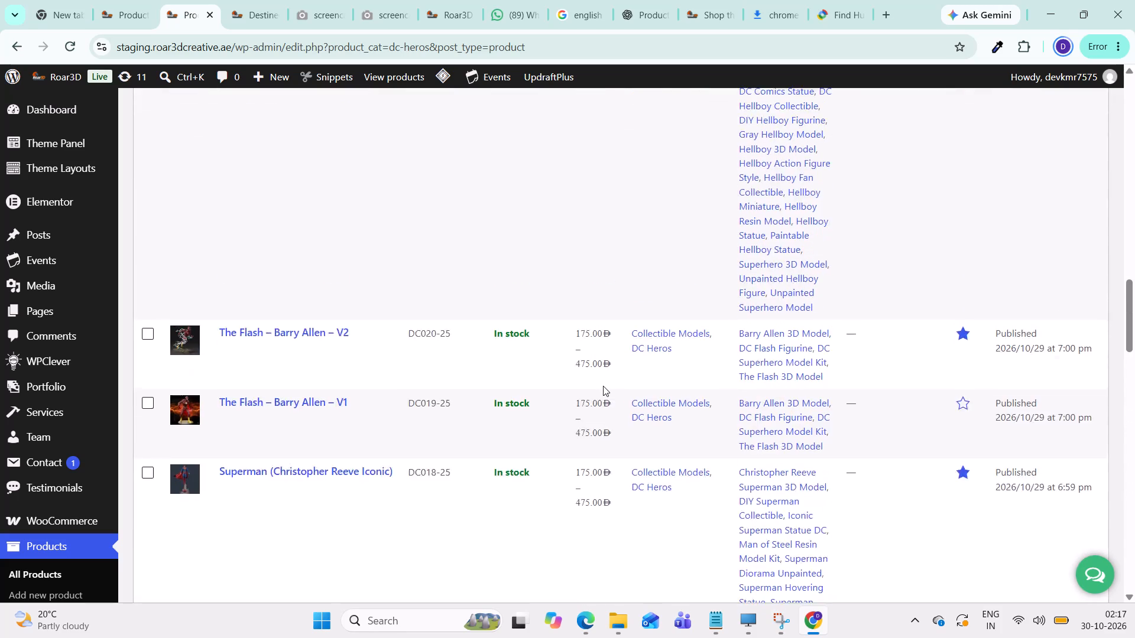
{"action": "scroll", "coordinate": [603, 386], "scroll_direction": "up", "scroll_amount": 18}
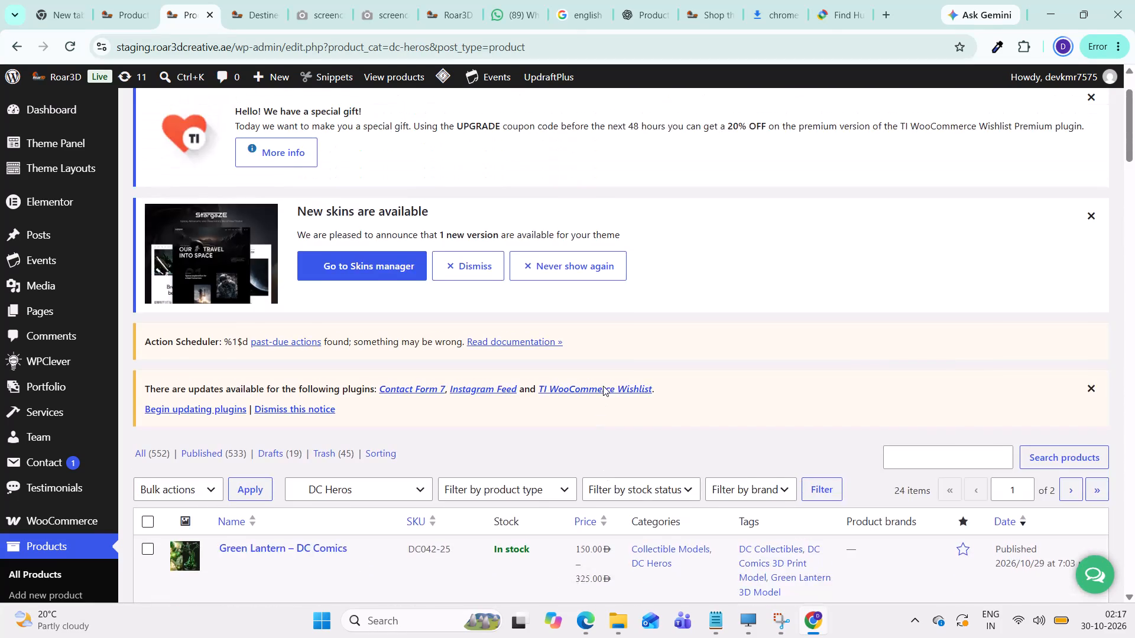
{"action": "scroll", "coordinate": [603, 386], "scroll_direction": "down", "scroll_amount": 3}
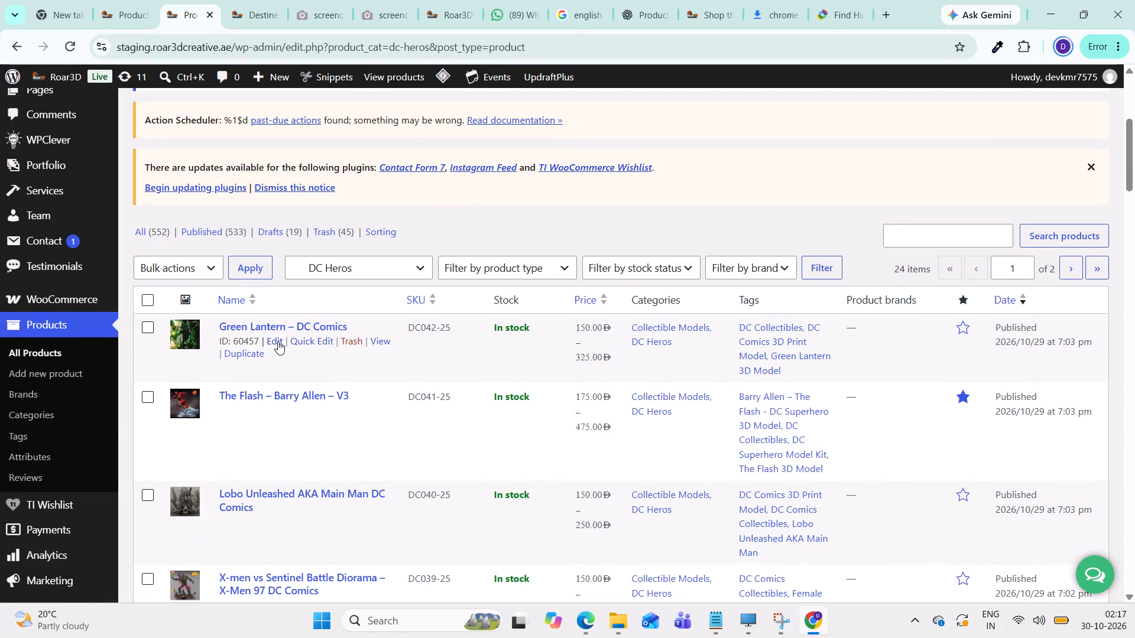
Open the Green Lantern – DC Comics product for editing and examine its assigned product categories.
{"action": "left_click", "coordinate": [279, 341]}
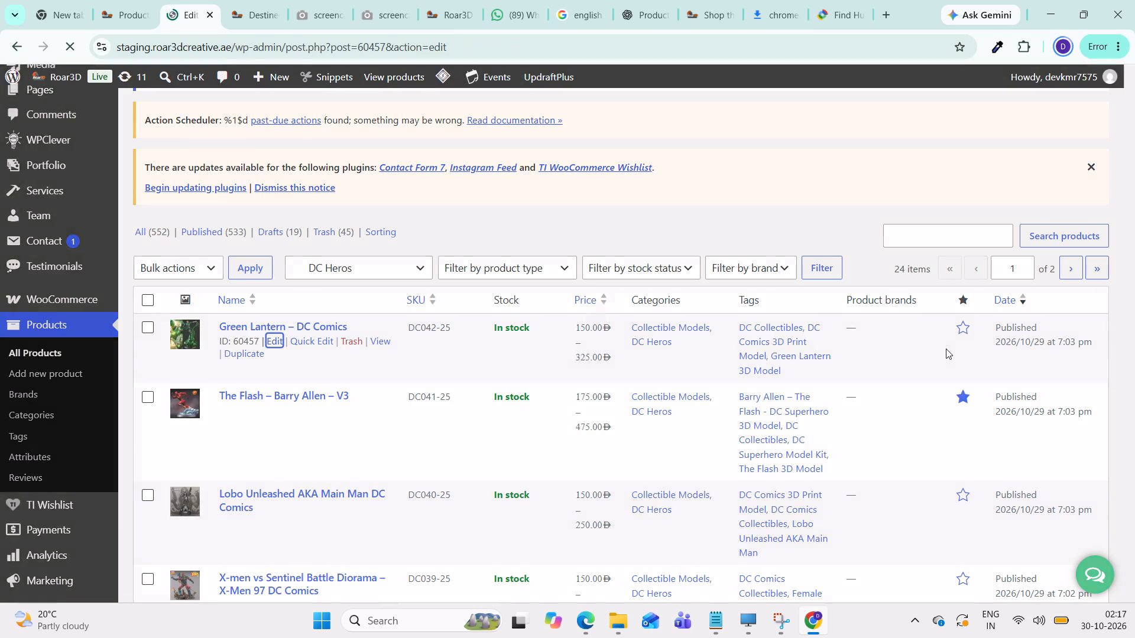
{"action": "scroll", "coordinate": [1124, 377], "scroll_direction": "down", "scroll_amount": 6}
{"action": "scroll", "coordinate": [1091, 444], "scroll_direction": "down", "scroll_amount": 2}
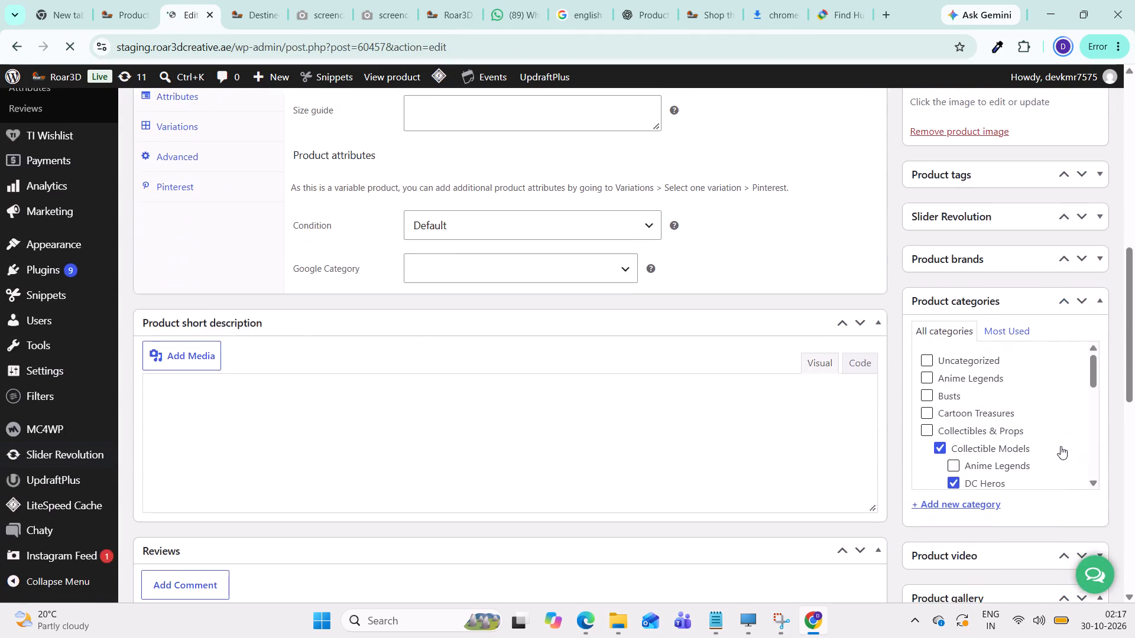
{"action": "scroll", "coordinate": [1061, 446], "scroll_direction": "down", "scroll_amount": 10}
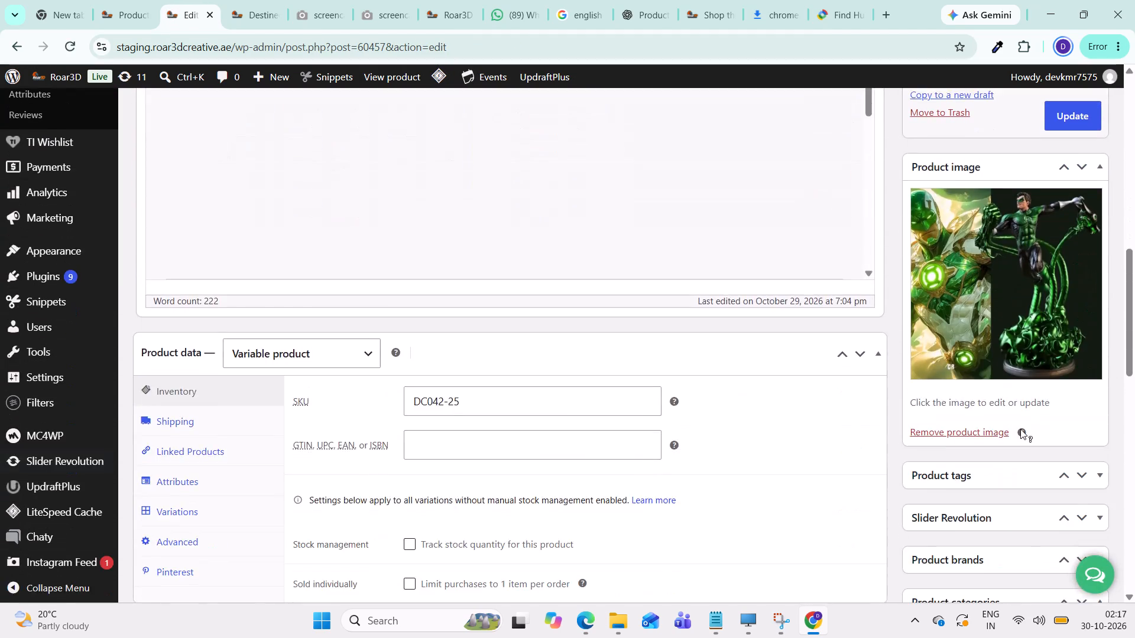
{"action": "scroll", "coordinate": [1020, 429], "scroll_direction": "down", "scroll_amount": 5}
{"action": "scroll", "coordinate": [1020, 429], "scroll_direction": "up", "scroll_amount": 2}
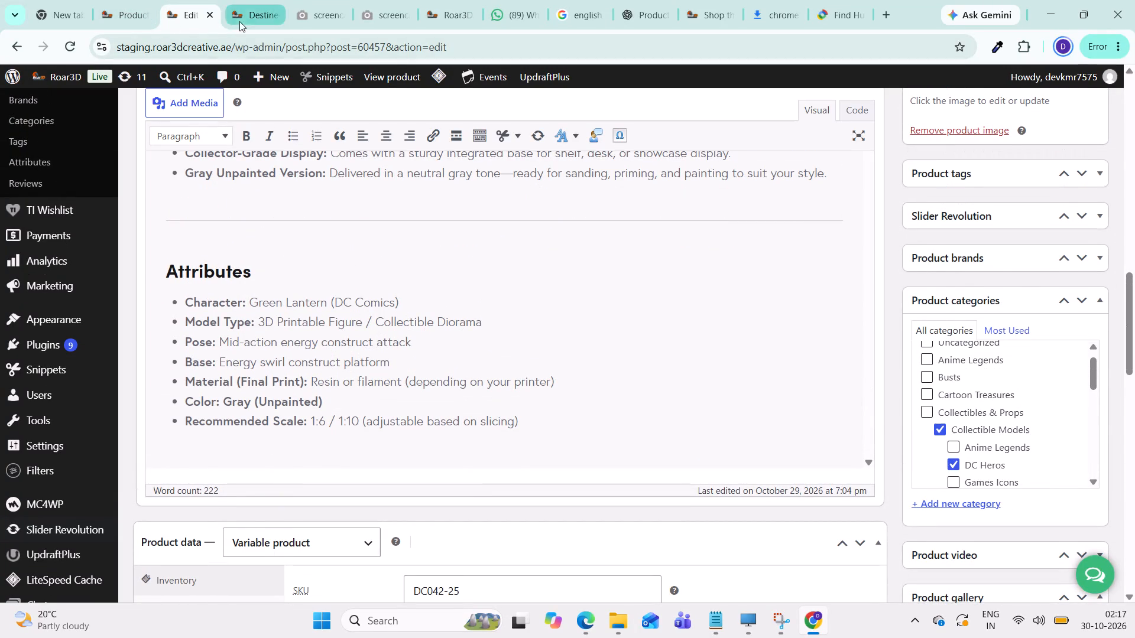
Duplicate the browser tab holding the Green Lantern product editor.
{"action": "right_click", "coordinate": [190, 21]}
{"action": "left_click", "coordinate": [273, 157]}
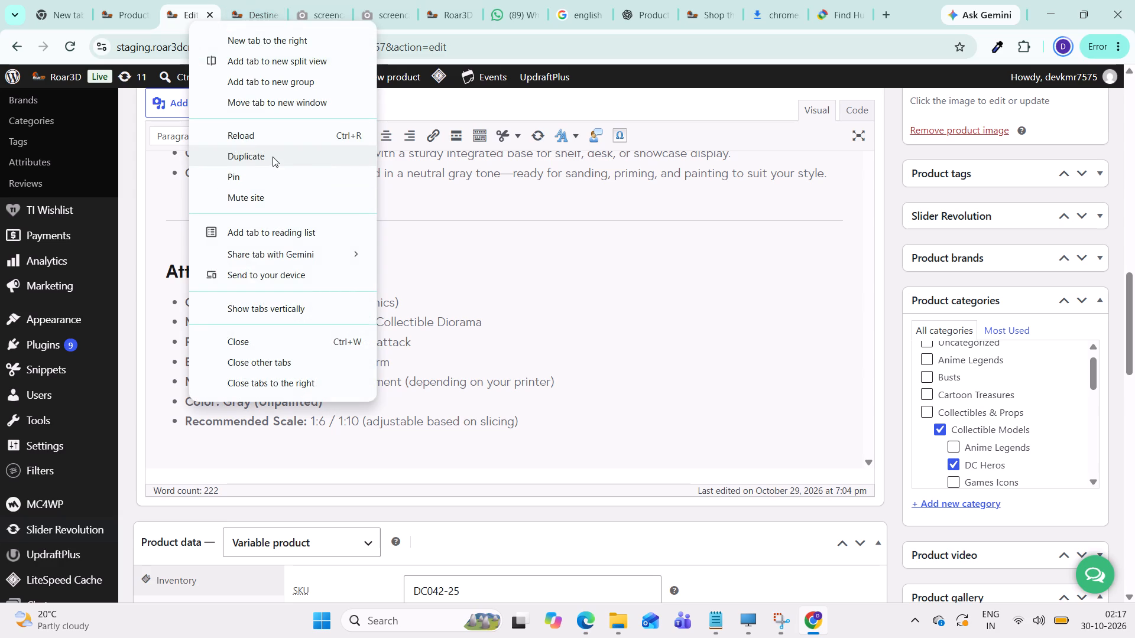
Open the Collectible Models page in the staging storefront and review the products listed there.
{"action": "left_click", "coordinate": [298, 12]}
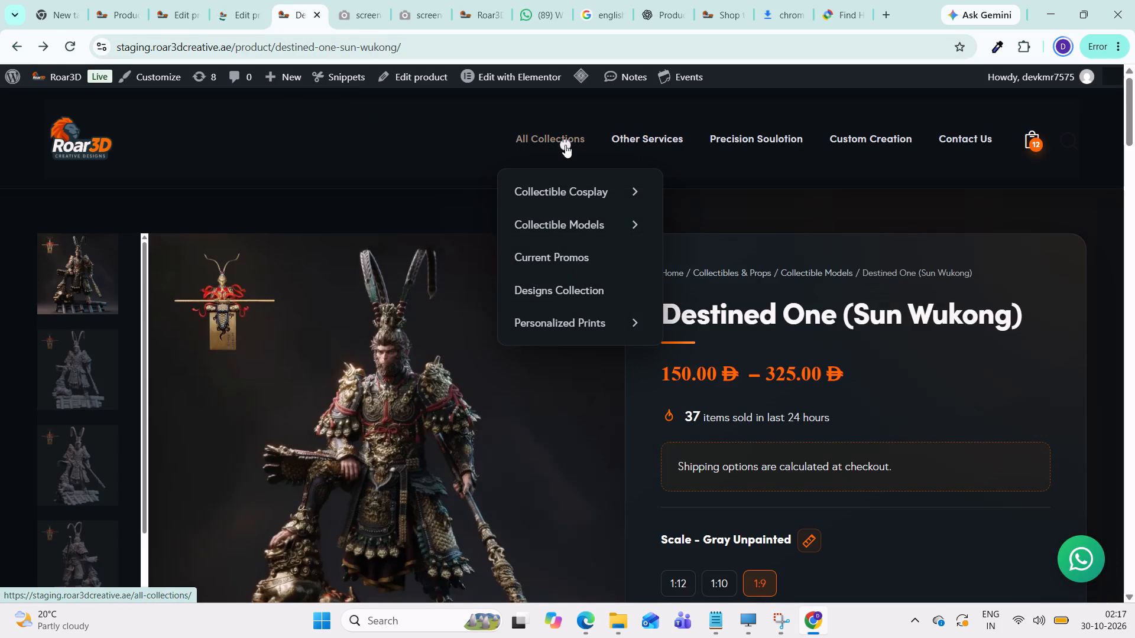
{"action": "left_click", "coordinate": [579, 223]}
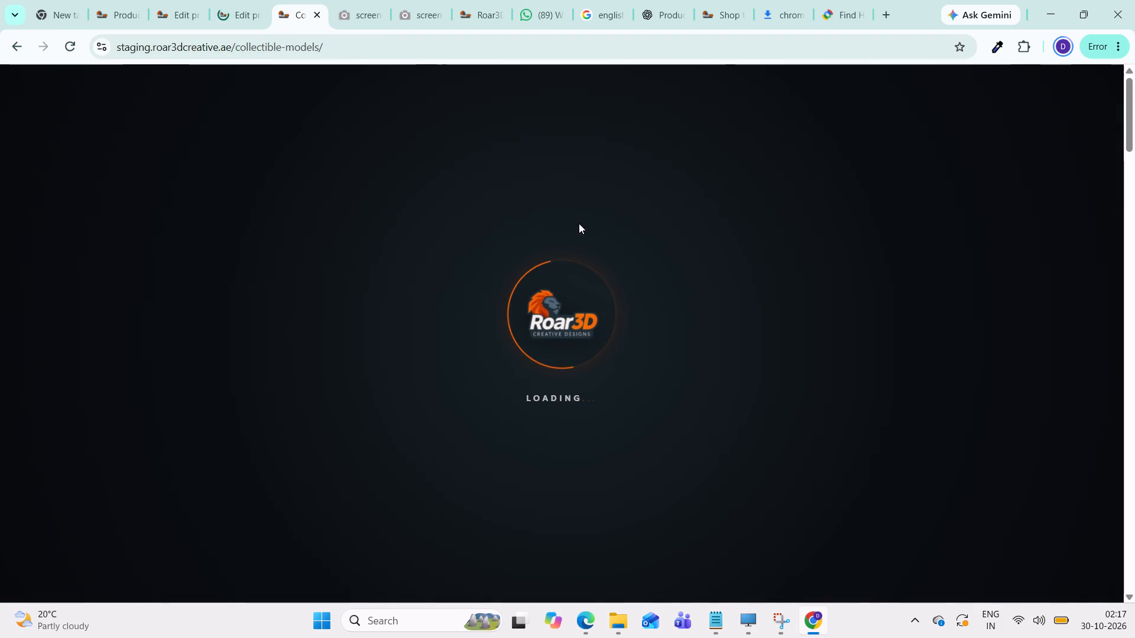
{"action": "scroll", "coordinate": [579, 223], "scroll_direction": "down", "scroll_amount": 4}
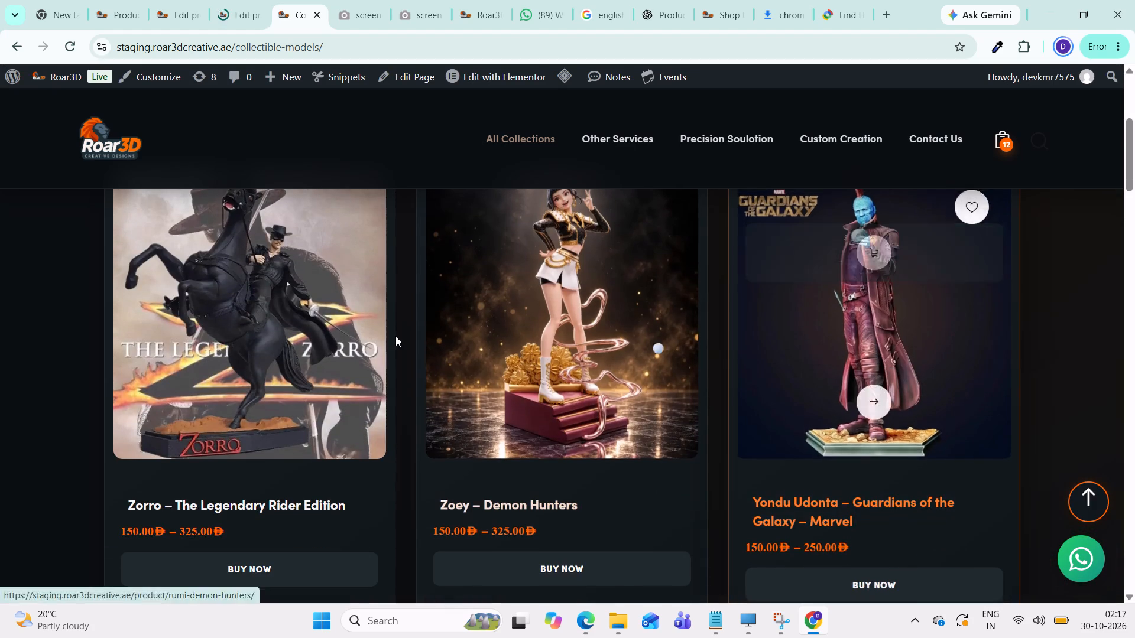
{"action": "scroll", "coordinate": [544, 348], "scroll_direction": "down", "scroll_amount": 2}
{"action": "scroll", "coordinate": [521, 400], "scroll_direction": "down", "scroll_amount": 3}
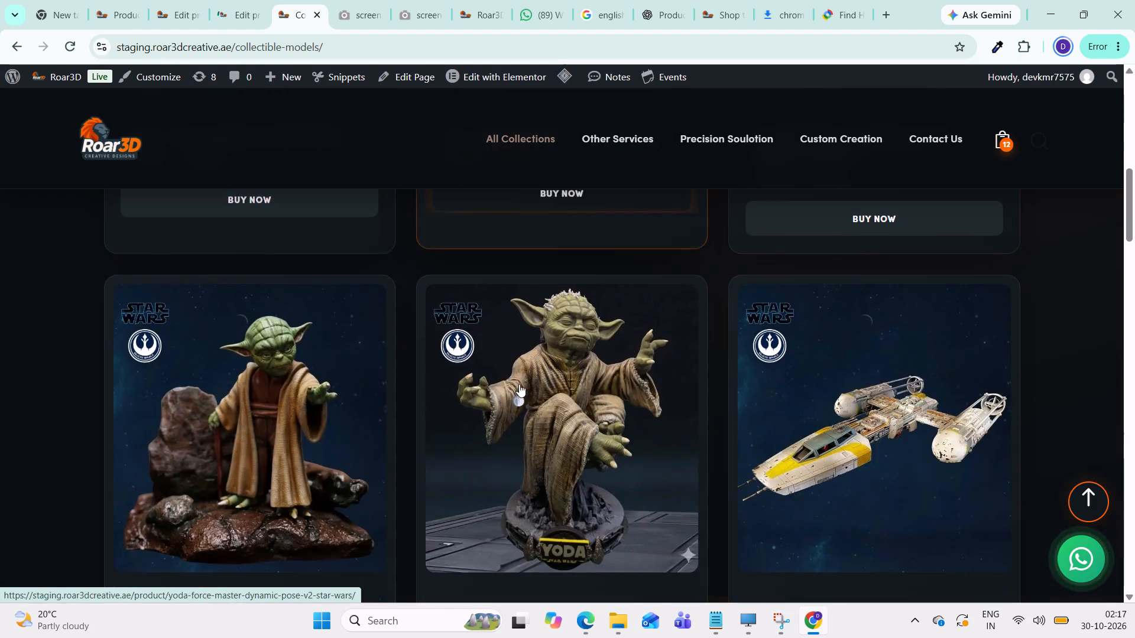
{"action": "scroll", "coordinate": [521, 386], "scroll_direction": "down", "scroll_amount": 3}
{"action": "scroll", "coordinate": [799, 393], "scroll_direction": "down", "scroll_amount": 9}
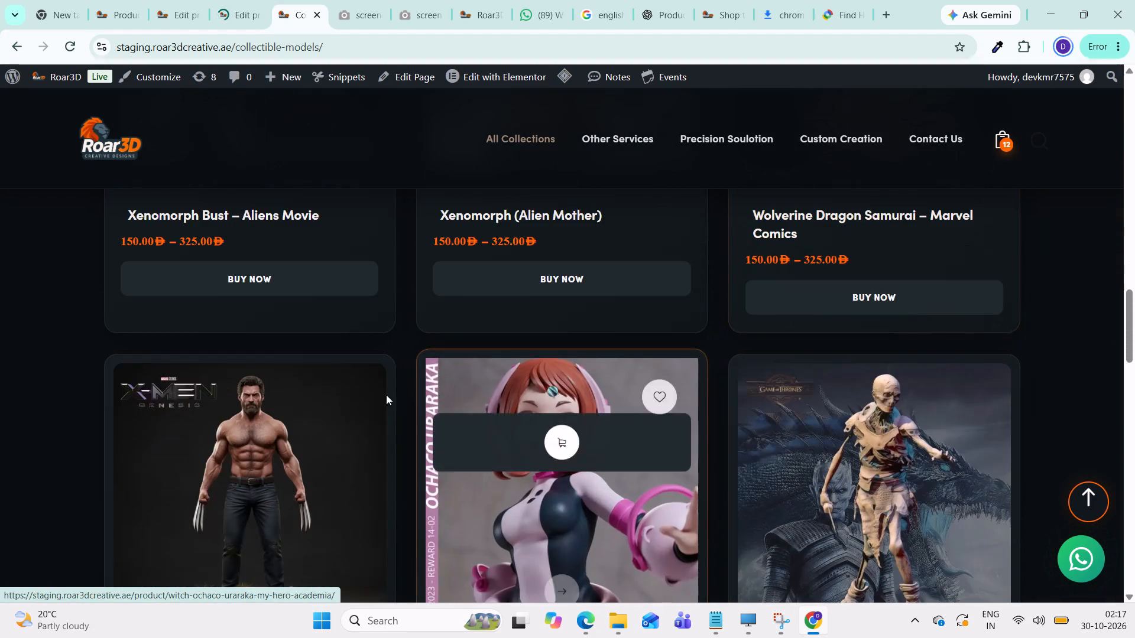
{"action": "scroll", "coordinate": [391, 408], "scroll_direction": "down", "scroll_amount": 2}
{"action": "scroll", "coordinate": [922, 403], "scroll_direction": "down", "scroll_amount": 3}
{"action": "scroll", "coordinate": [639, 373], "scroll_direction": "down", "scroll_amount": 3}
{"action": "scroll", "coordinate": [587, 375], "scroll_direction": "down", "scroll_amount": 3}
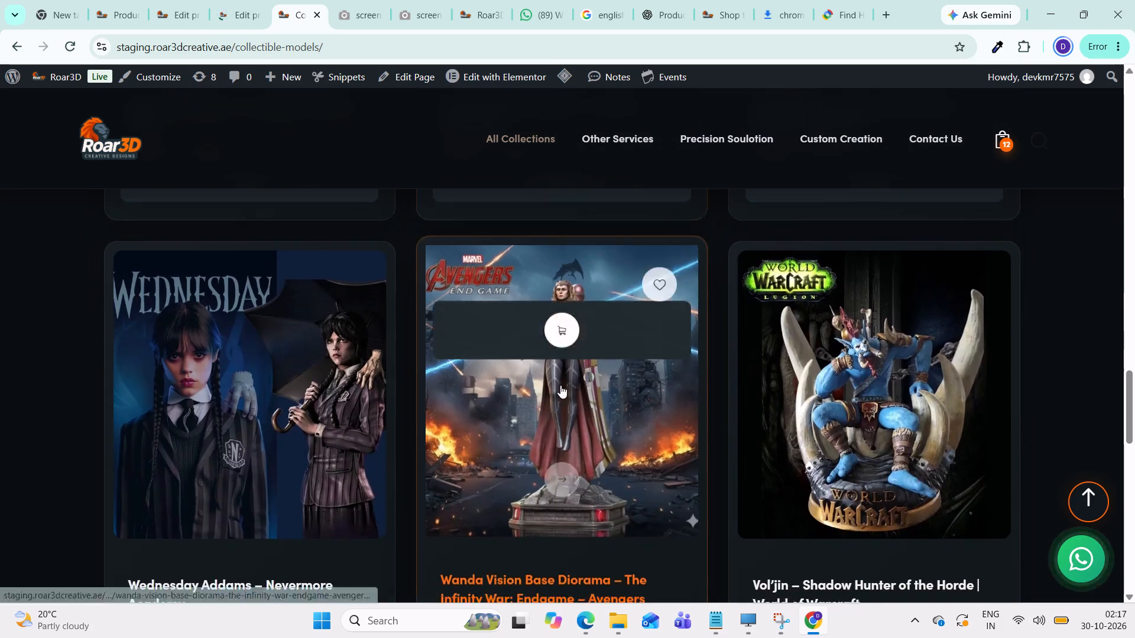
{"action": "scroll", "coordinate": [422, 360], "scroll_direction": "down", "scroll_amount": 3}
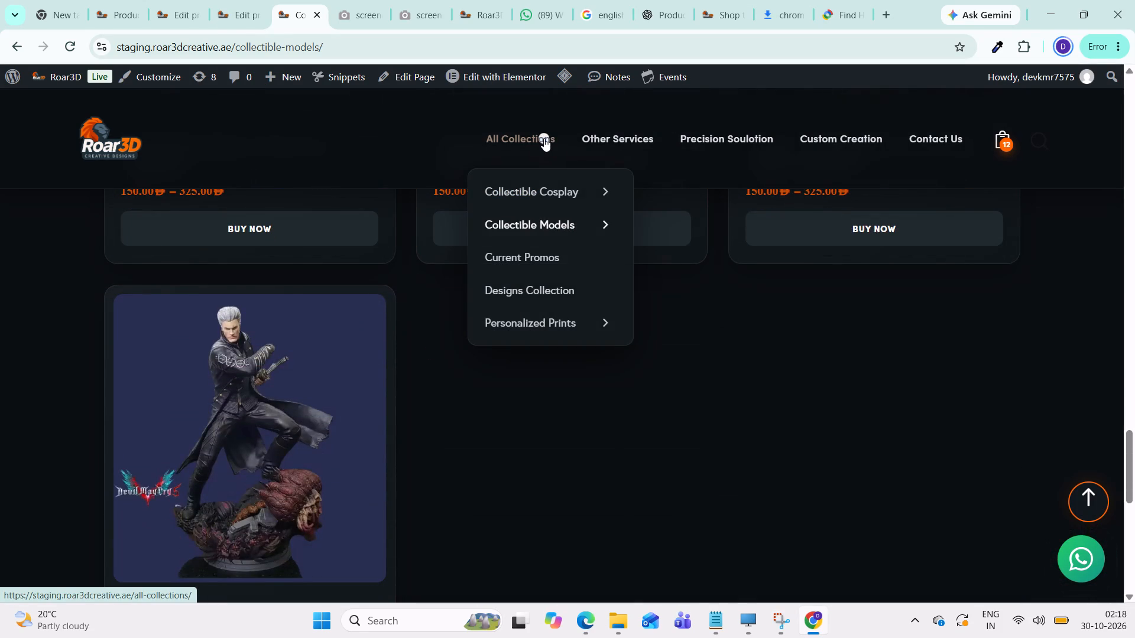
{"action": "scroll", "coordinate": [411, 354], "scroll_direction": "up", "scroll_amount": 4}
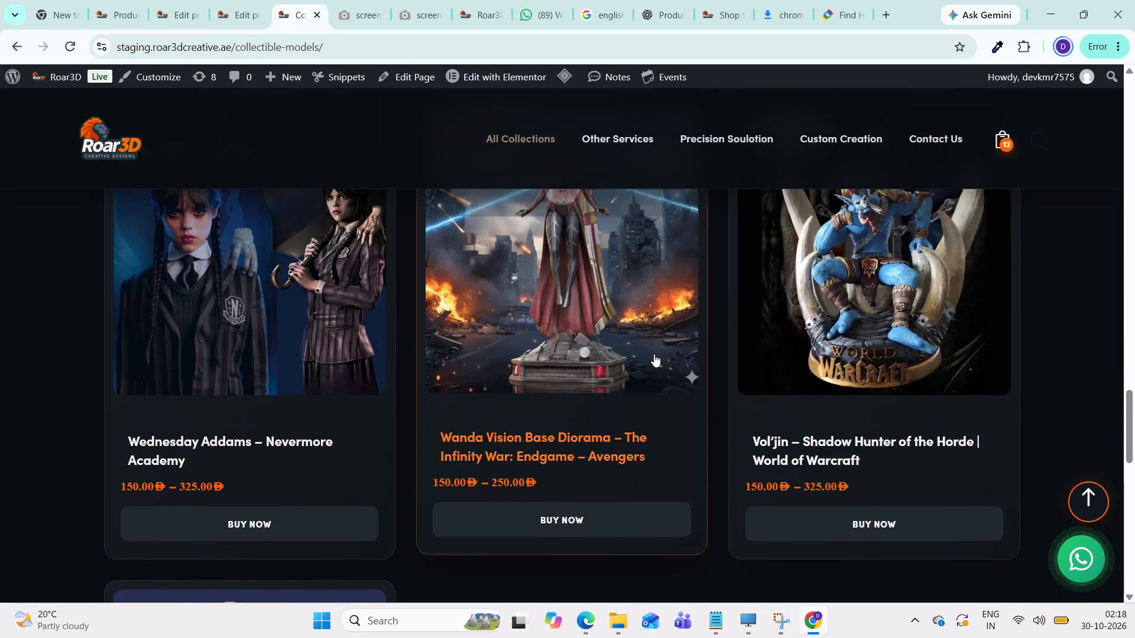
{"action": "scroll", "coordinate": [654, 354], "scroll_direction": "up", "scroll_amount": 7}
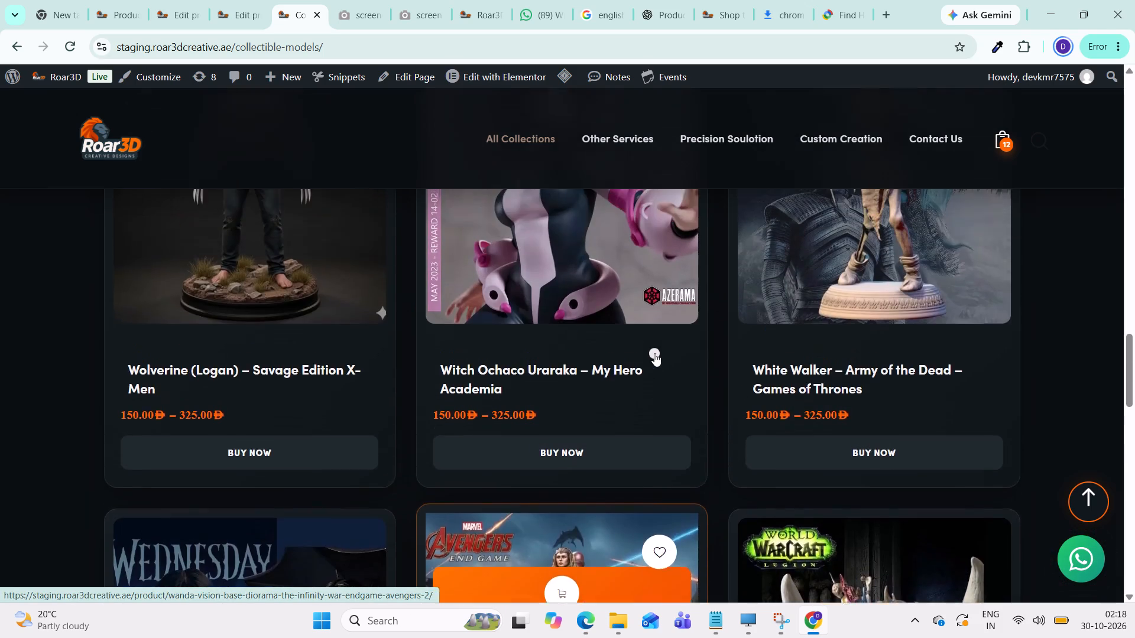
{"action": "scroll", "coordinate": [654, 353], "scroll_direction": "up", "scroll_amount": 6}
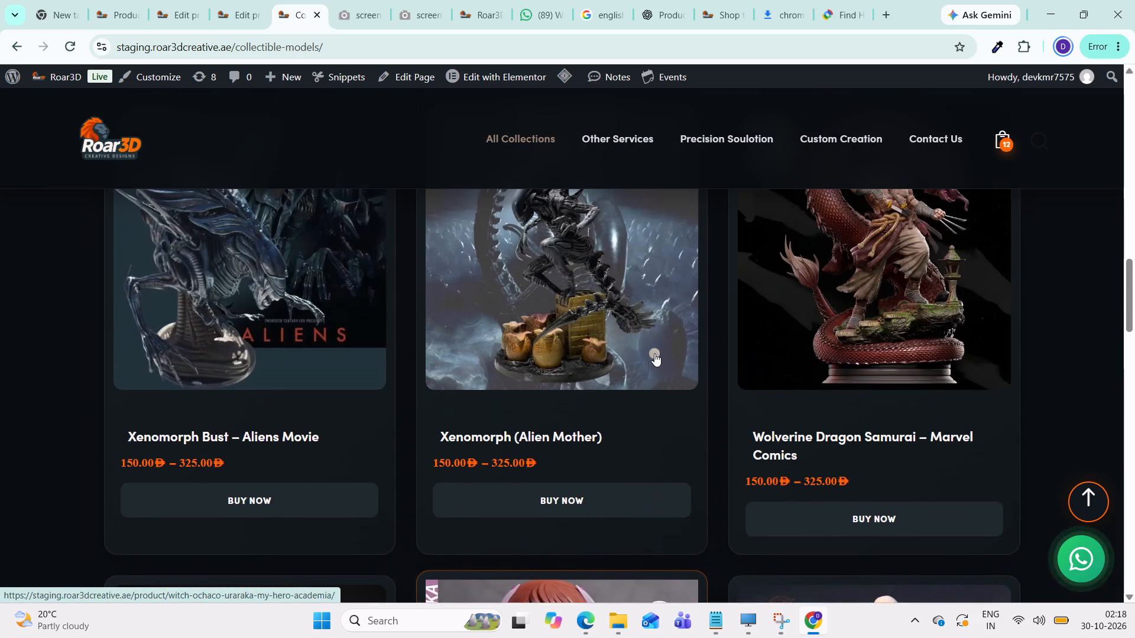
{"action": "scroll", "coordinate": [654, 353], "scroll_direction": "up", "scroll_amount": 8}
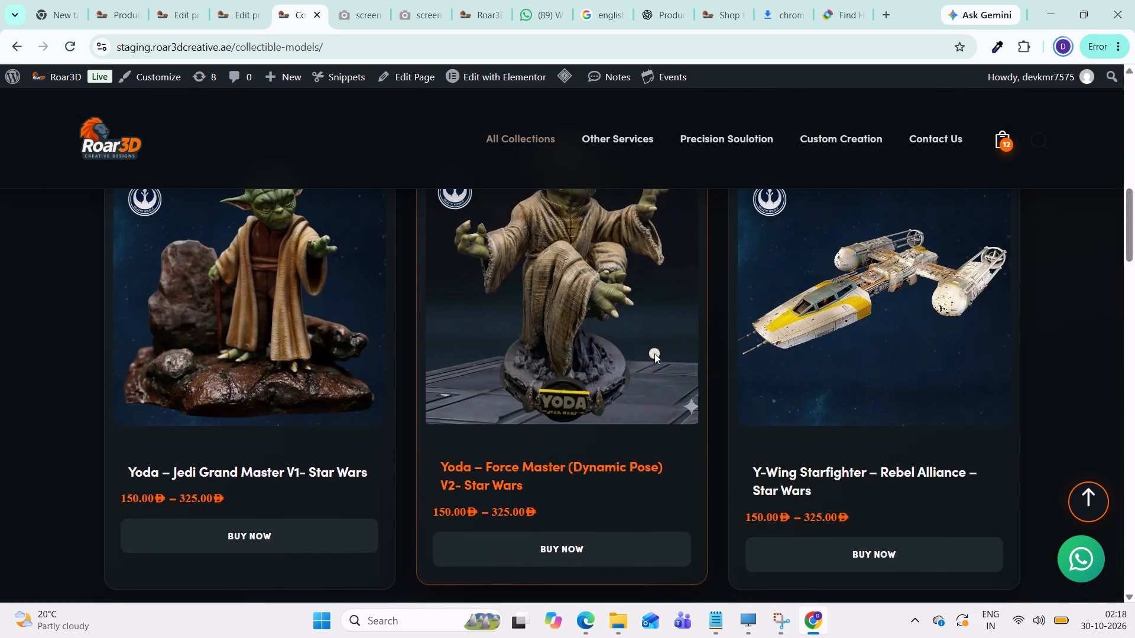
{"action": "scroll", "coordinate": [654, 353], "scroll_direction": "up", "scroll_amount": 2}
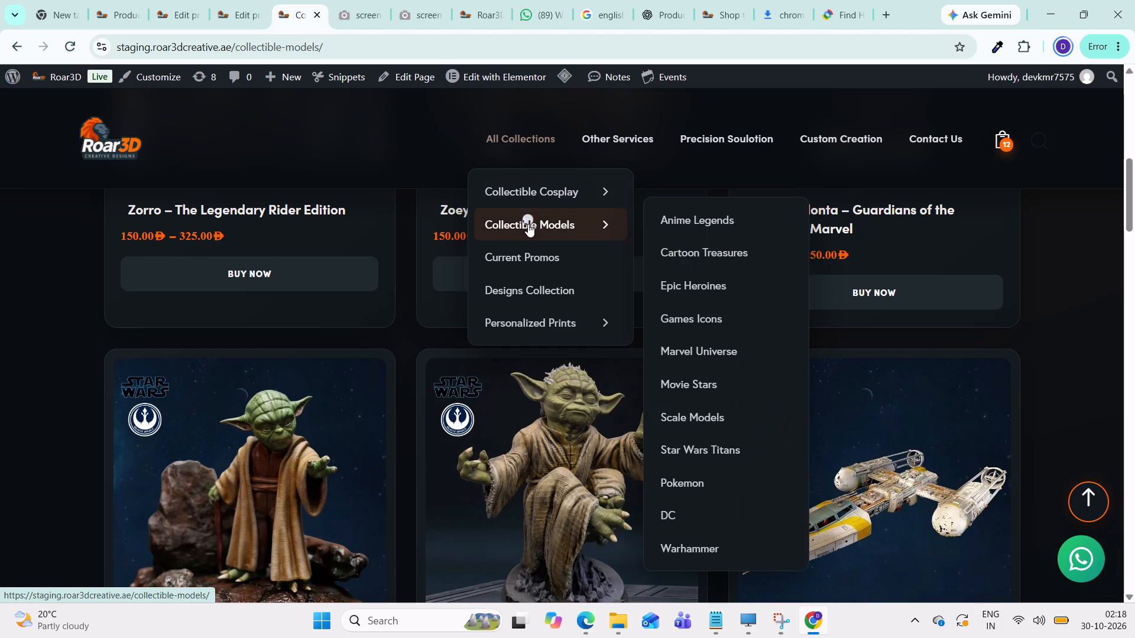
Open the staging shop's All Collections page and examine its category tiles for repeated or overlapping categories.
{"action": "left_click", "coordinate": [536, 145]}
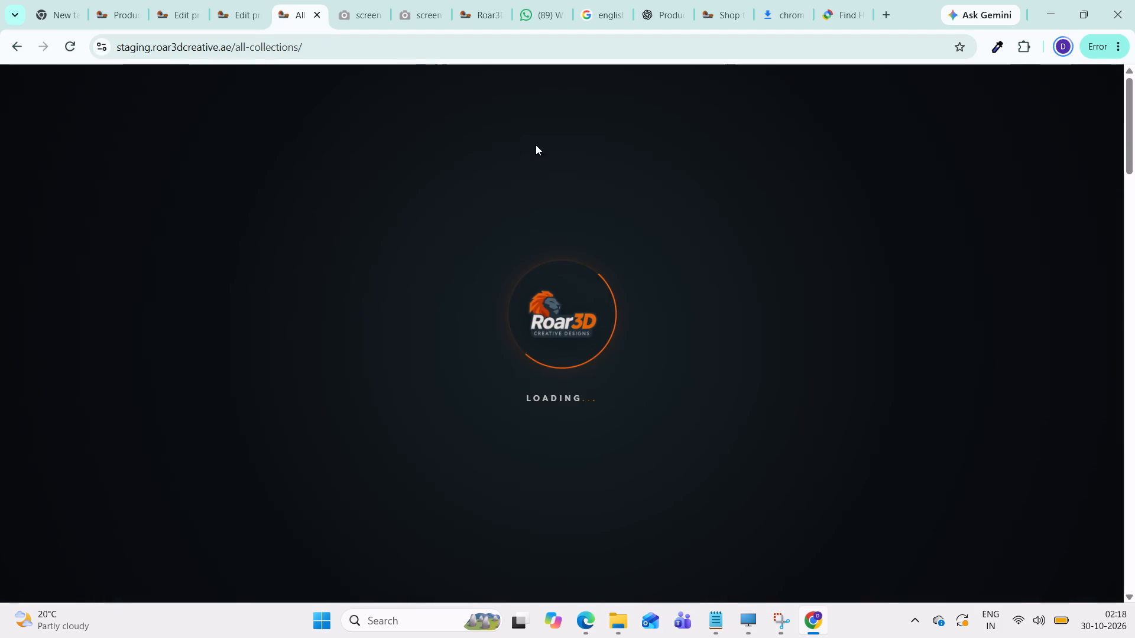
{"action": "scroll", "coordinate": [536, 145], "scroll_direction": "down", "scroll_amount": 3}
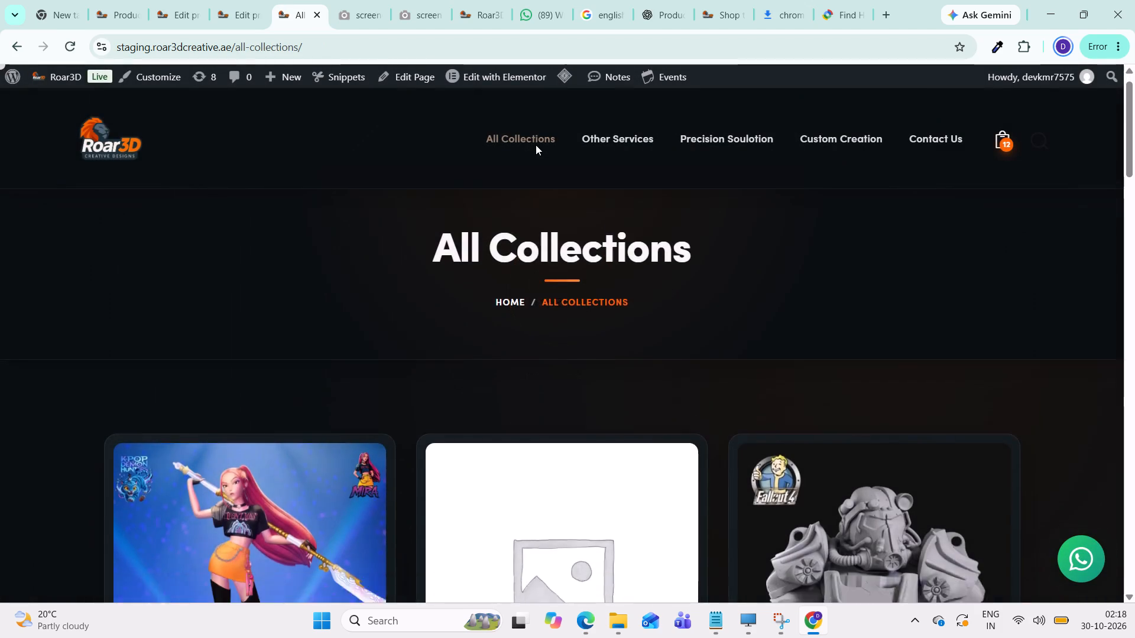
{"action": "scroll", "coordinate": [559, 201], "scroll_direction": "down", "scroll_amount": 3}
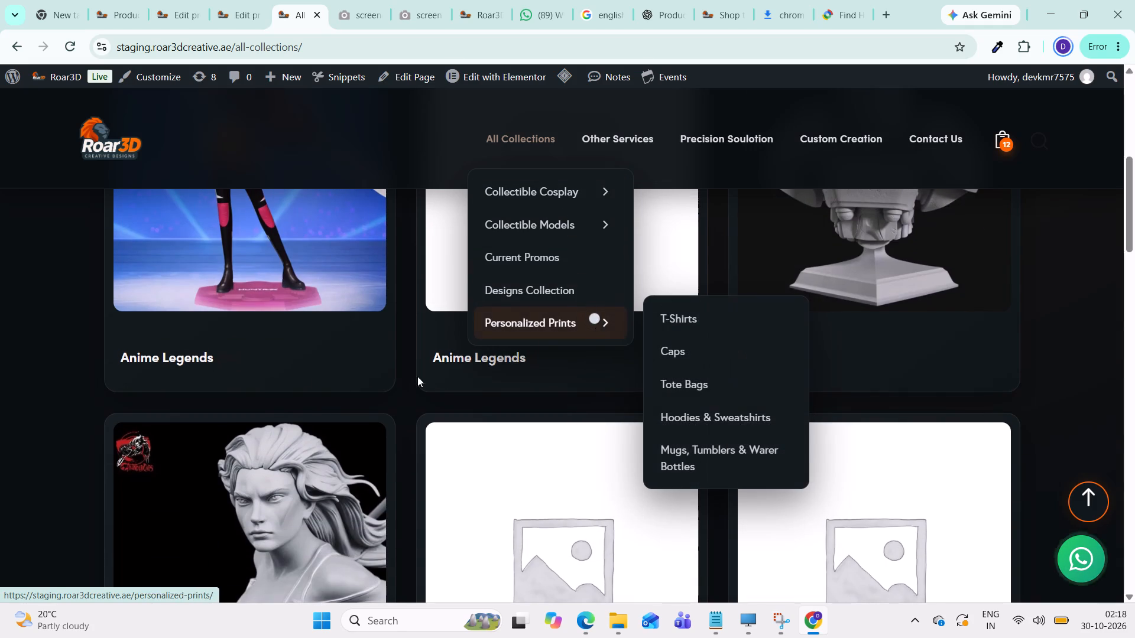
{"action": "scroll", "coordinate": [450, 377], "scroll_direction": "down", "scroll_amount": 3}
{"action": "scroll", "coordinate": [538, 363], "scroll_direction": "down", "scroll_amount": 1}
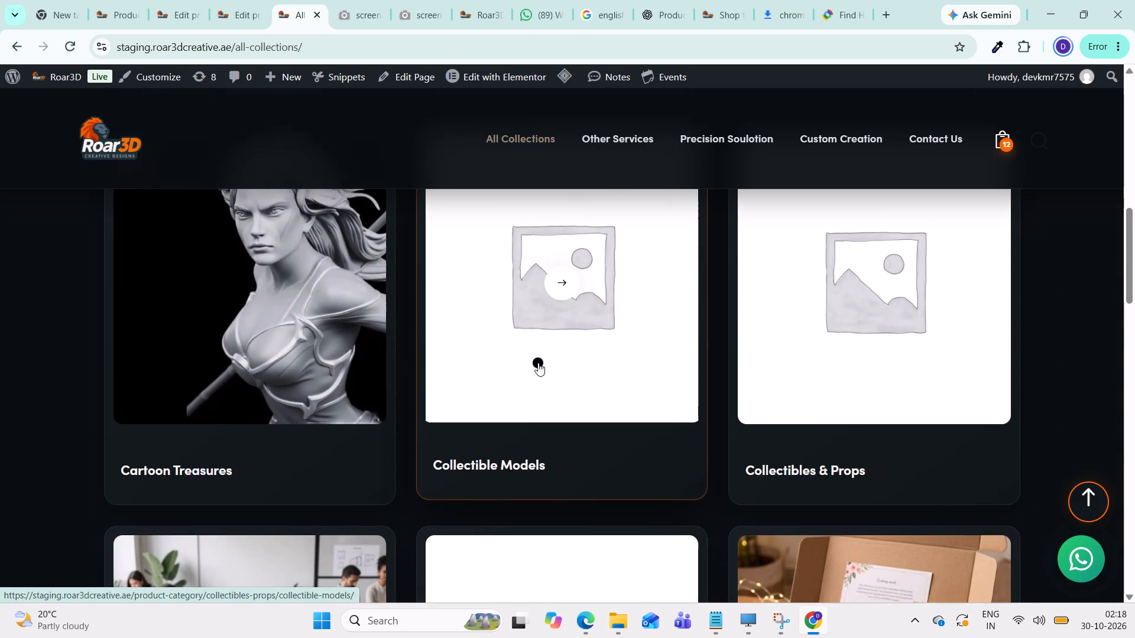
{"action": "scroll", "coordinate": [560, 341], "scroll_direction": "down", "scroll_amount": 8}
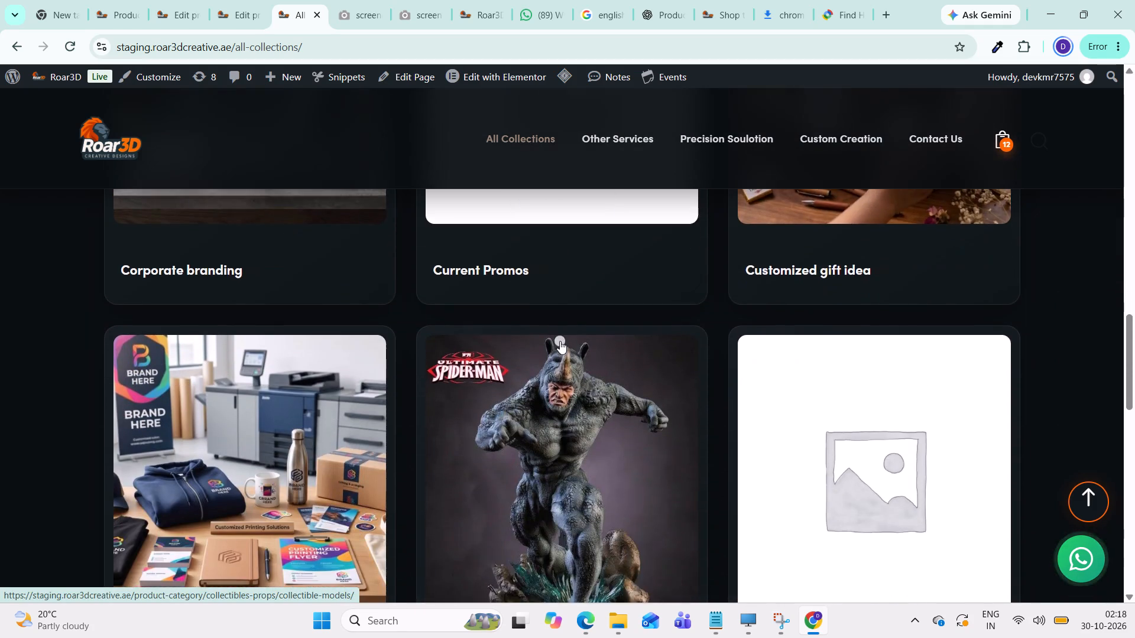
{"action": "scroll", "coordinate": [560, 341], "scroll_direction": "down", "scroll_amount": 4}
{"action": "scroll", "coordinate": [560, 341], "scroll_direction": "up", "scroll_amount": 2}
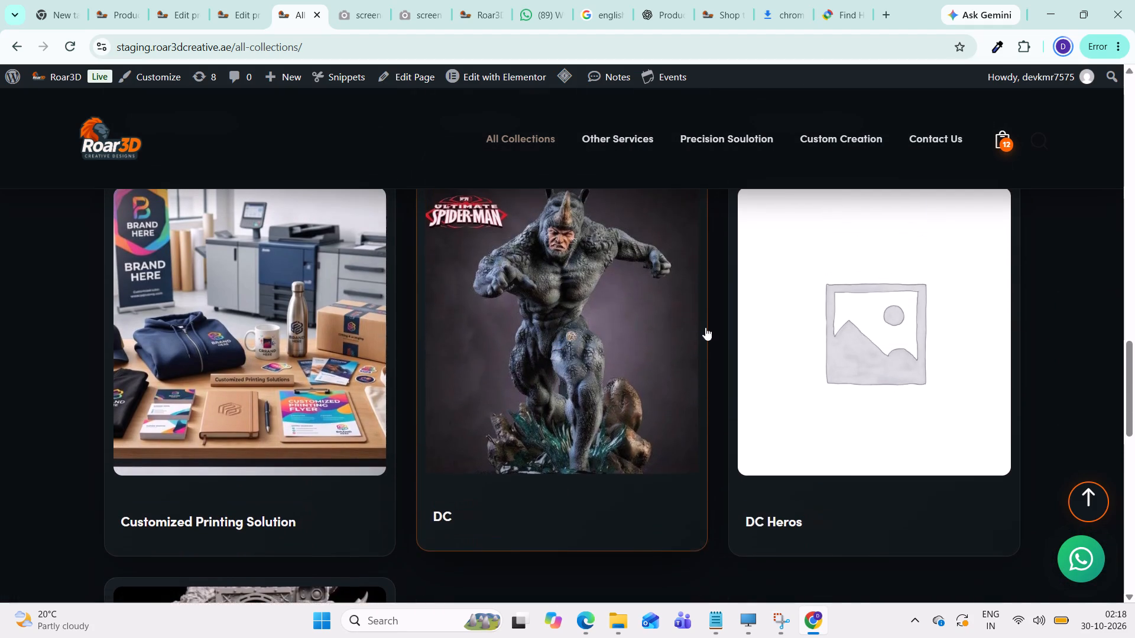
Open the DC Heros category from All Collections, review its first page of products, and return to All Collections.
{"action": "left_click", "coordinate": [862, 327]}
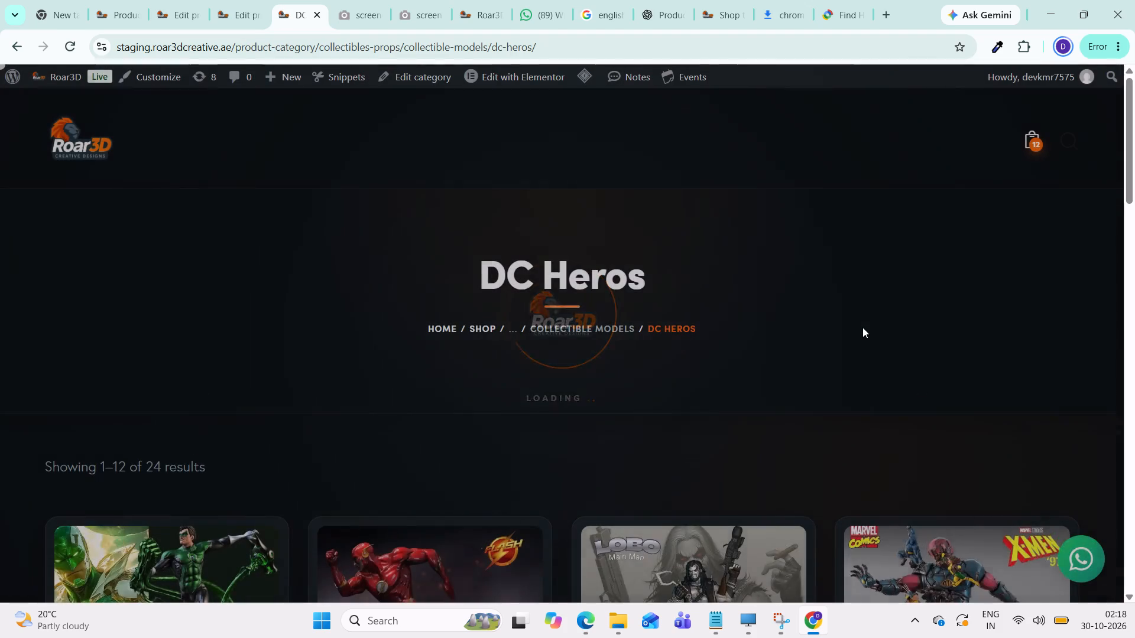
{"action": "scroll", "coordinate": [862, 327], "scroll_direction": "down", "scroll_amount": 2}
{"action": "scroll", "coordinate": [862, 325], "scroll_direction": "up", "scroll_amount": 2}
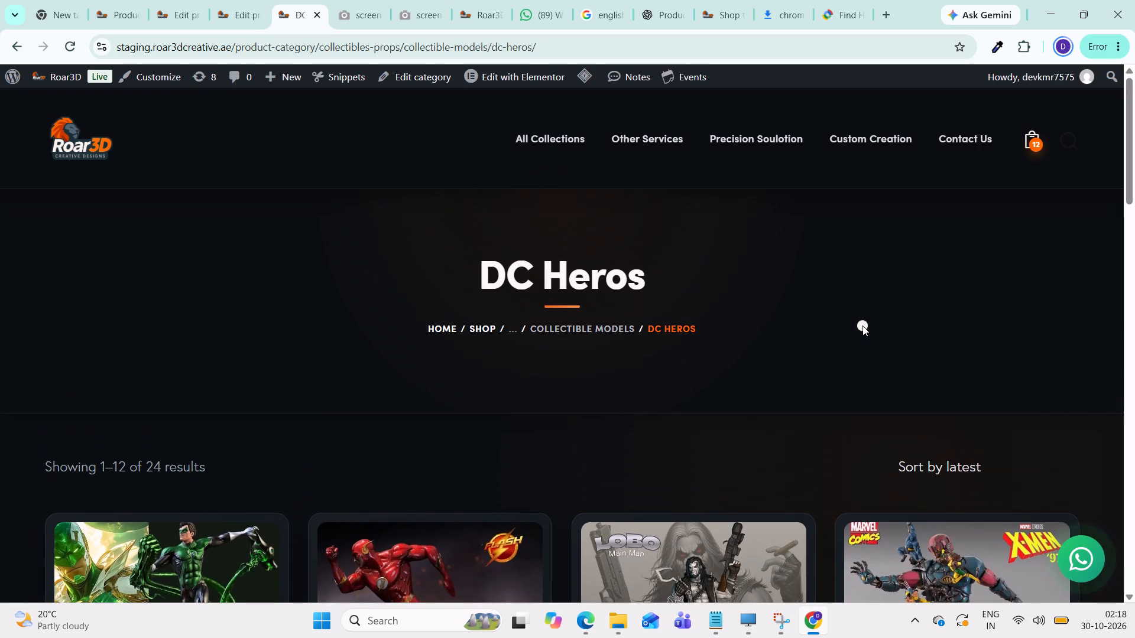
{"action": "scroll", "coordinate": [862, 325], "scroll_direction": "down", "scroll_amount": 9}
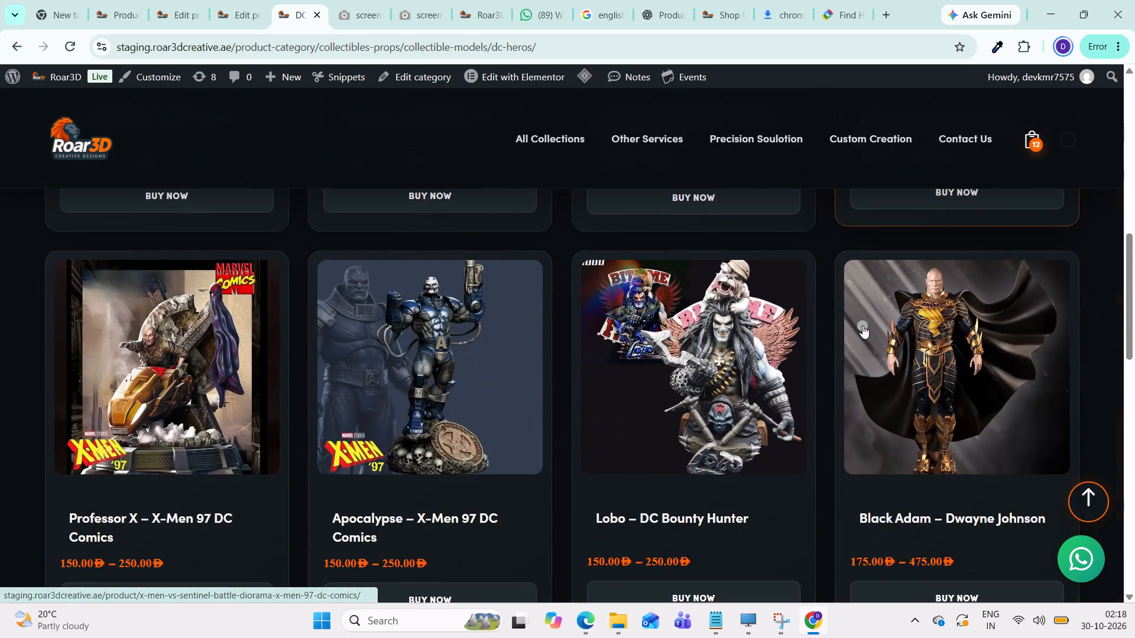
{"action": "scroll", "coordinate": [862, 325], "scroll_direction": "down", "scroll_amount": 5}
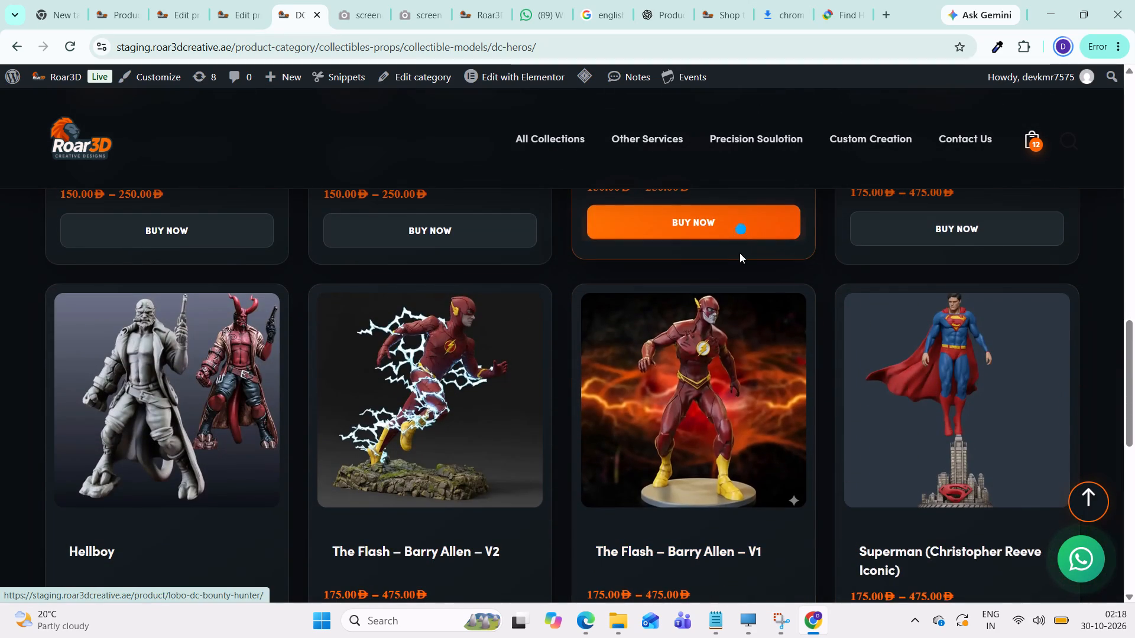
{"action": "scroll", "coordinate": [936, 299], "scroll_direction": "up", "scroll_amount": 3}
{"action": "scroll", "coordinate": [815, 356], "scroll_direction": "down", "scroll_amount": 3}
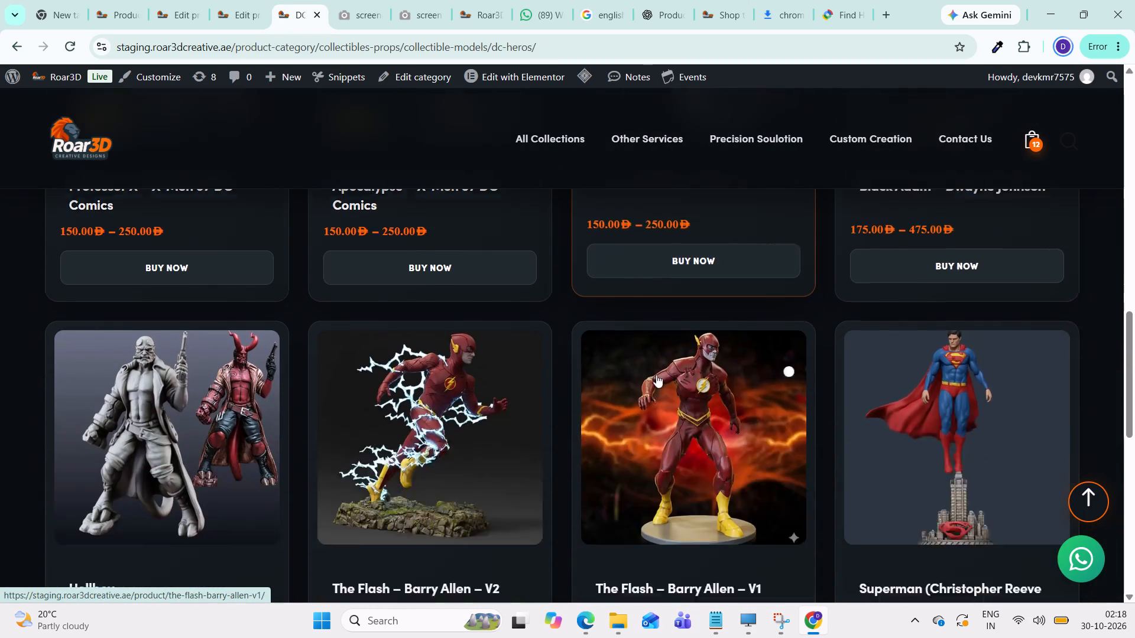
{"action": "scroll", "coordinate": [656, 375], "scroll_direction": "down", "scroll_amount": 4}
{"action": "scroll", "coordinate": [582, 377], "scroll_direction": "up", "scroll_amount": 4}
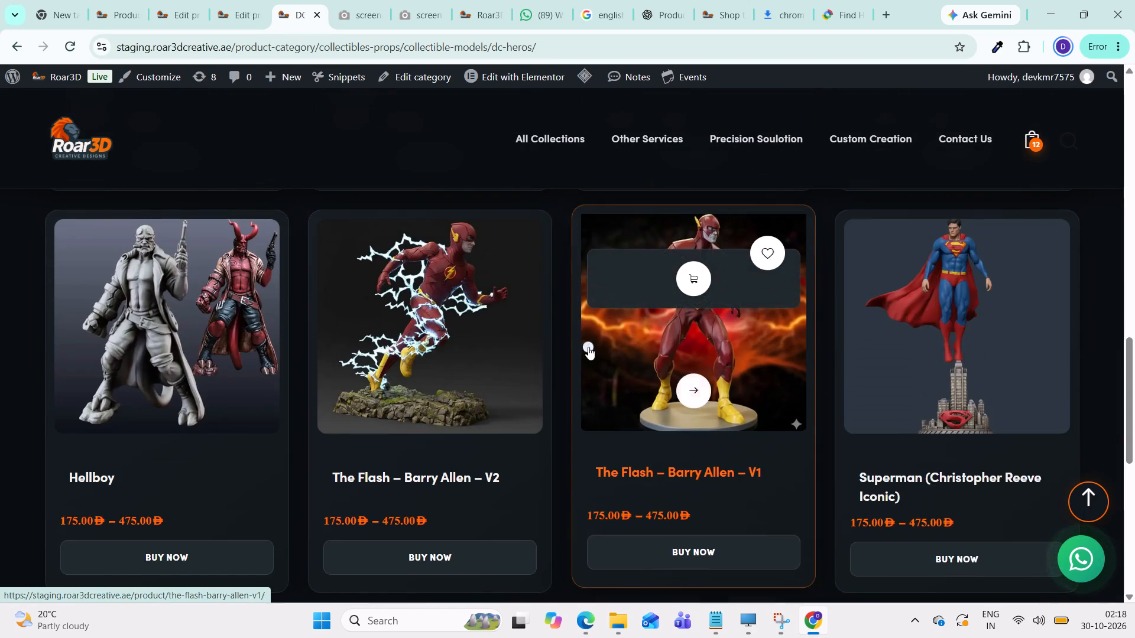
{"action": "scroll", "coordinate": [588, 347], "scroll_direction": "up", "scroll_amount": 10}
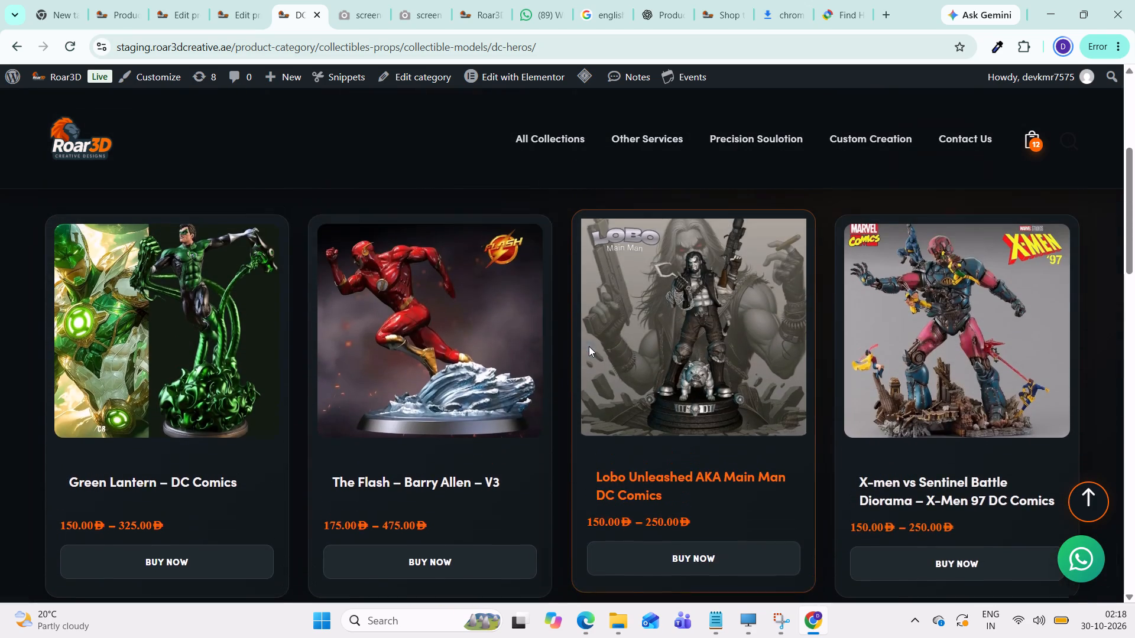
{"action": "scroll", "coordinate": [589, 346], "scroll_direction": "up", "scroll_amount": 4}
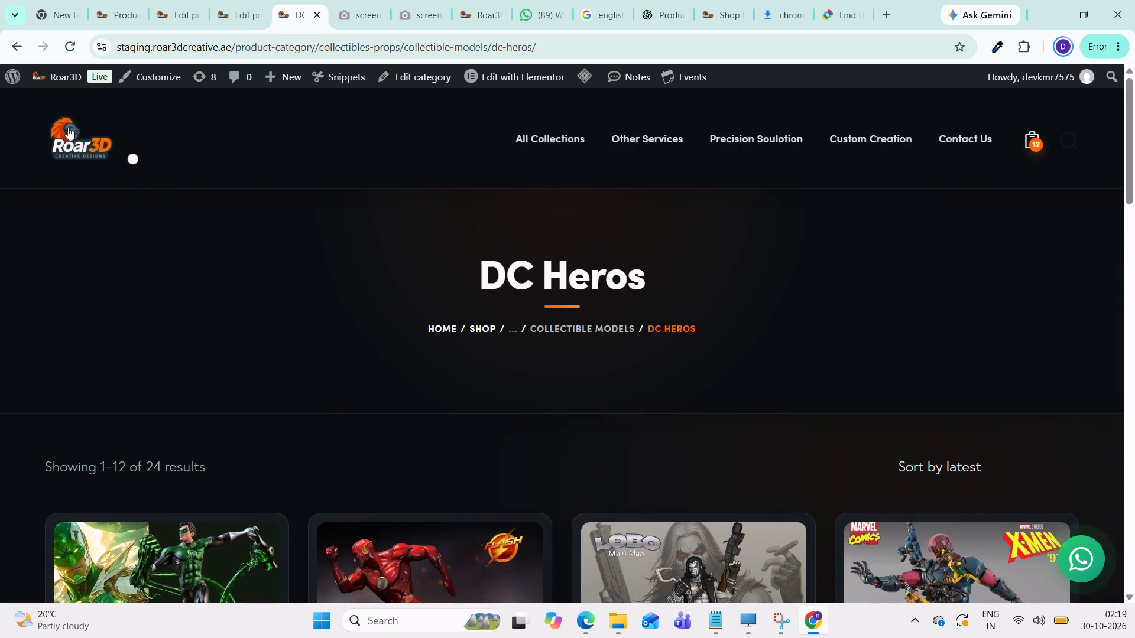
{"action": "left_click", "coordinate": [13, 40]}
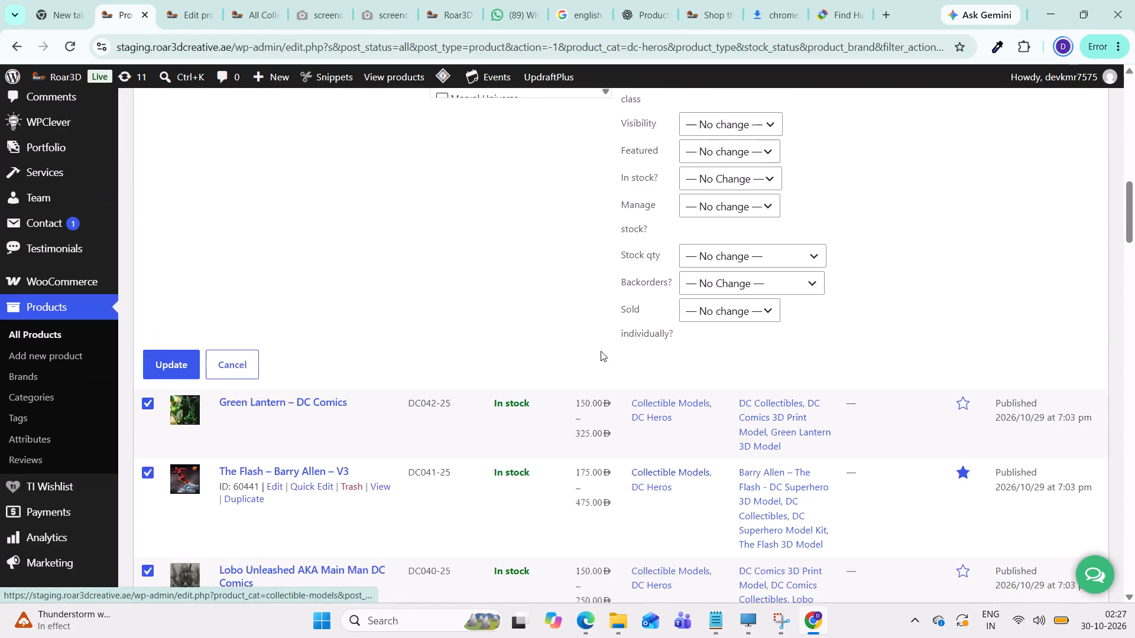
{"action": "left_click", "coordinate": [174, 382]}
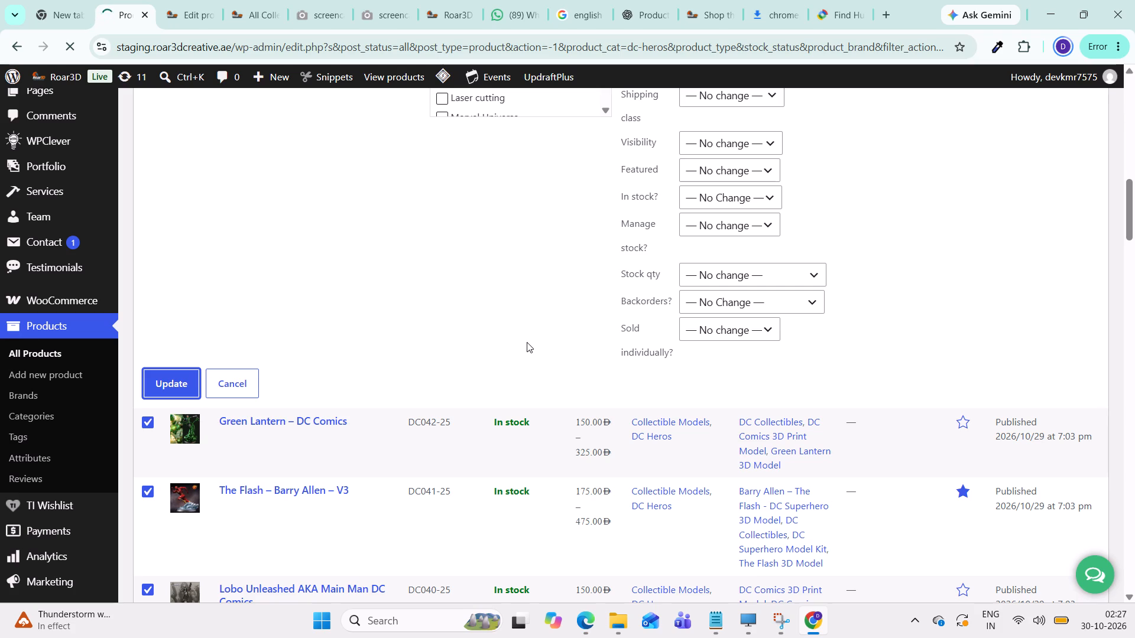
Review the updated product rows, then open the staging shop's product categories and examine the DC Heros and DC product counts.
{"action": "scroll", "coordinate": [527, 342], "scroll_direction": "up", "scroll_amount": 3}
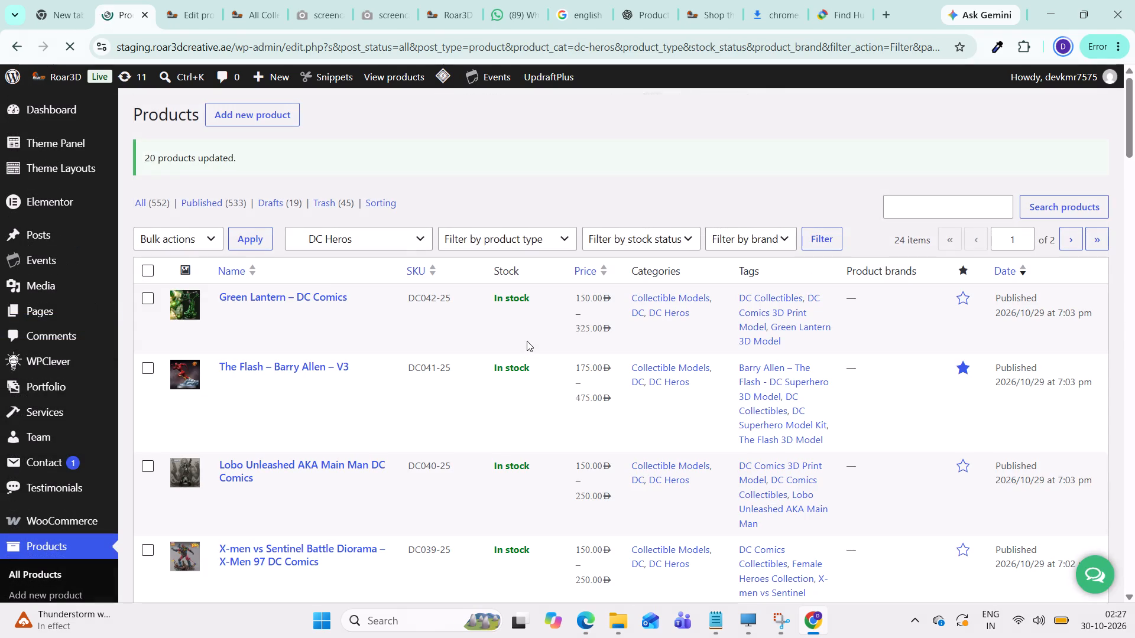
{"action": "scroll", "coordinate": [527, 341], "scroll_direction": "down", "scroll_amount": 6}
{"action": "scroll", "coordinate": [77, 379], "scroll_direction": "down", "scroll_amount": 1}
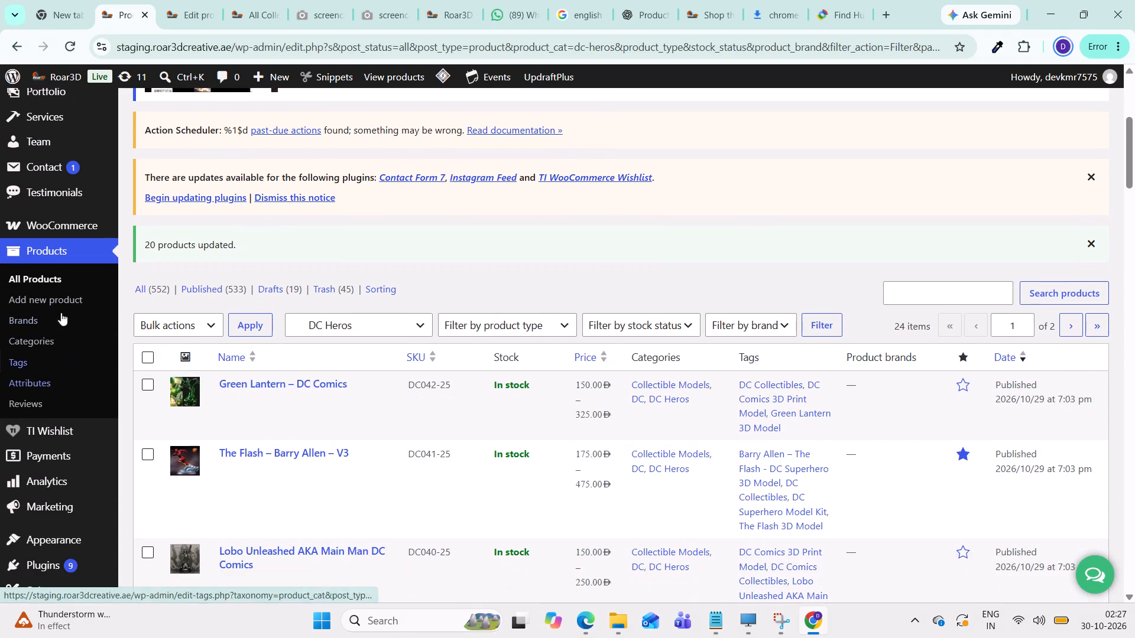
{"action": "left_click", "coordinate": [23, 341]}
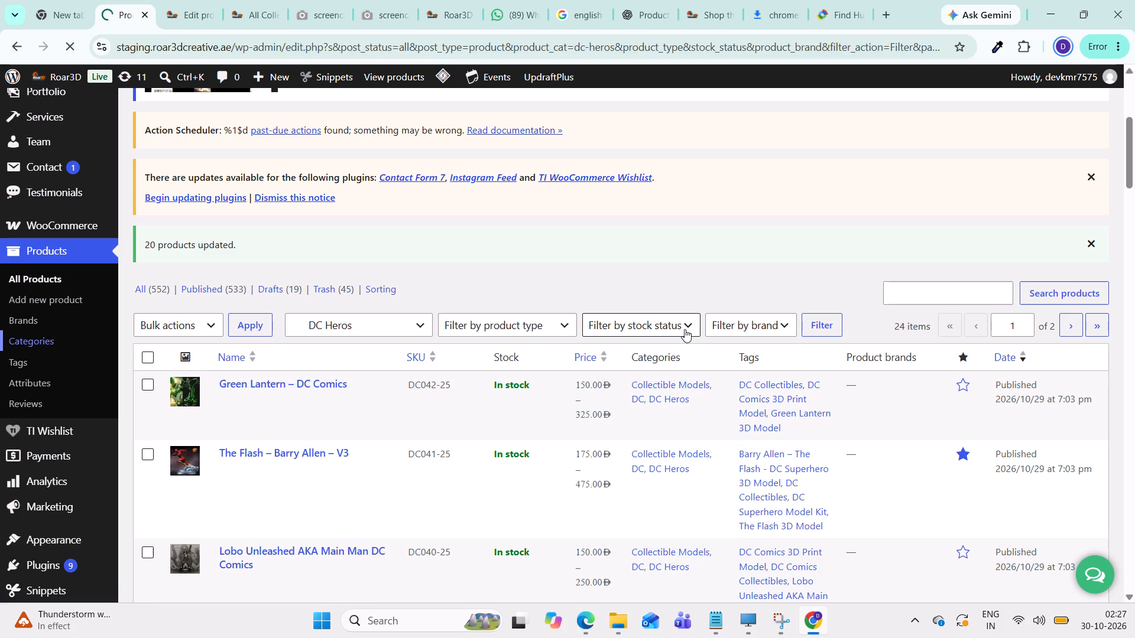
{"action": "scroll", "coordinate": [685, 329], "scroll_direction": "down", "scroll_amount": 2}
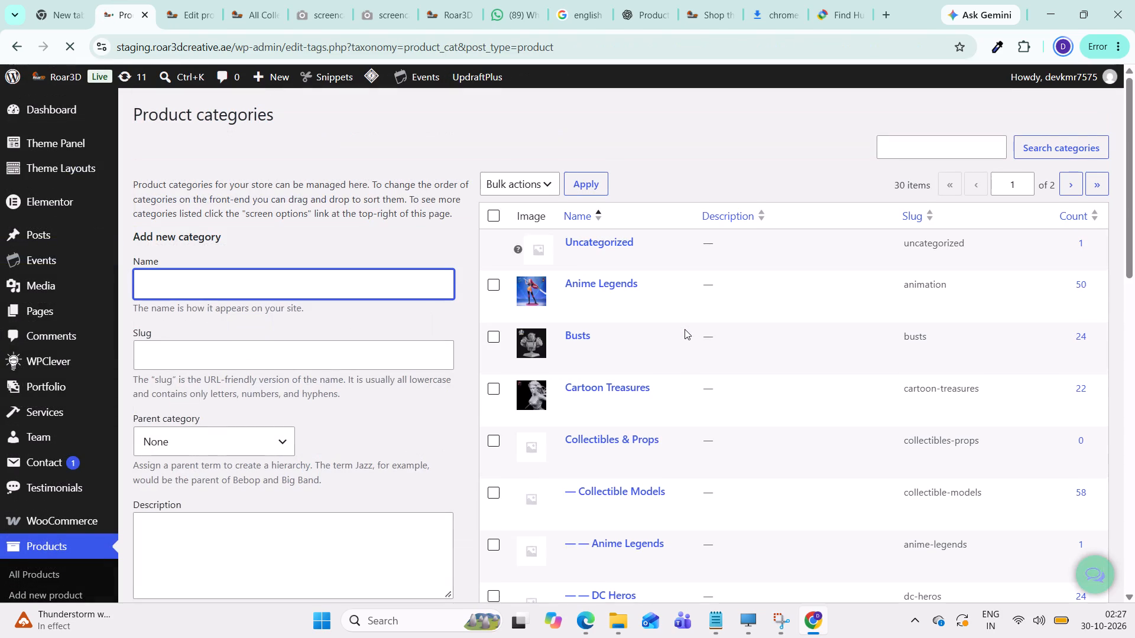
{"action": "scroll", "coordinate": [685, 329], "scroll_direction": "down", "scroll_amount": 3}
{"action": "scroll", "coordinate": [757, 330], "scroll_direction": "down", "scroll_amount": 6}
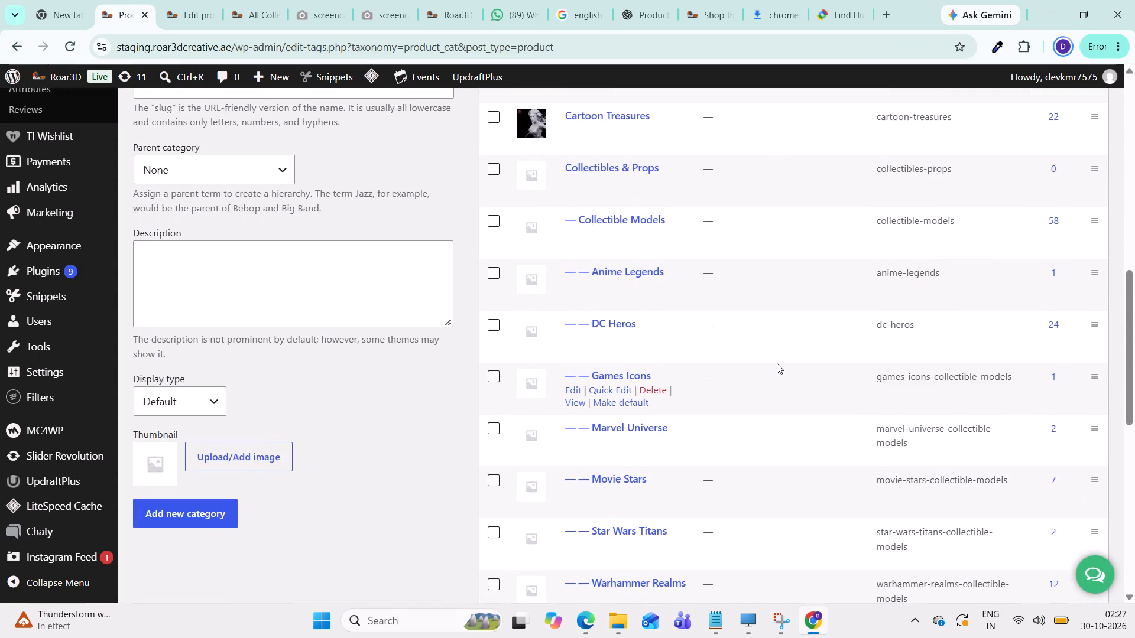
{"action": "scroll", "coordinate": [777, 363], "scroll_direction": "down", "scroll_amount": 7}
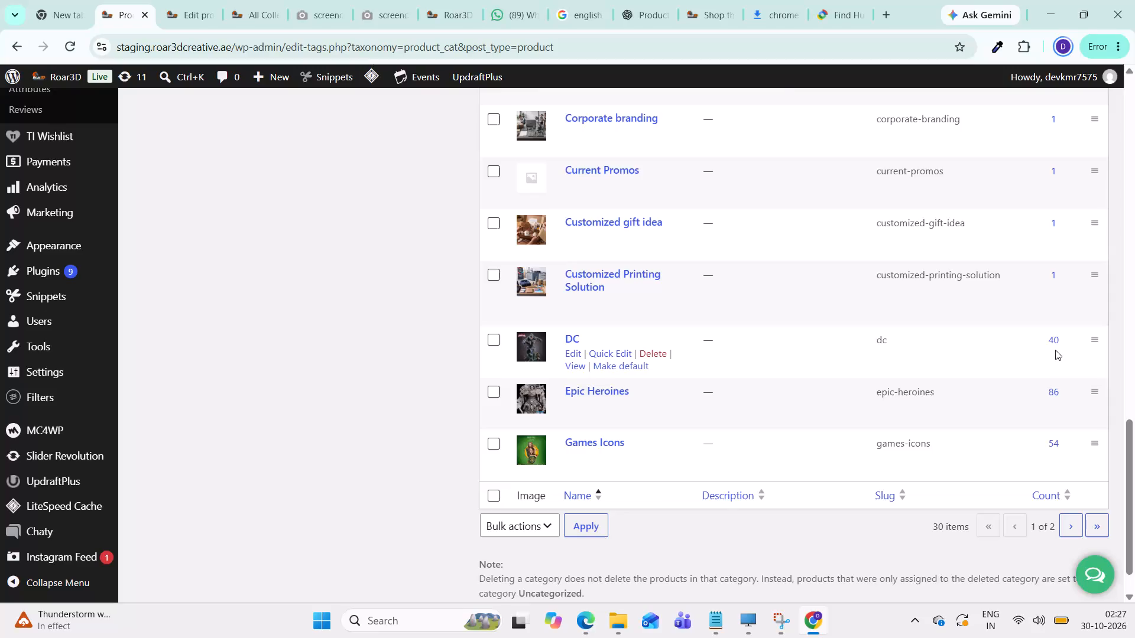
Switch to the live Roar3D shop, enter its WordPress admin, and open the product categories.
{"action": "left_click", "coordinate": [715, 21]}
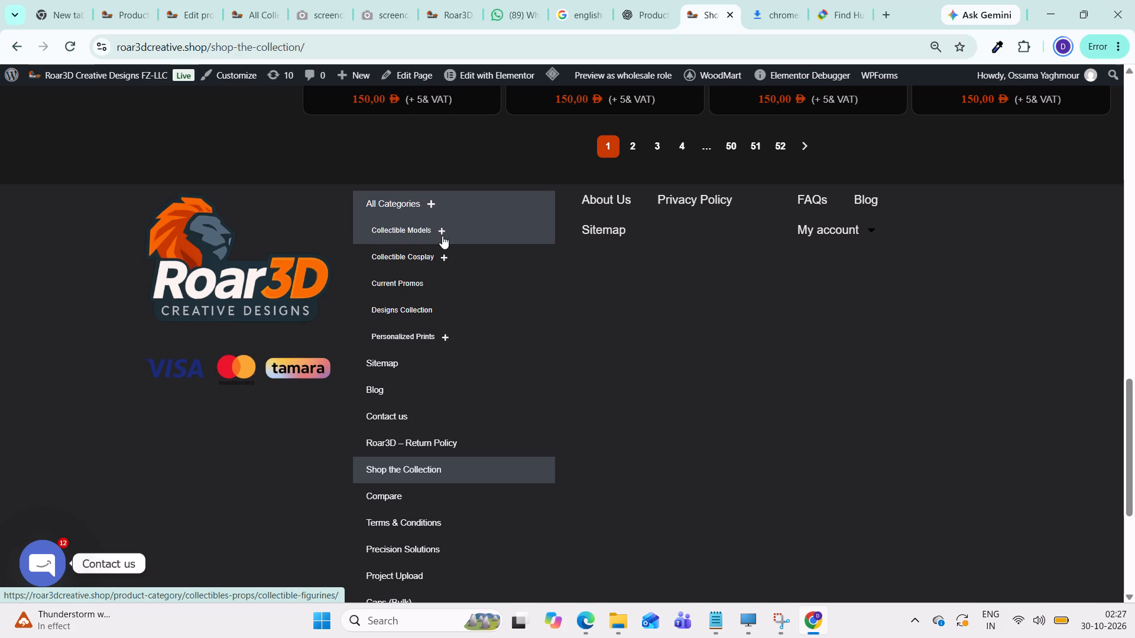
{"action": "left_click", "coordinate": [15, 82]}
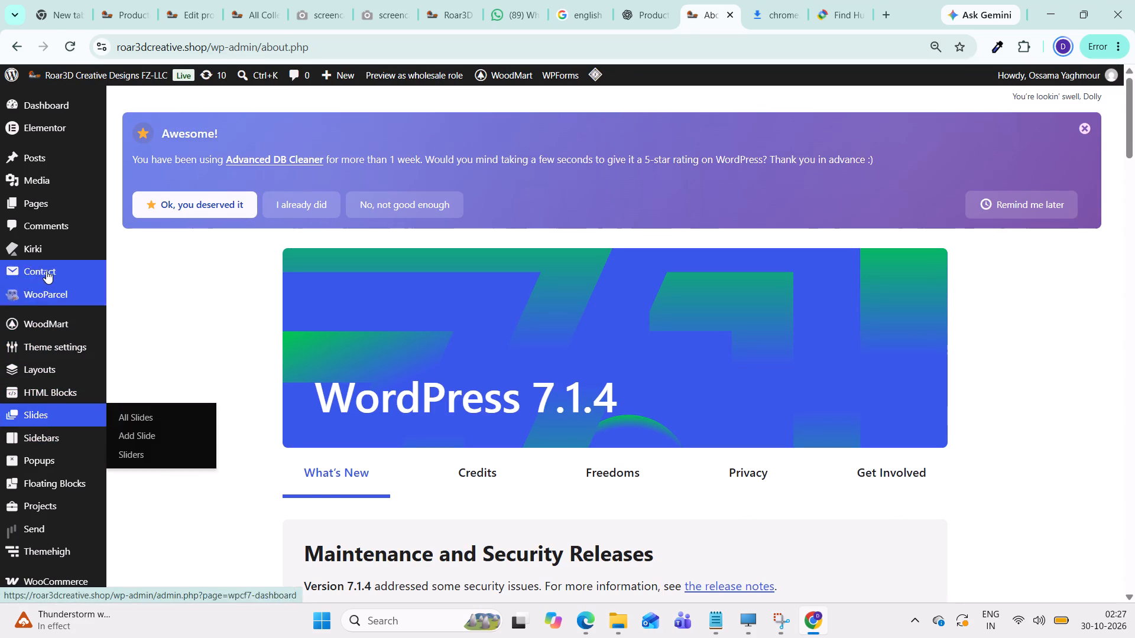
{"action": "scroll", "coordinate": [47, 204], "scroll_direction": "down", "scroll_amount": 3}
{"action": "scroll", "coordinate": [52, 379], "scroll_direction": "down", "scroll_amount": 1}
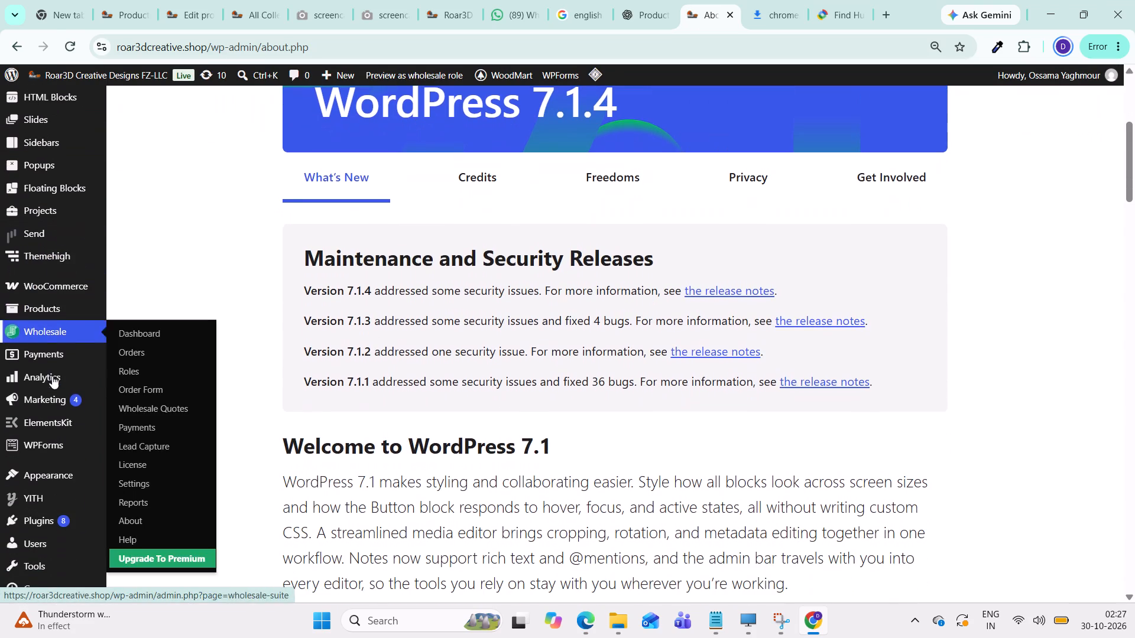
{"action": "left_click", "coordinate": [148, 253]}
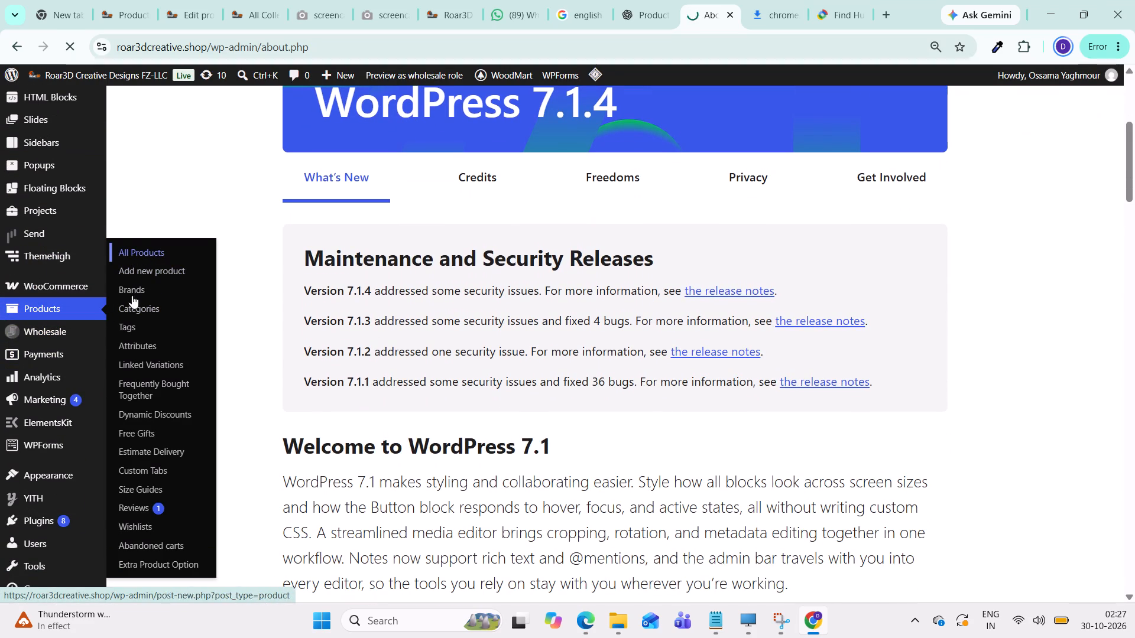
{"action": "left_click", "coordinate": [137, 313]}
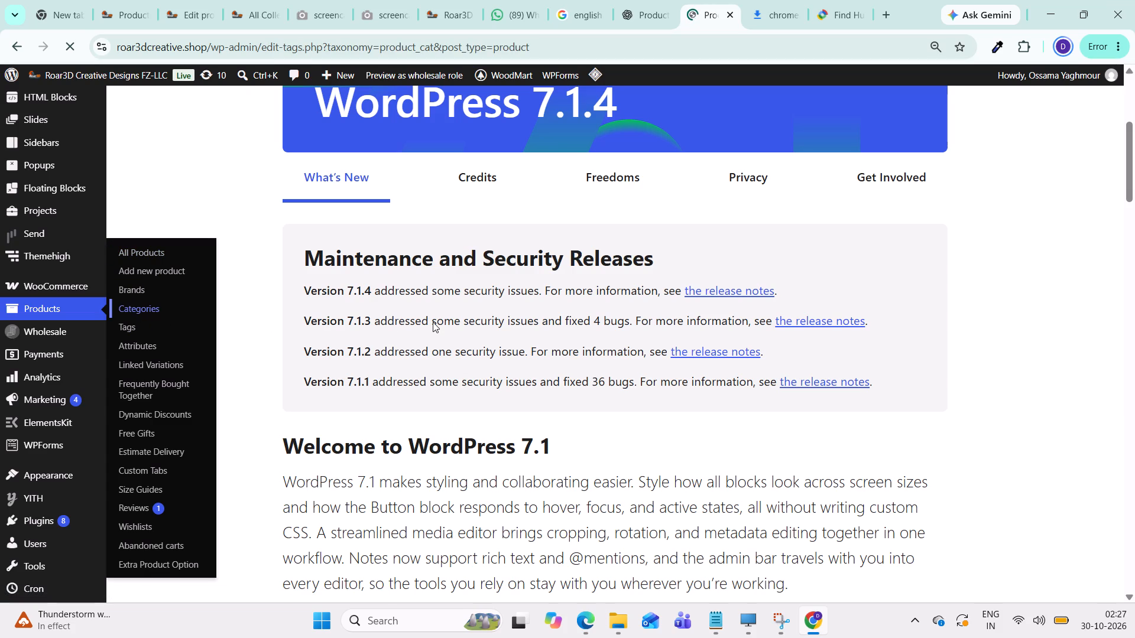
Examine the live shop's category list for the product counts under Collectible Models, down to DC Heros.
{"action": "scroll", "coordinate": [831, 386], "scroll_direction": "down", "scroll_amount": 3}
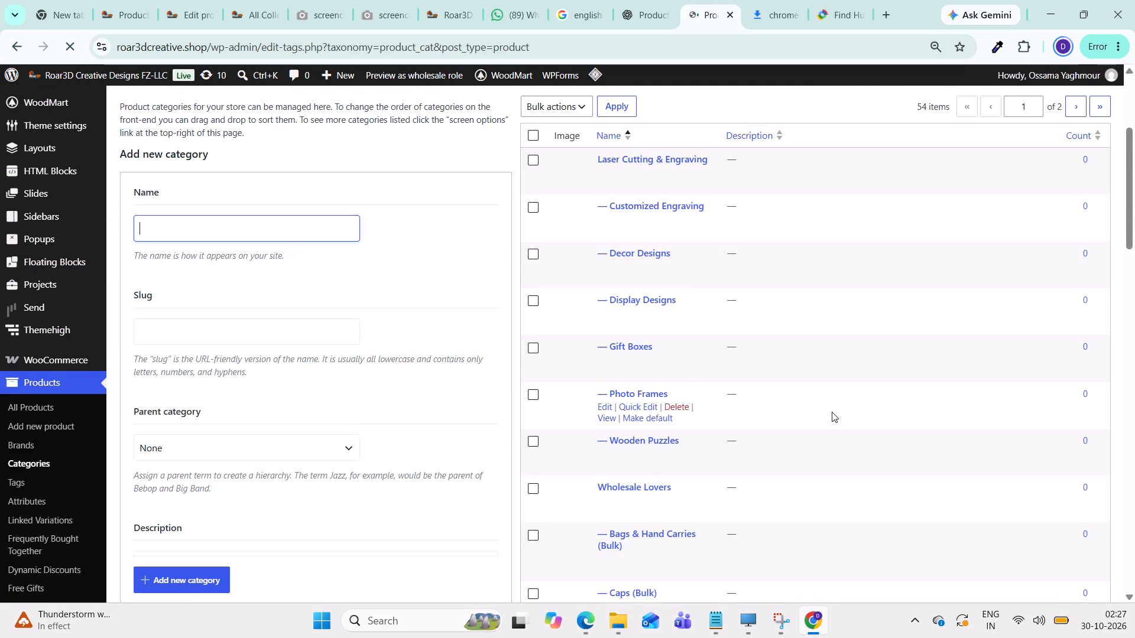
{"action": "scroll", "coordinate": [832, 412], "scroll_direction": "down", "scroll_amount": 9}
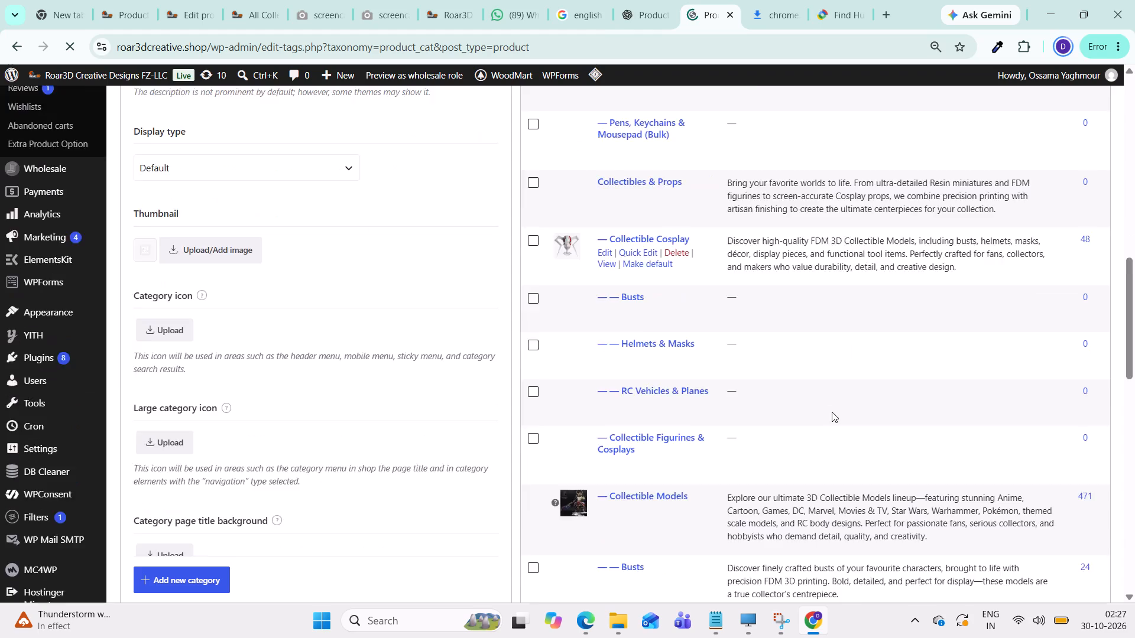
{"action": "scroll", "coordinate": [832, 412], "scroll_direction": "down", "scroll_amount": 5}
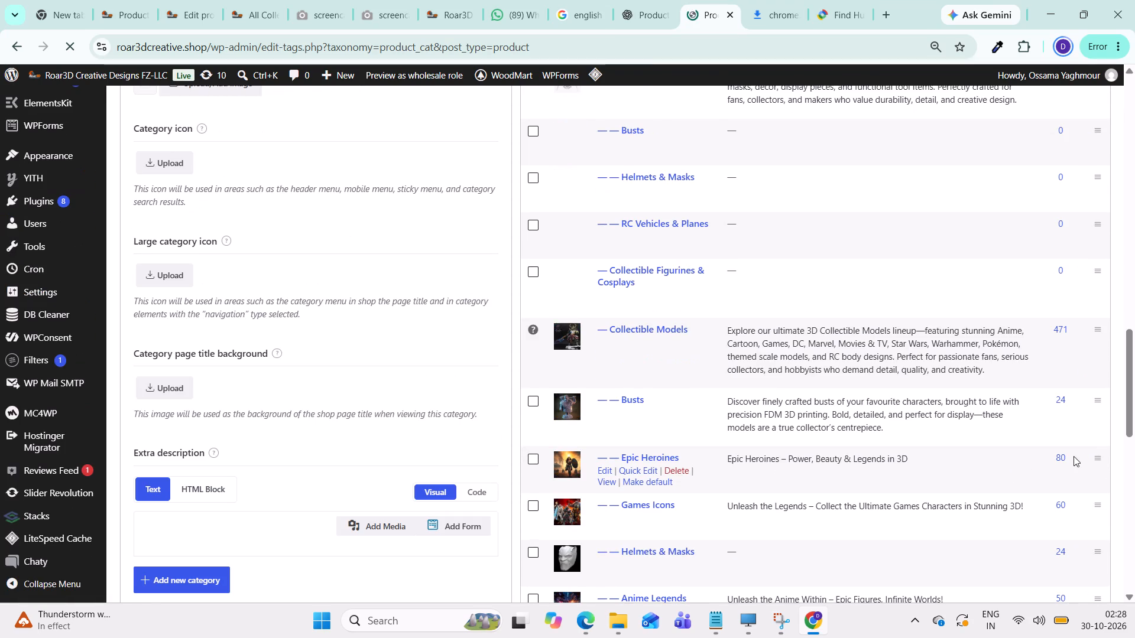
{"action": "scroll", "coordinate": [943, 474], "scroll_direction": "down", "scroll_amount": 2}
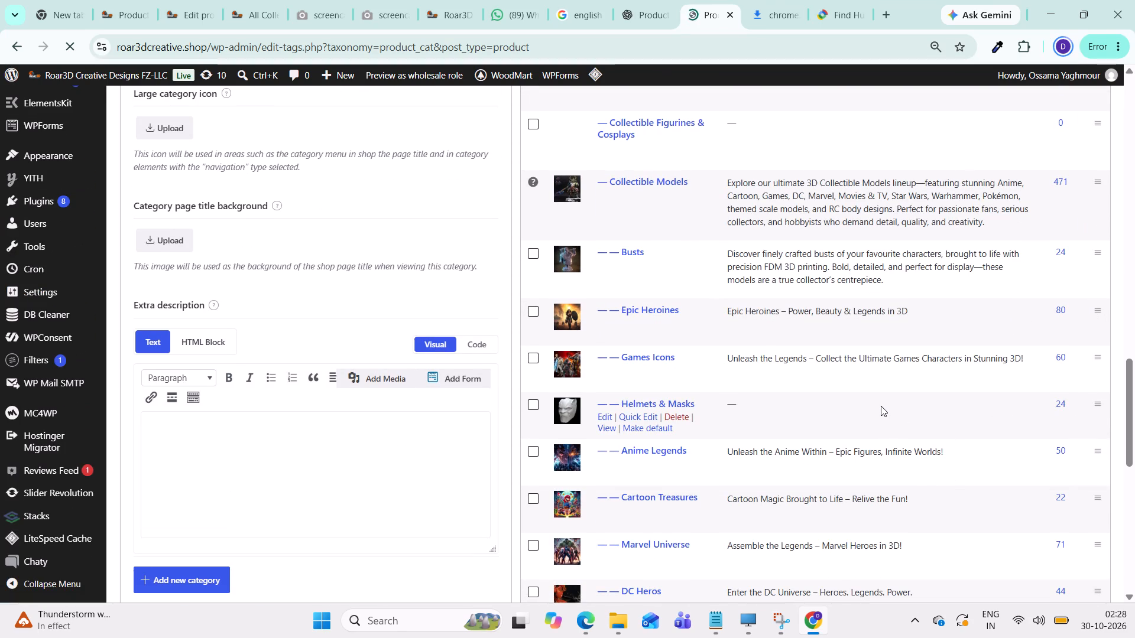
{"action": "scroll", "coordinate": [881, 406], "scroll_direction": "down", "scroll_amount": 3}
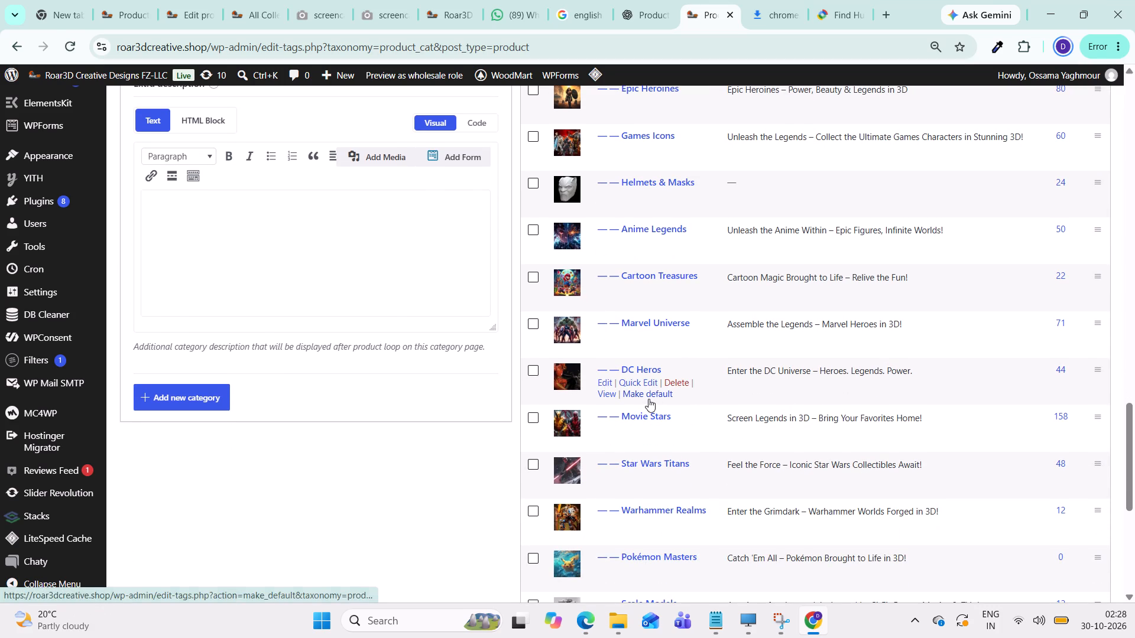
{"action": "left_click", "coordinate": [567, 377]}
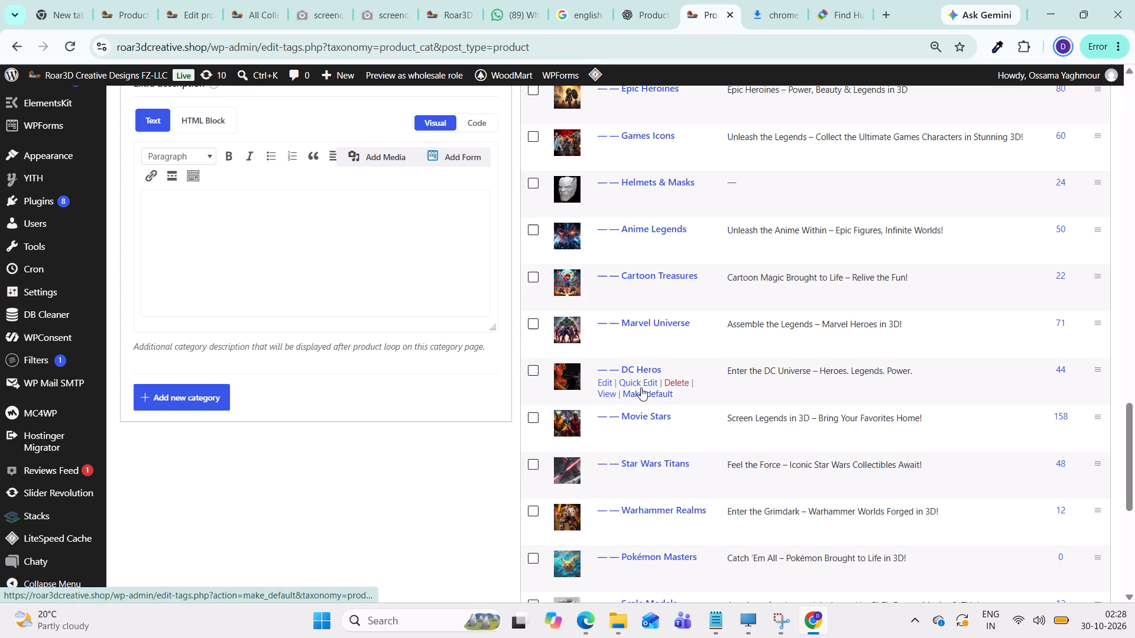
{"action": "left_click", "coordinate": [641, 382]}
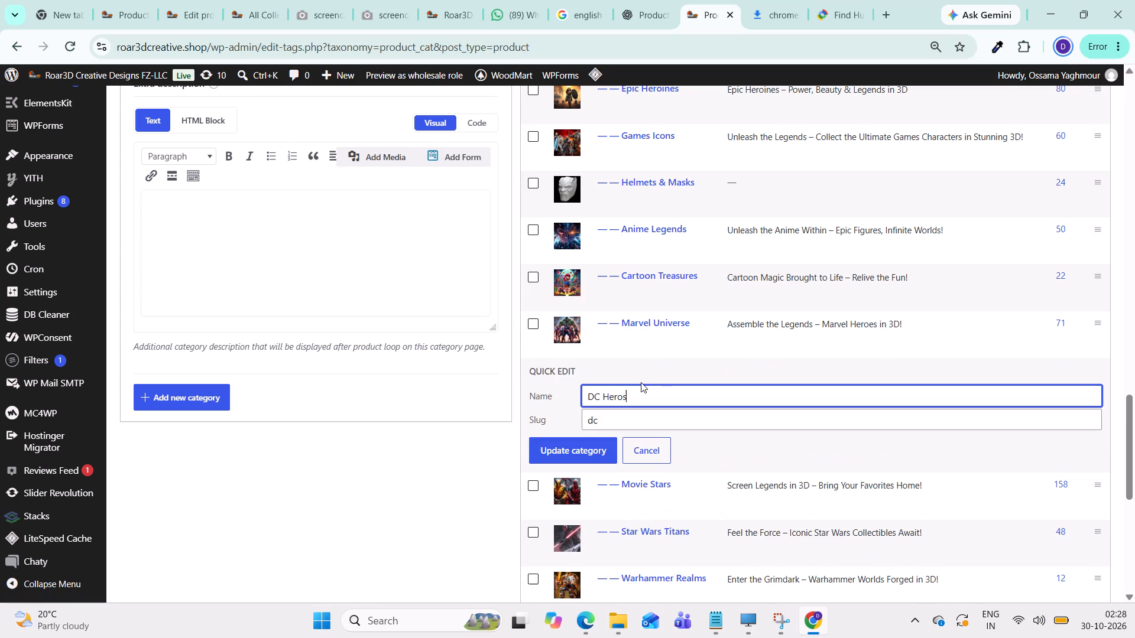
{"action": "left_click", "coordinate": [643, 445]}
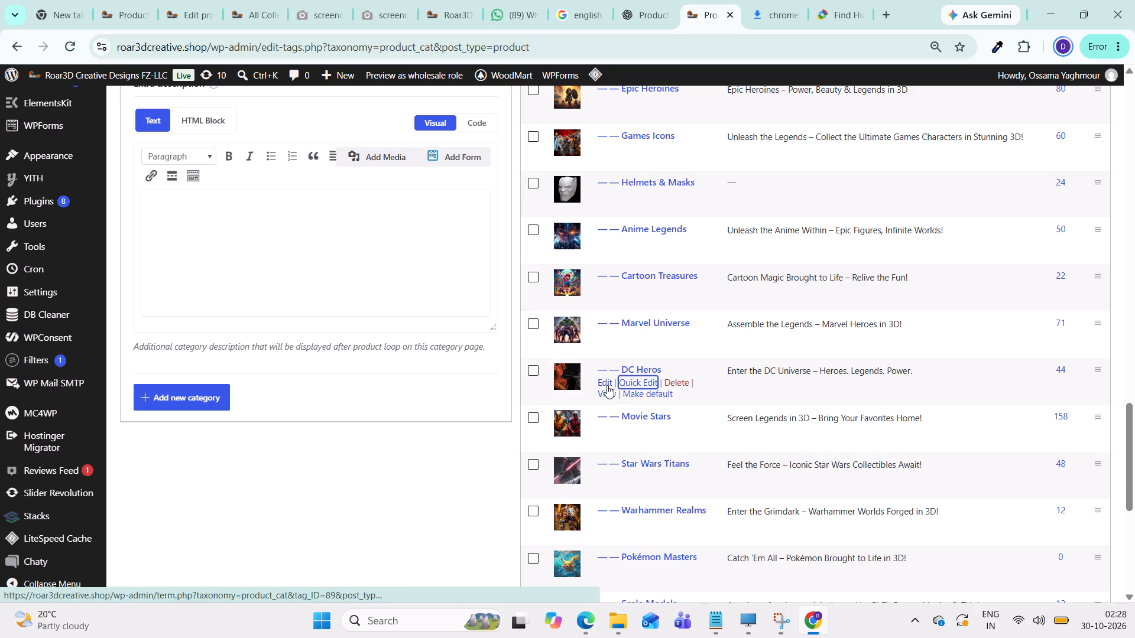
Open the live shop's DC Heros category for full editing and review its slug, parent, description, display type and thumbnail.
{"action": "left_click", "coordinate": [605, 380]}
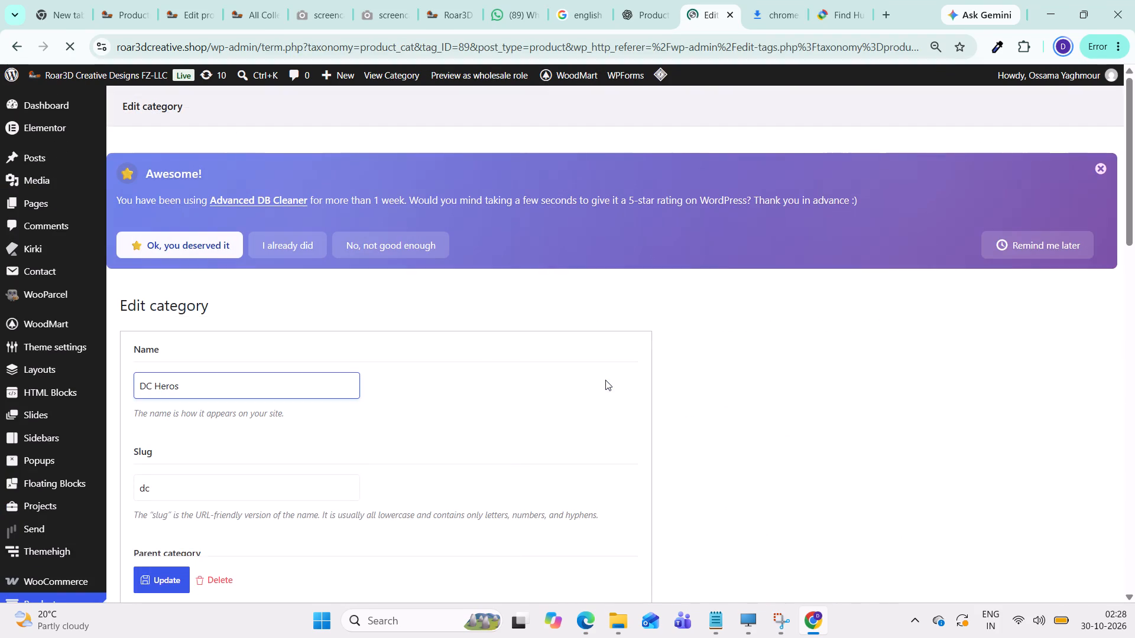
{"action": "scroll", "coordinate": [442, 390], "scroll_direction": "down", "scroll_amount": 3}
{"action": "scroll", "coordinate": [444, 440], "scroll_direction": "down", "scroll_amount": 5}
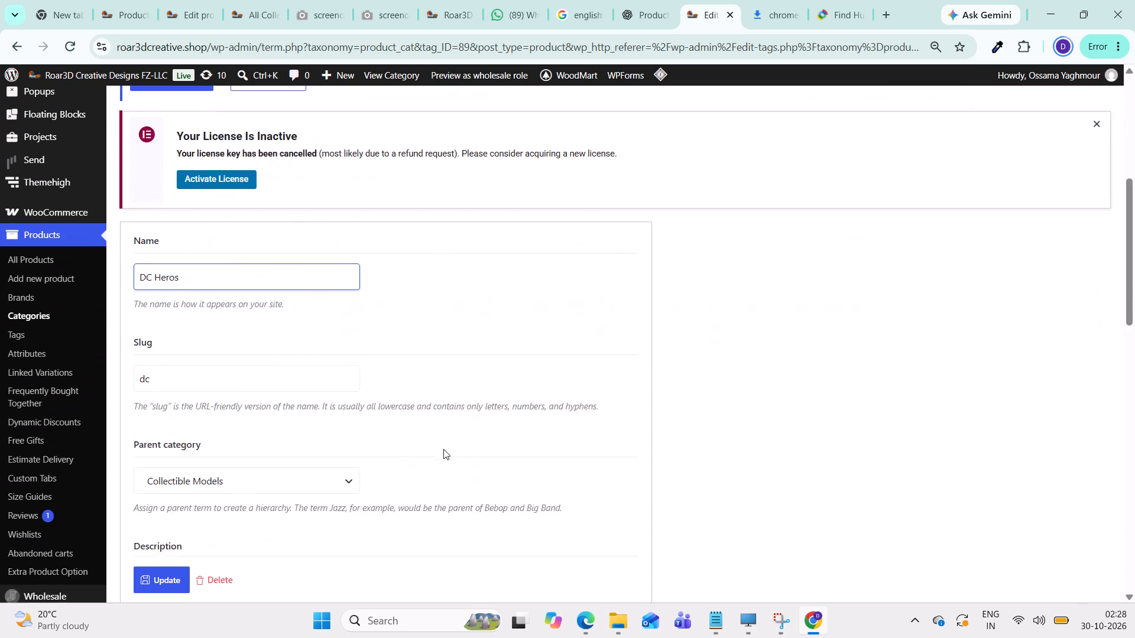
{"action": "scroll", "coordinate": [443, 449], "scroll_direction": "down", "scroll_amount": 6}
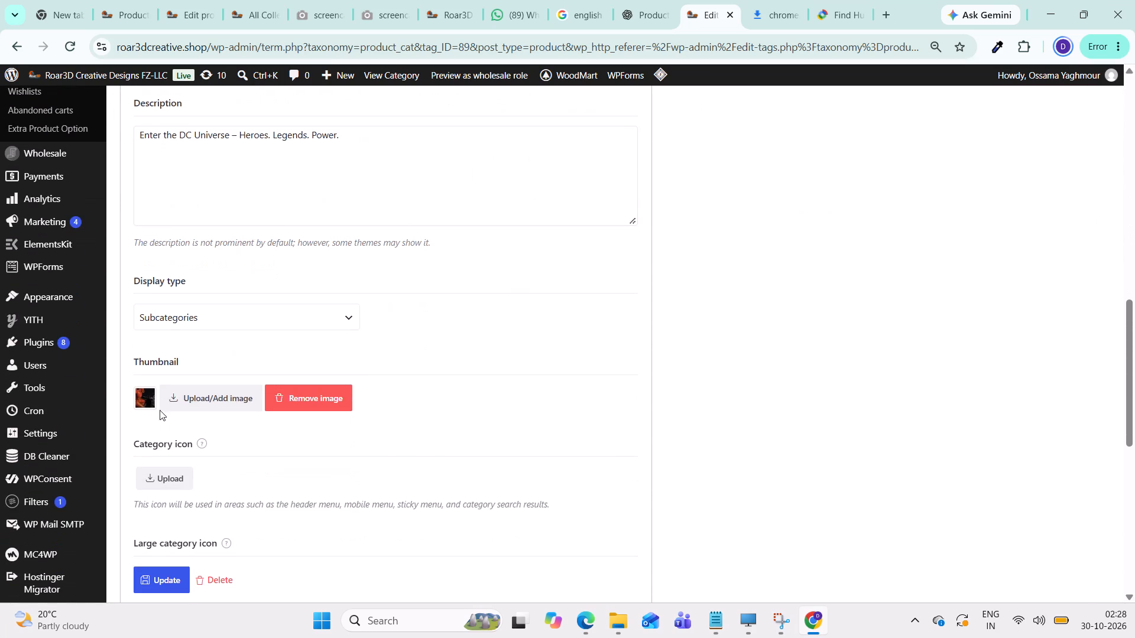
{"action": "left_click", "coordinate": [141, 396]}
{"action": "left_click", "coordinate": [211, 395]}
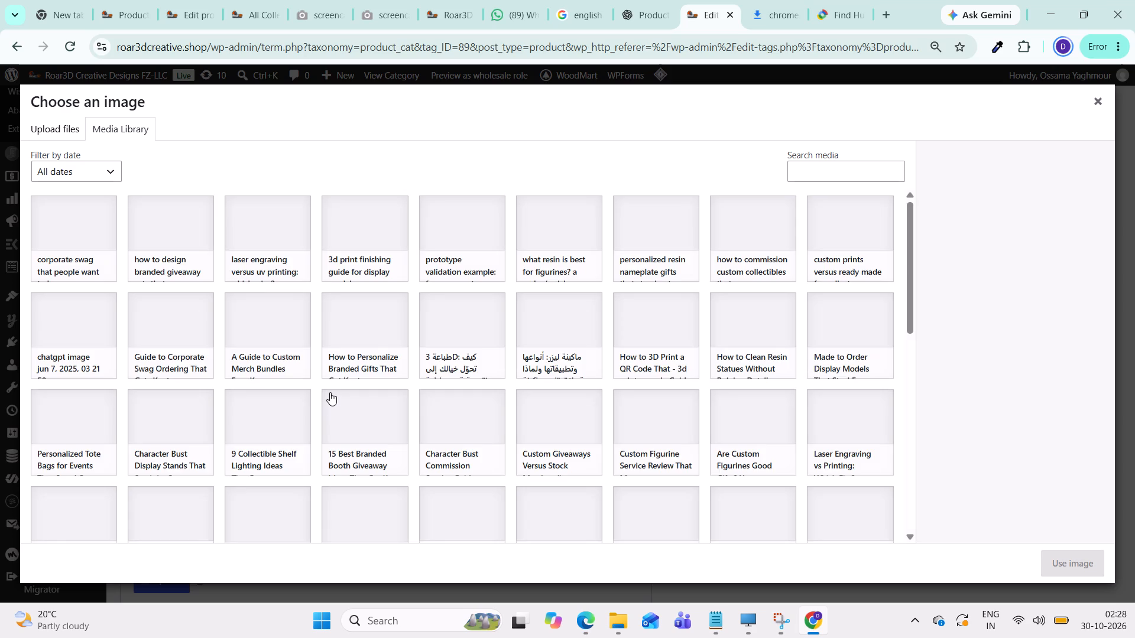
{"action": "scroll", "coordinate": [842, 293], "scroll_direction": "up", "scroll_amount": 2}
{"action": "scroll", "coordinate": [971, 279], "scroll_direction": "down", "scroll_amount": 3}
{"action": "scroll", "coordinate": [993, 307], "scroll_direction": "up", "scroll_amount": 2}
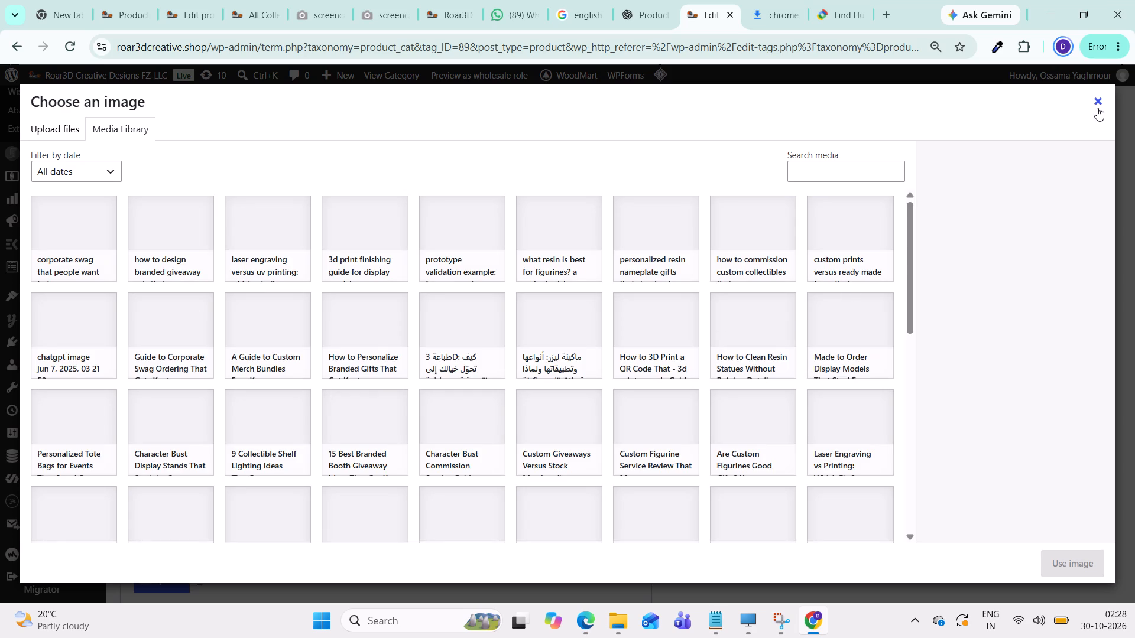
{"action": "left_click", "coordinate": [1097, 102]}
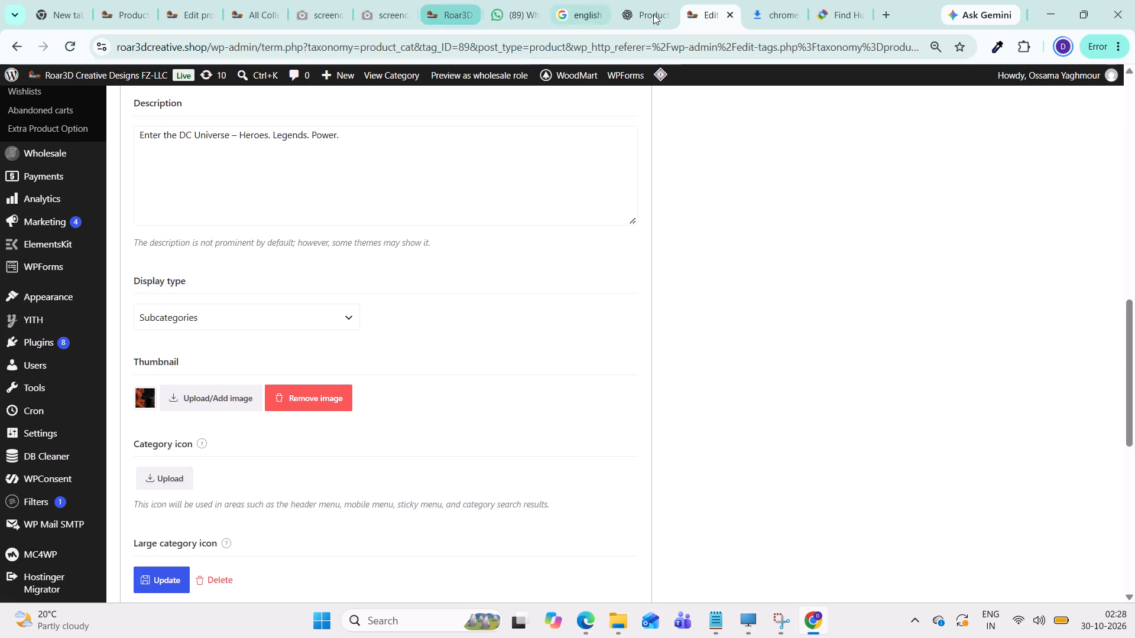
Open the live shop's home page in a new browser tab and switch to it.
{"action": "right_click", "coordinate": [61, 71]}
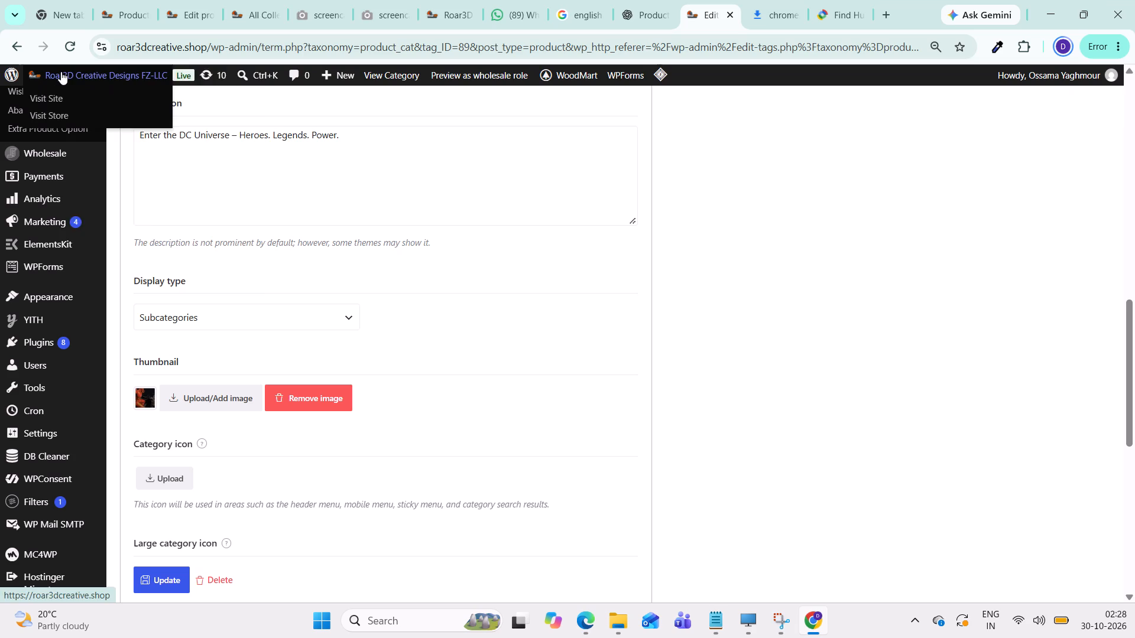
{"action": "left_click", "coordinate": [145, 90]}
{"action": "left_click", "coordinate": [715, 18]}
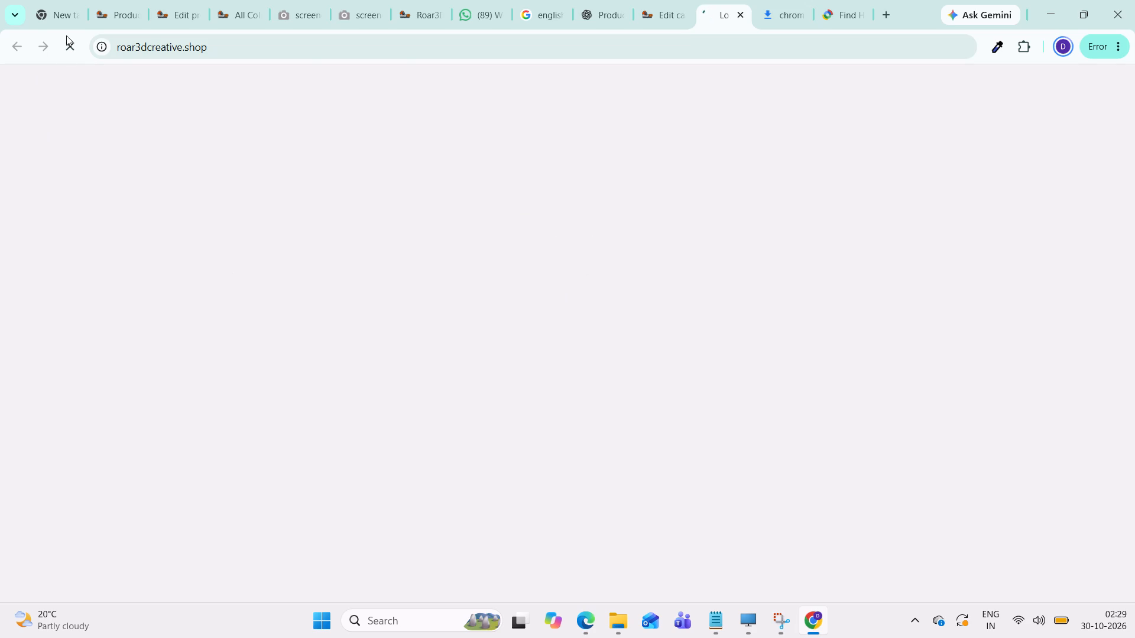
{"action": "left_click", "coordinate": [127, 24]}
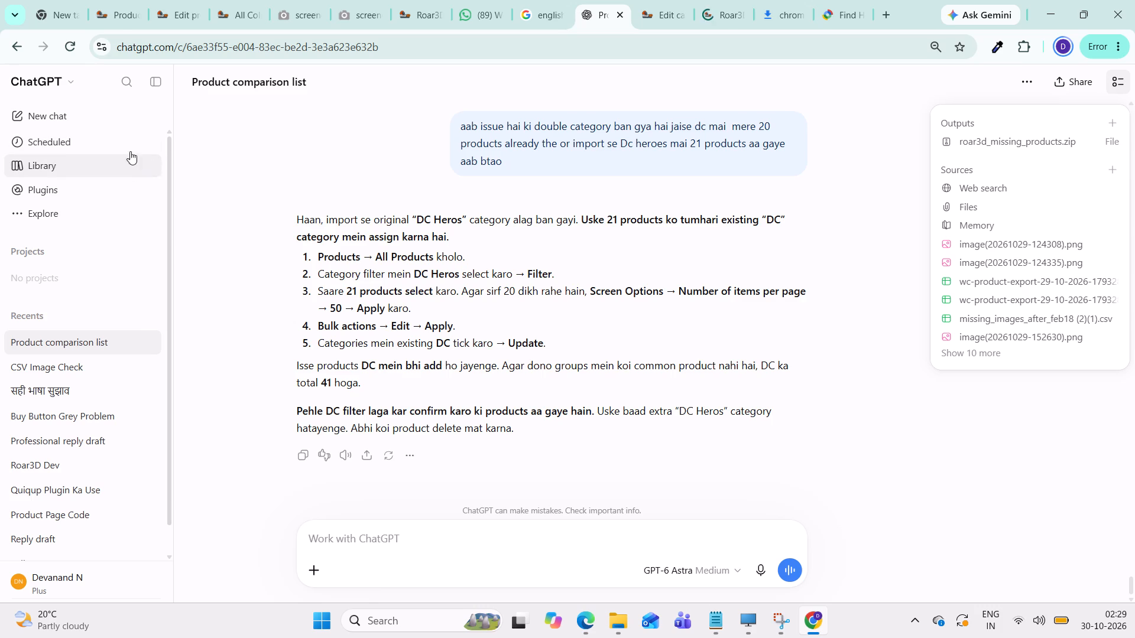
Return to the staging shop's product categories and compare the product counts of DC Heros and the top-level DC category.
{"action": "left_click", "coordinate": [103, 24]}
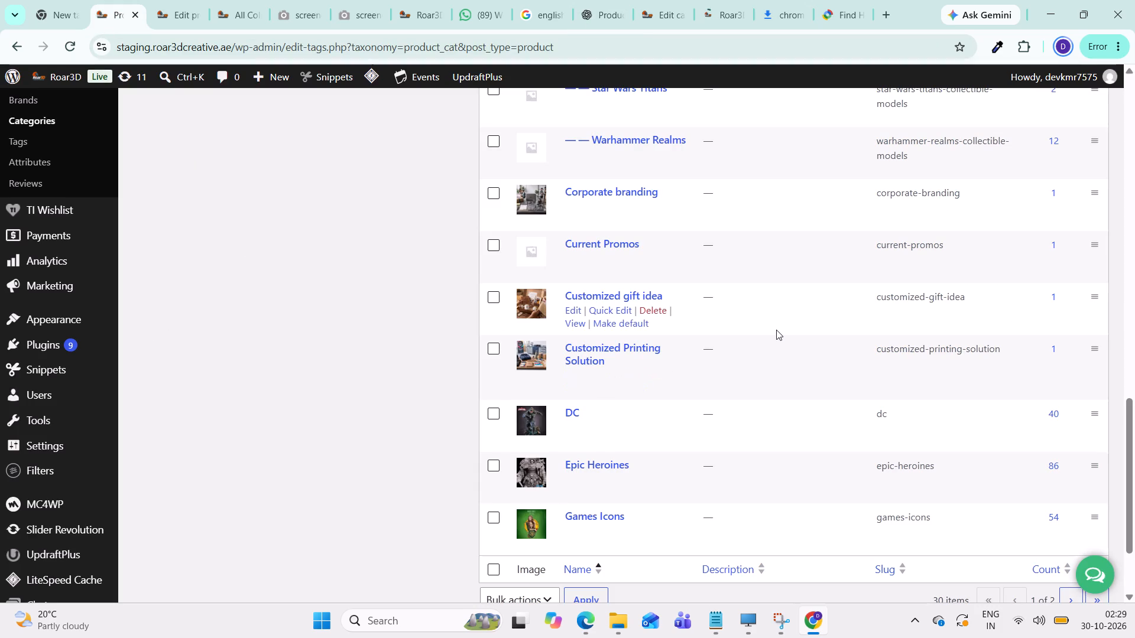
{"action": "scroll", "coordinate": [776, 330], "scroll_direction": "up", "scroll_amount": 2}
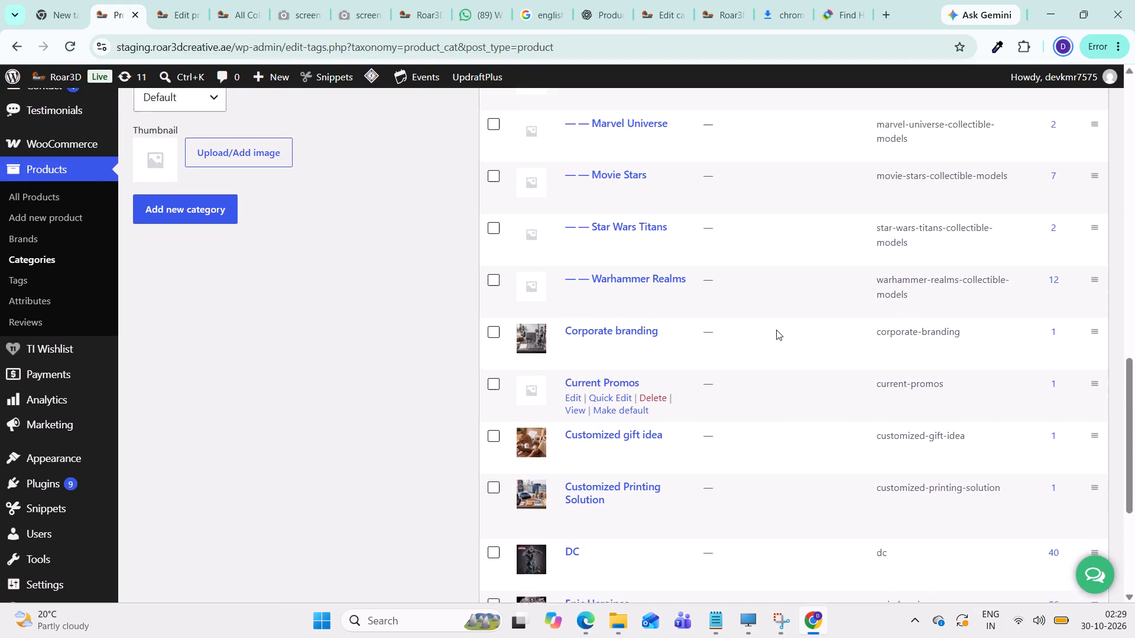
{"action": "scroll", "coordinate": [776, 330], "scroll_direction": "down", "scroll_amount": 2}
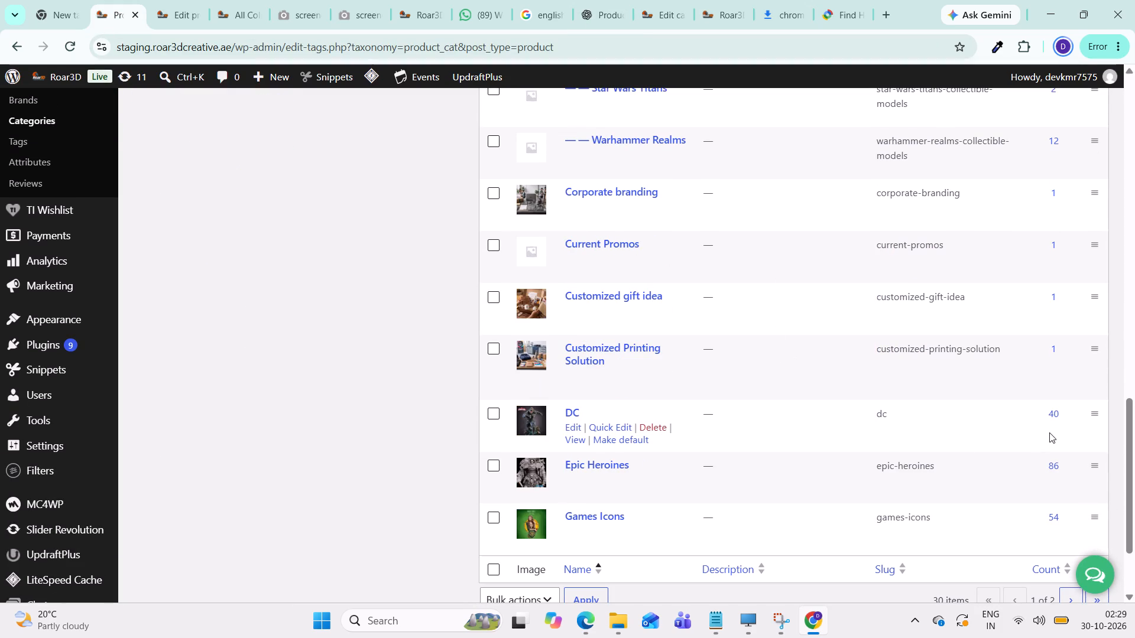
{"action": "scroll", "coordinate": [1049, 432], "scroll_direction": "up", "scroll_amount": 1}
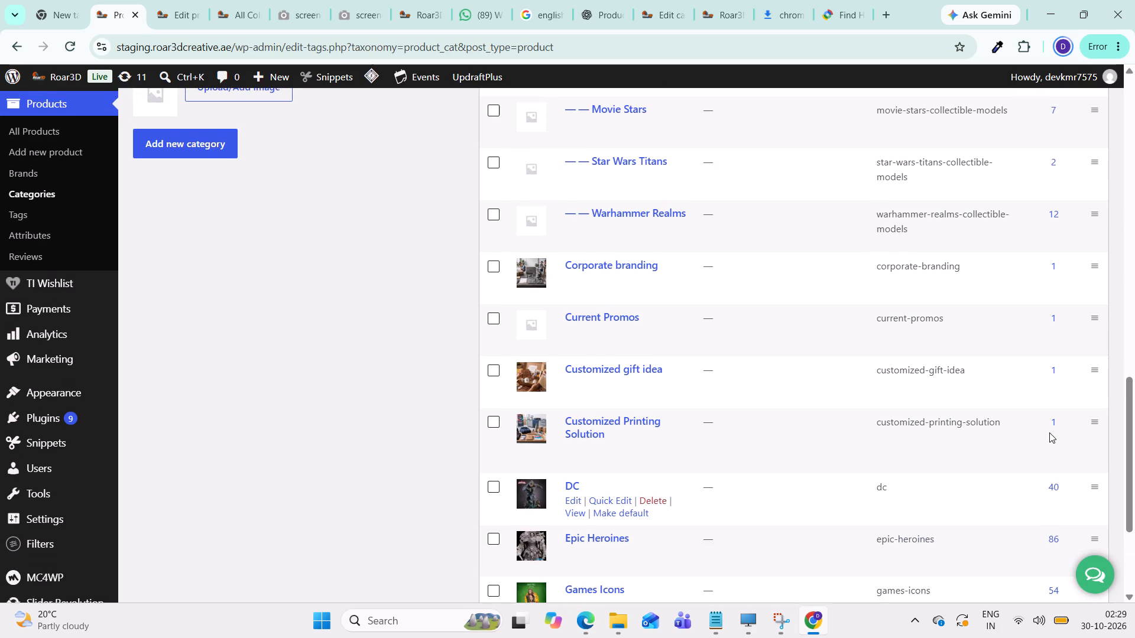
{"action": "scroll", "coordinate": [1049, 432], "scroll_direction": "up", "scroll_amount": 2}
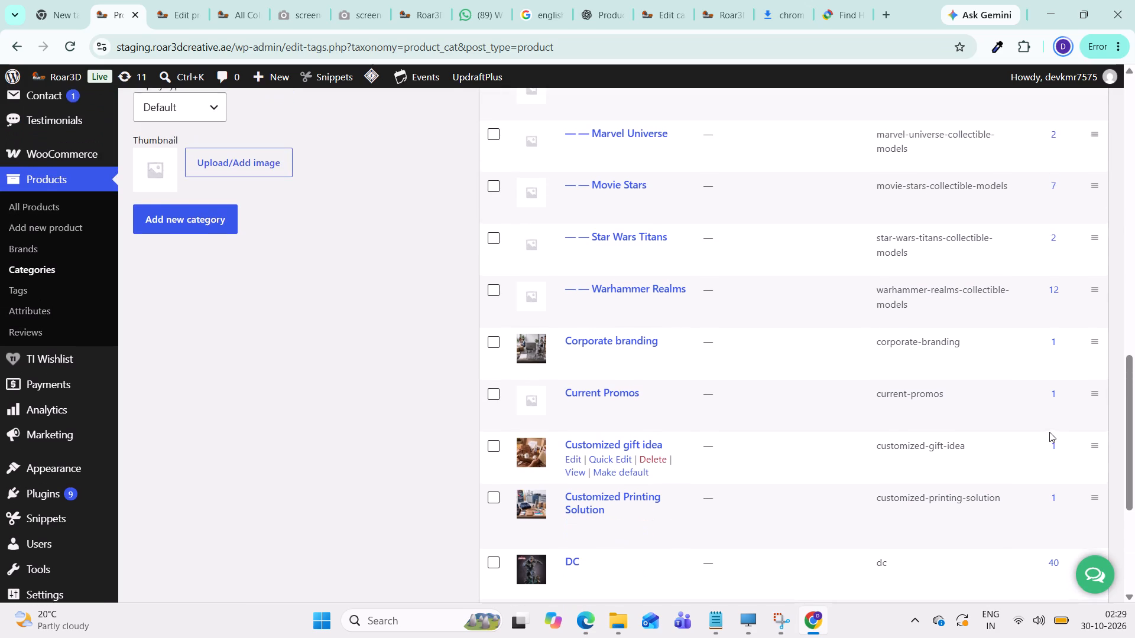
{"action": "scroll", "coordinate": [1049, 432], "scroll_direction": "up", "scroll_amount": 1}
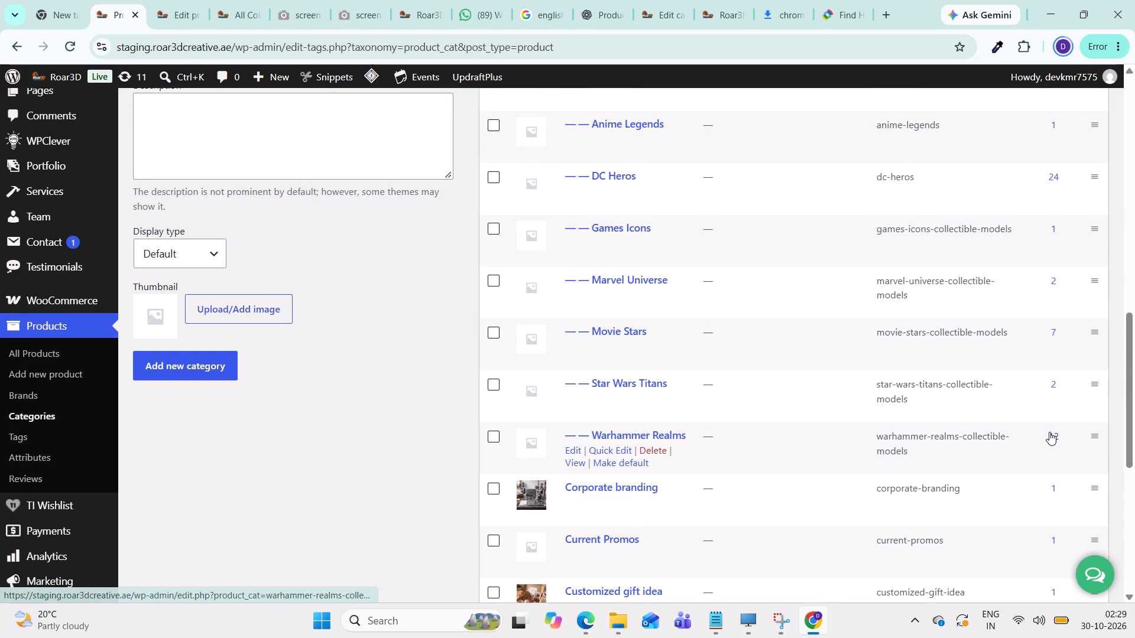
{"action": "scroll", "coordinate": [1049, 432], "scroll_direction": "down", "scroll_amount": 2}
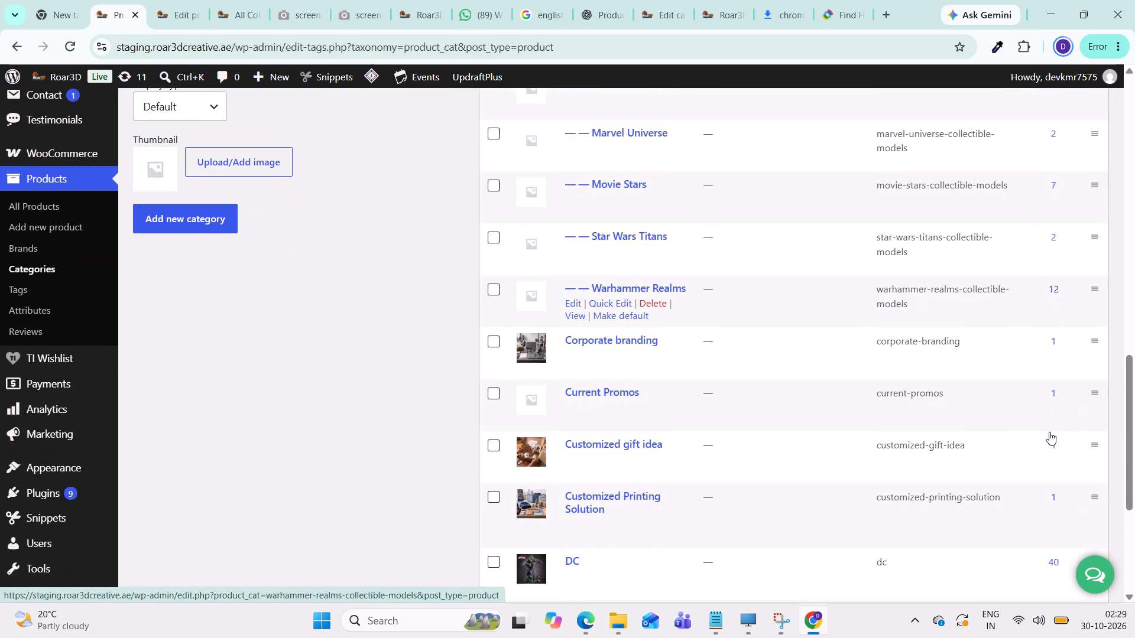
{"action": "scroll", "coordinate": [1049, 432], "scroll_direction": "down", "scroll_amount": 1}
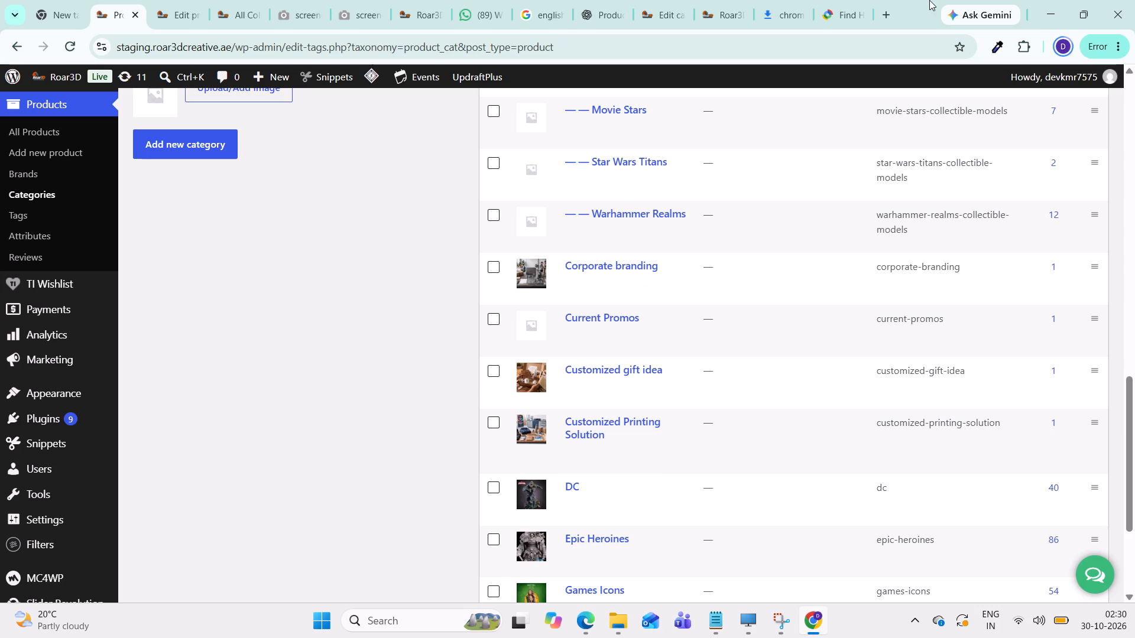
Find the Jin Sakai – The Phantom Ronin product through Games Icons under Collectible Models and open it for editing.
{"action": "scroll", "coordinate": [993, 311], "scroll_direction": "down", "scroll_amount": 3}
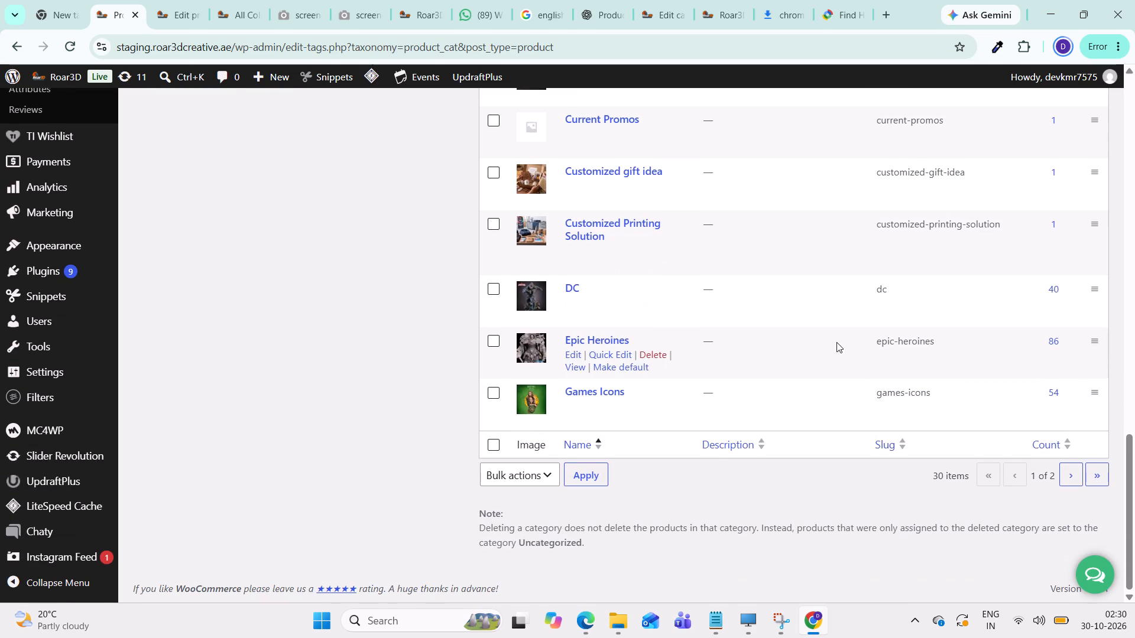
{"action": "scroll", "coordinate": [848, 308], "scroll_direction": "up", "scroll_amount": 2}
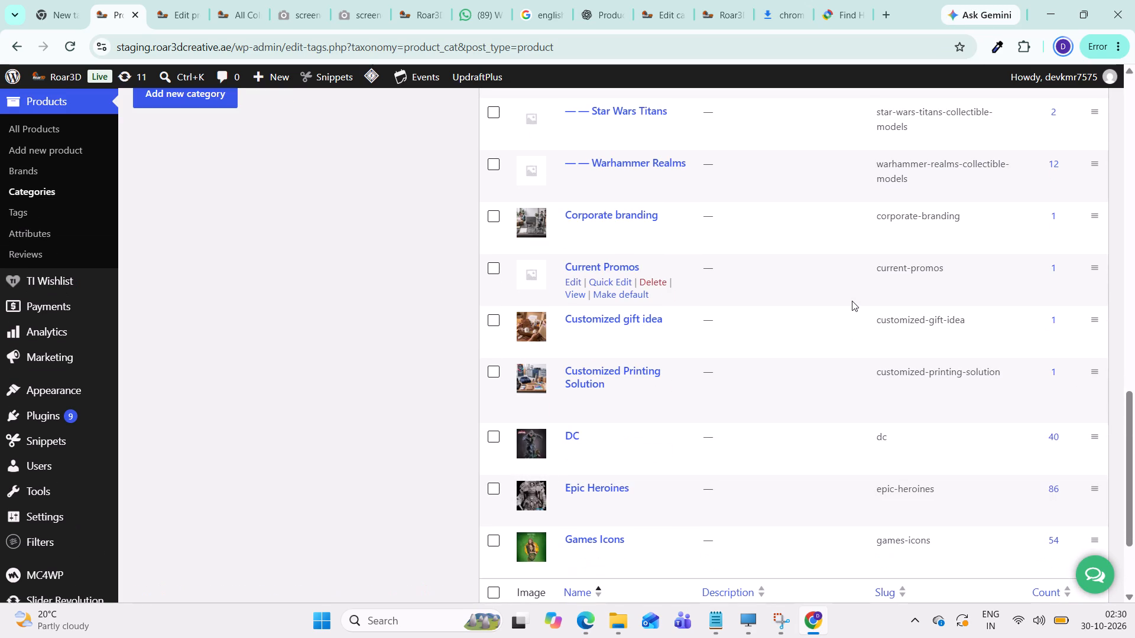
{"action": "scroll", "coordinate": [852, 301], "scroll_direction": "up", "scroll_amount": 3}
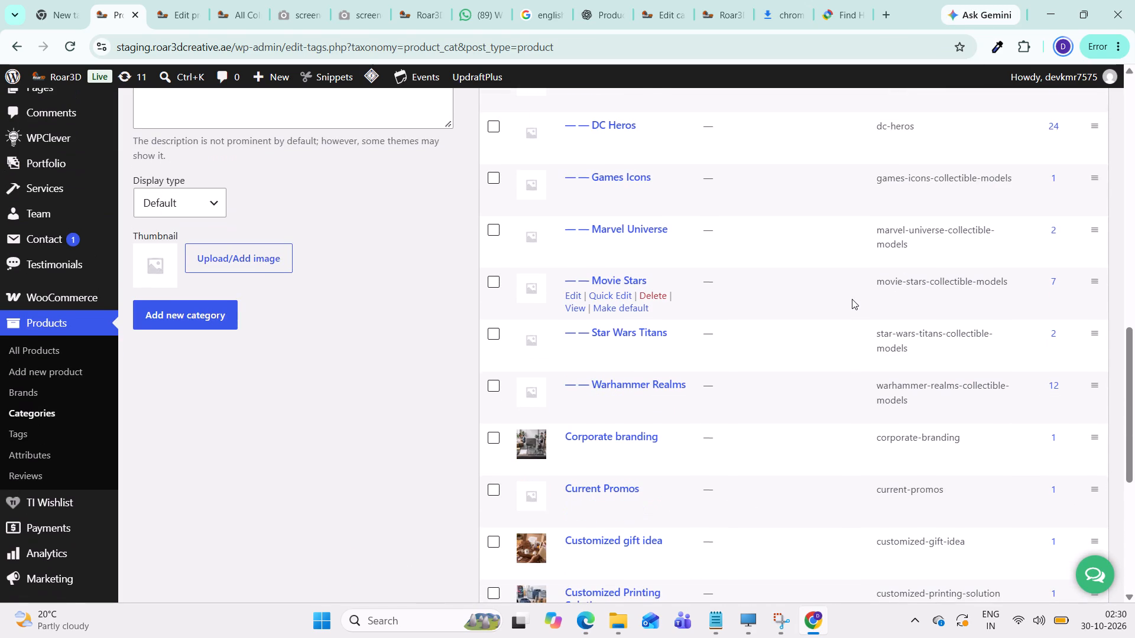
{"action": "scroll", "coordinate": [852, 299], "scroll_direction": "up", "scroll_amount": 1}
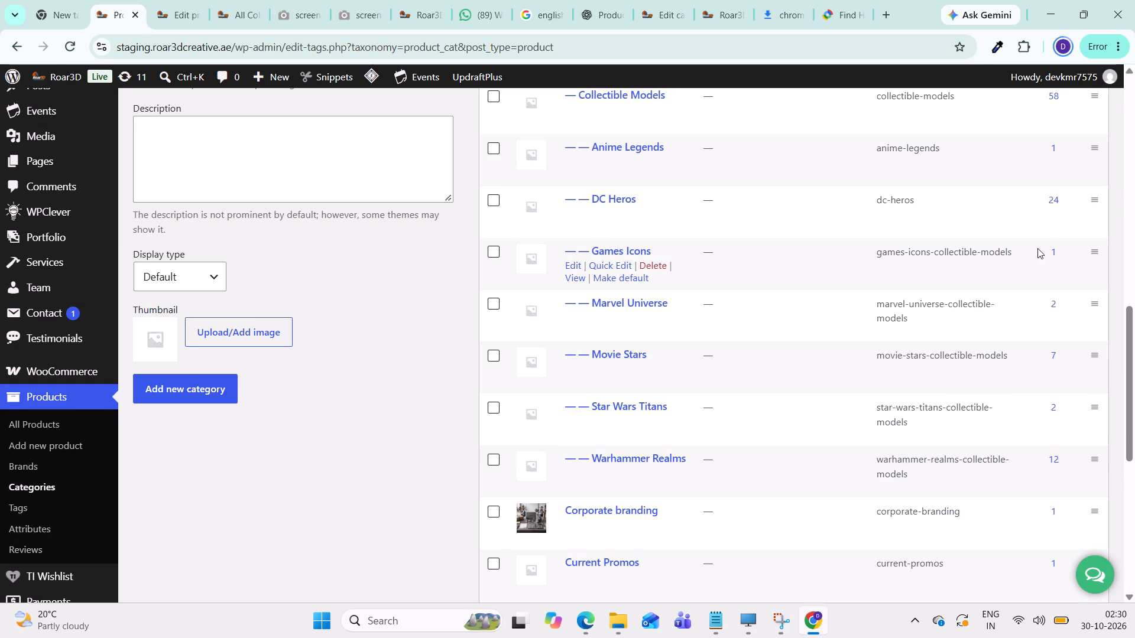
{"action": "left_click", "coordinate": [1051, 252]}
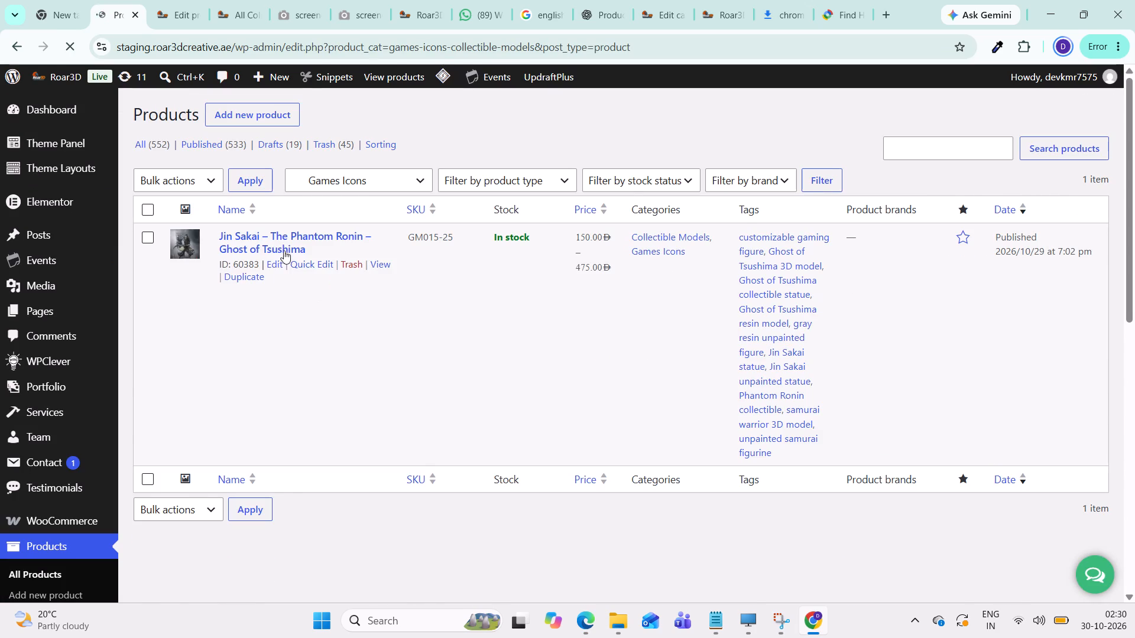
{"action": "scroll", "coordinate": [439, 400], "scroll_direction": "down", "scroll_amount": 2}
{"action": "scroll", "coordinate": [542, 445], "scroll_direction": "down", "scroll_amount": 2}
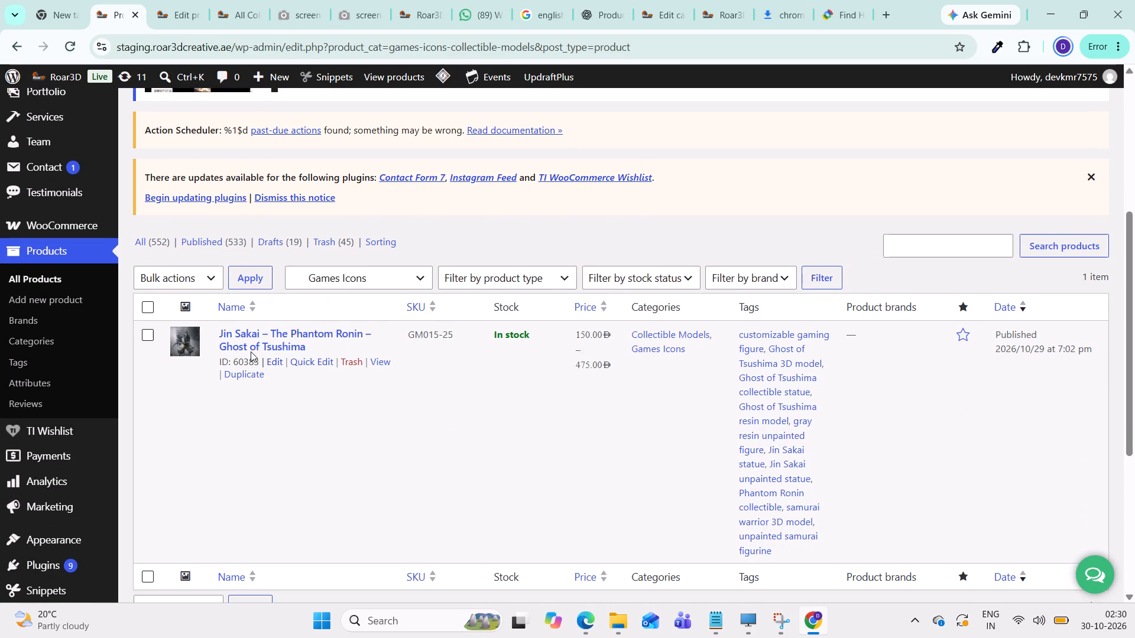
{"action": "left_click", "coordinate": [280, 364]}
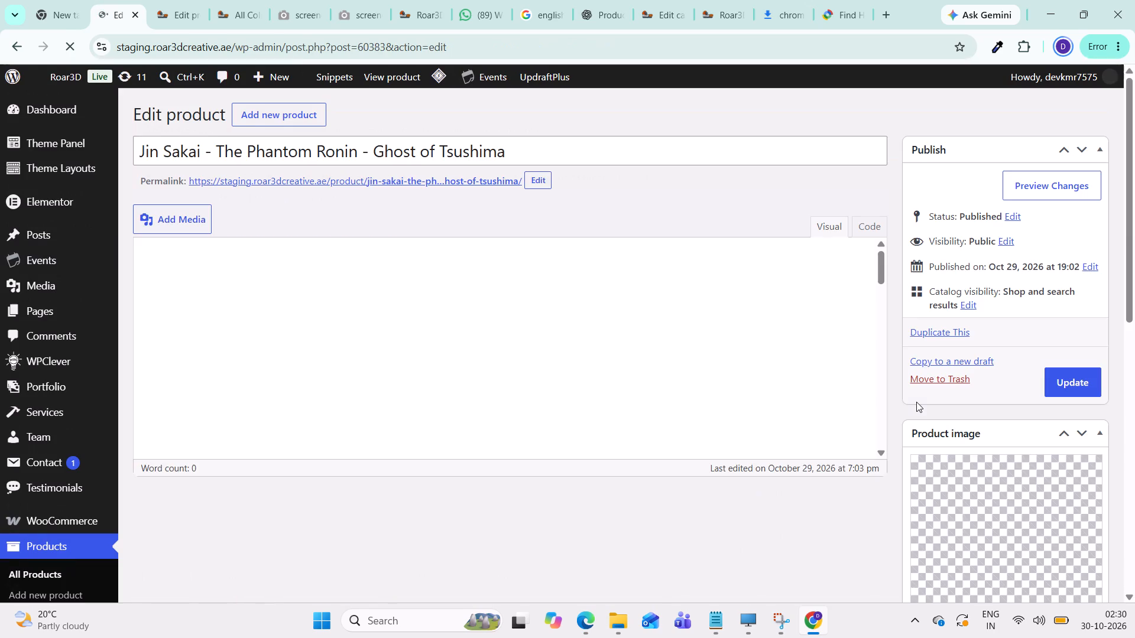
Assign the Jin Sakai product to the top-level Games Icons category as well, keeping its existing categories, and update the product.
{"action": "scroll", "coordinate": [944, 405], "scroll_direction": "down", "scroll_amount": 6}
{"action": "scroll", "coordinate": [942, 422], "scroll_direction": "up", "scroll_amount": 3, "text": "shift"}
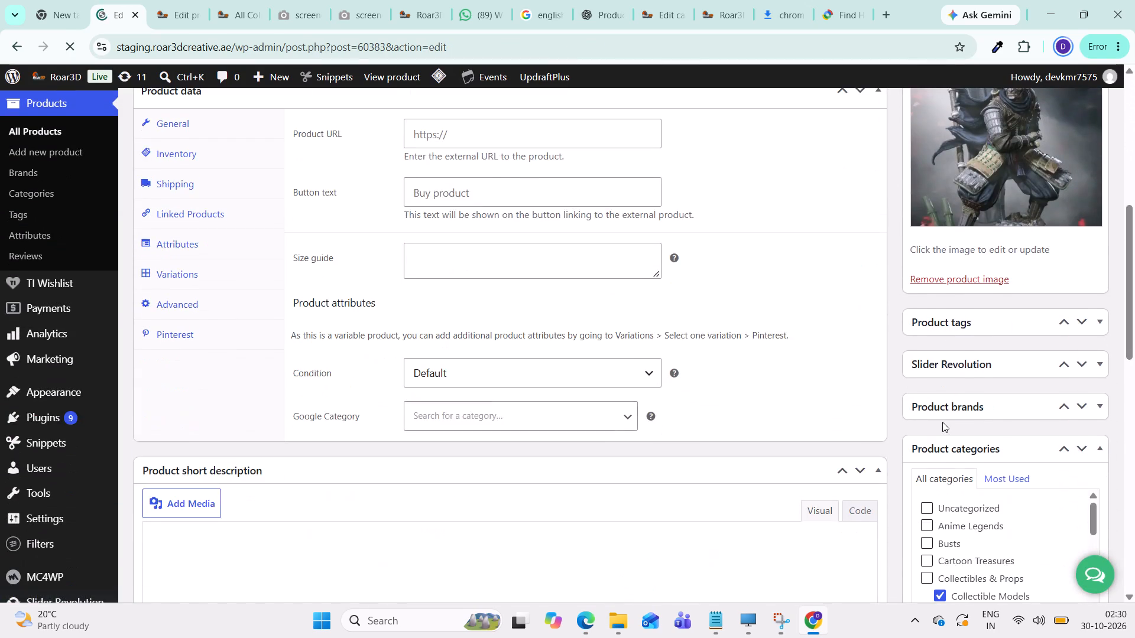
{"action": "scroll", "coordinate": [942, 422], "scroll_direction": "down", "scroll_amount": 6}
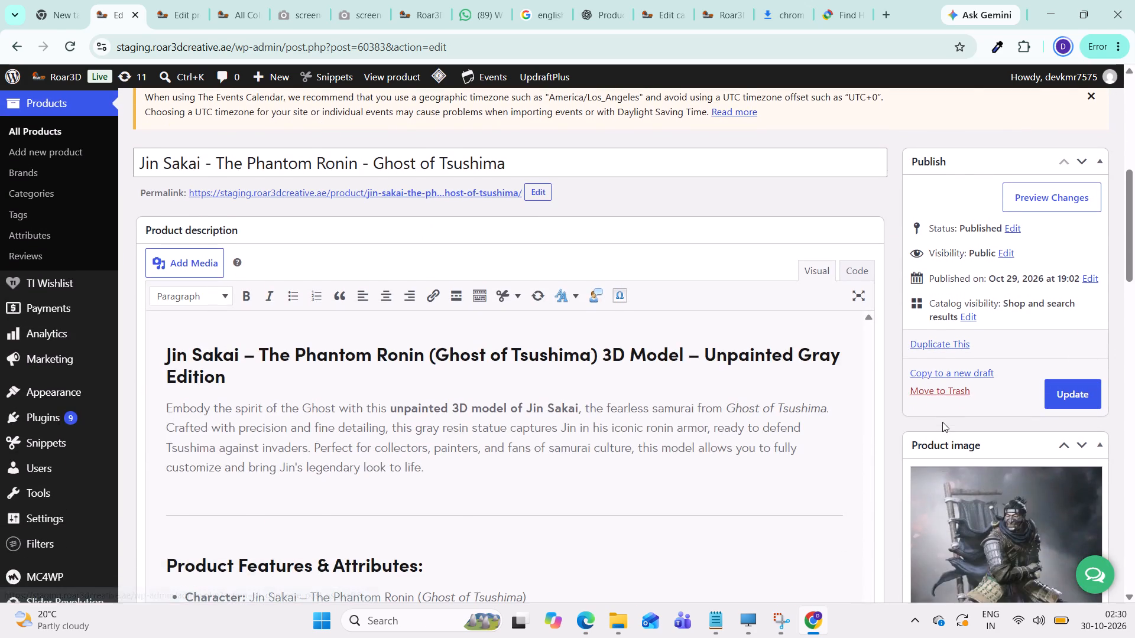
{"action": "scroll", "coordinate": [942, 422], "scroll_direction": "down", "scroll_amount": 2, "text": "ctrl"}
{"action": "scroll", "coordinate": [942, 422], "scroll_direction": "down", "scroll_amount": 6}
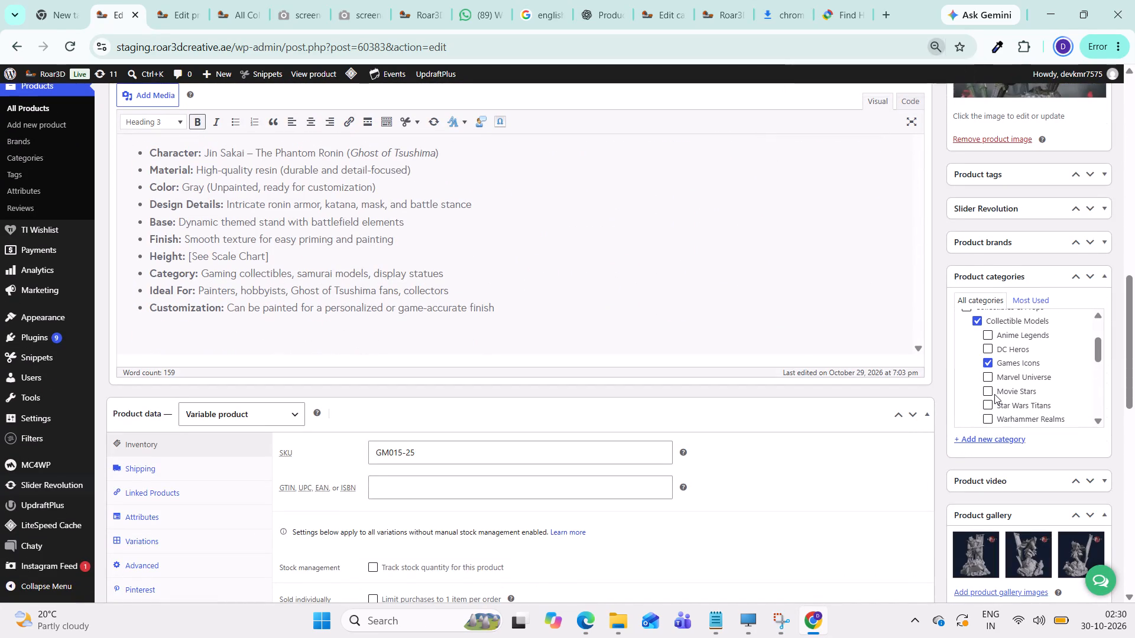
{"action": "scroll", "coordinate": [994, 394], "scroll_direction": "up", "scroll_amount": 1}
{"action": "scroll", "coordinate": [994, 394], "scroll_direction": "down", "scroll_amount": 1}
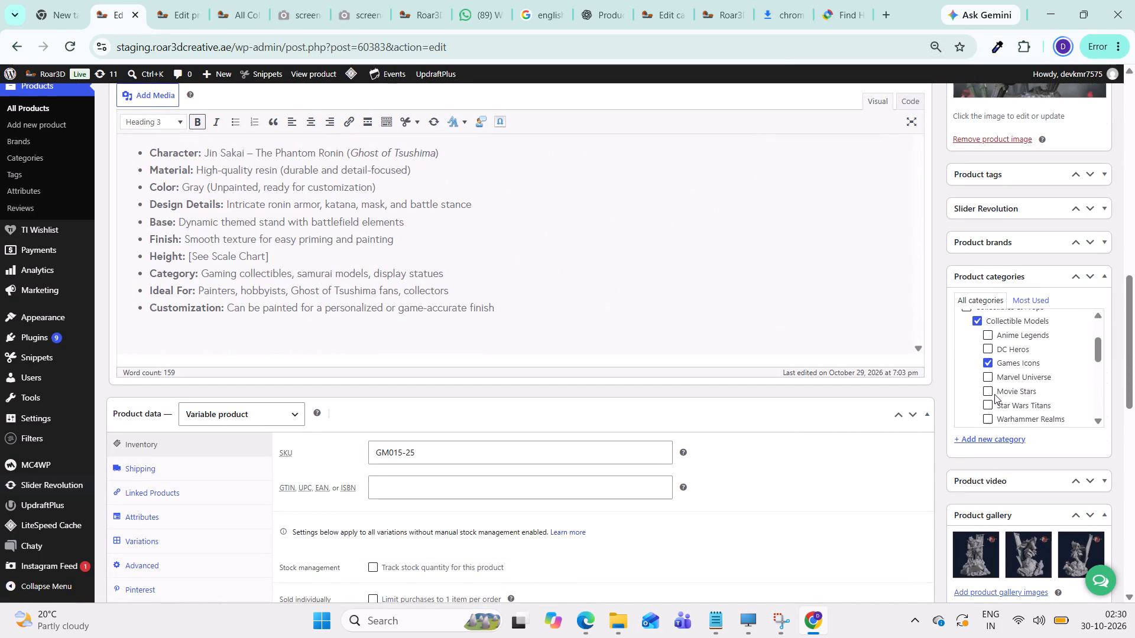
{"action": "scroll", "coordinate": [994, 394], "scroll_direction": "down", "scroll_amount": 4}
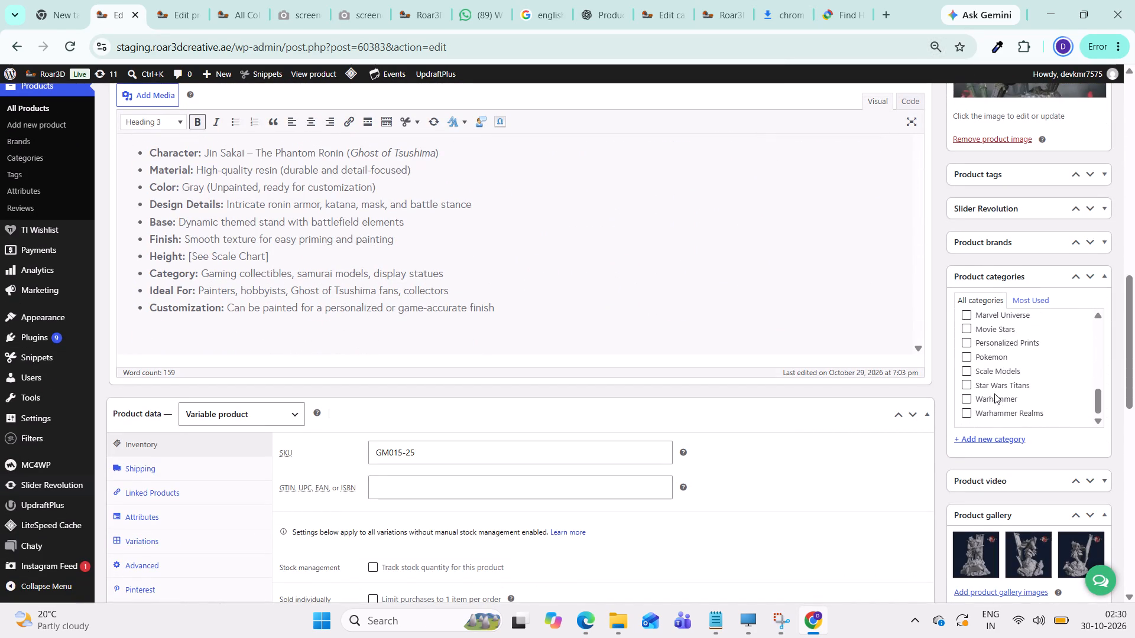
{"action": "scroll", "coordinate": [994, 393], "scroll_direction": "up", "scroll_amount": 1}
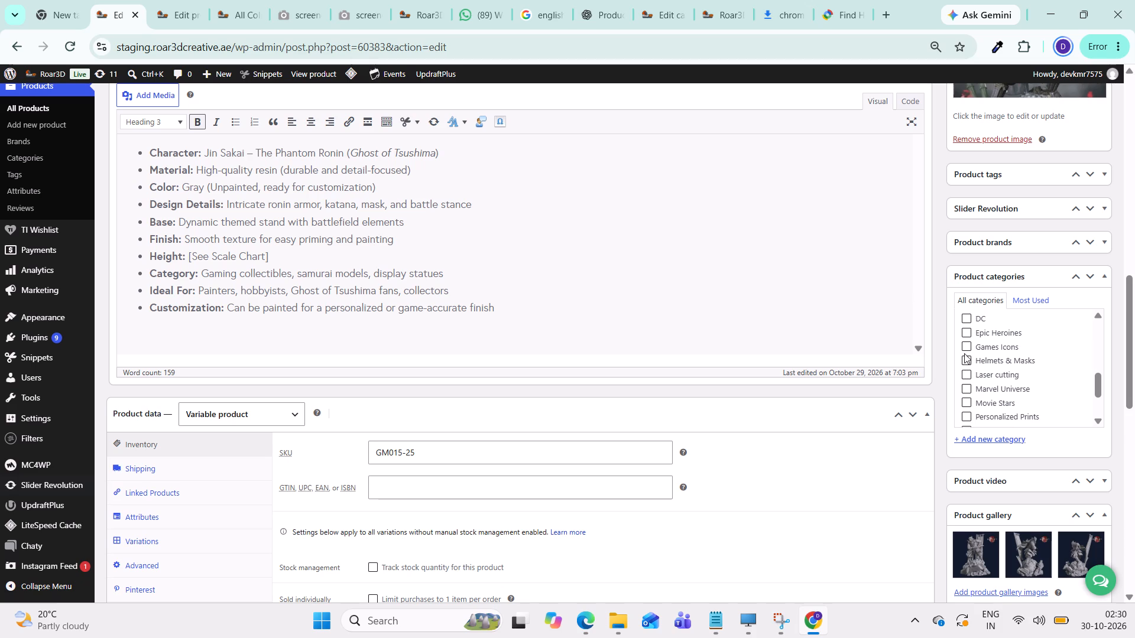
{"action": "left_click", "coordinate": [967, 345]}
{"action": "scroll", "coordinate": [1042, 361], "scroll_direction": "up", "scroll_amount": 2}
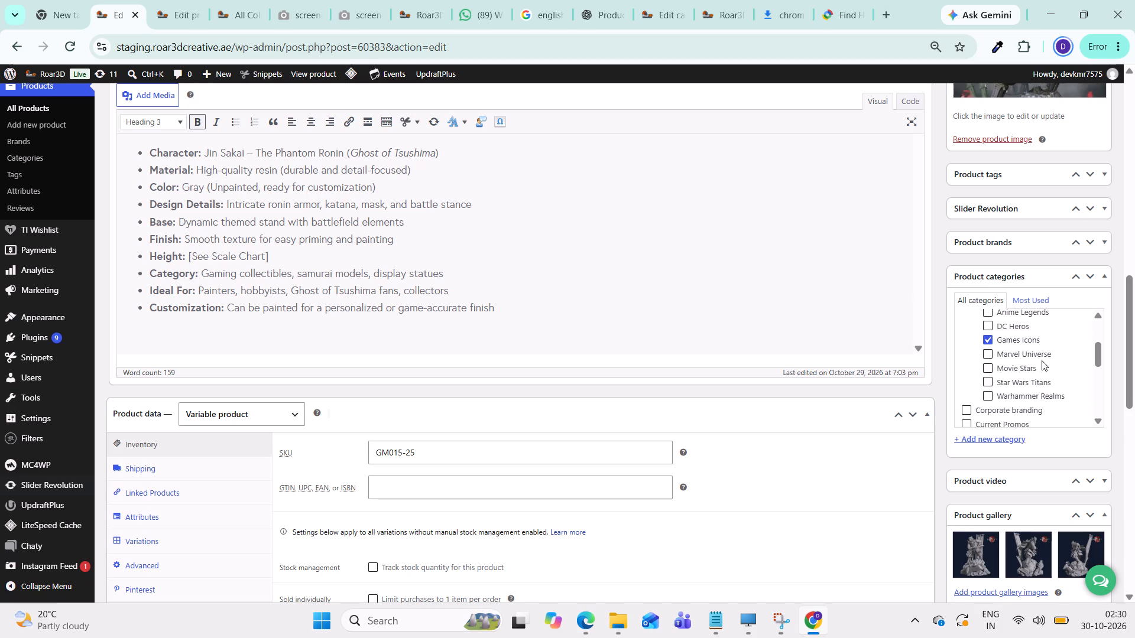
{"action": "scroll", "coordinate": [1042, 360], "scroll_direction": "down", "scroll_amount": 5}
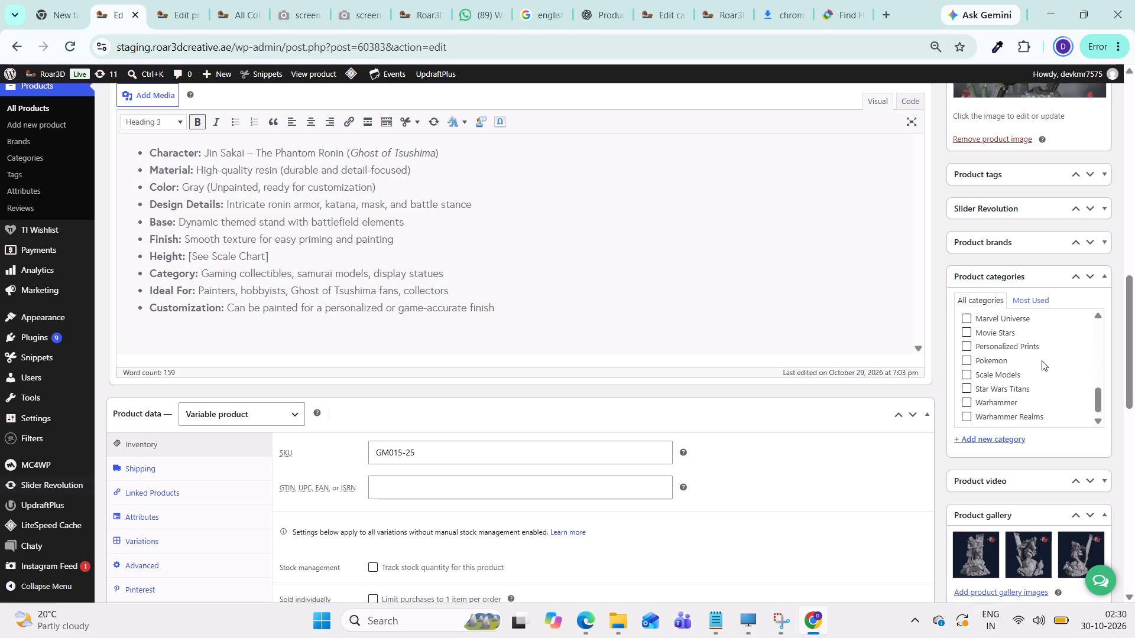
{"action": "scroll", "coordinate": [1054, 318], "scroll_direction": "up", "scroll_amount": 2}
{"action": "scroll", "coordinate": [1056, 180], "scroll_direction": "up", "scroll_amount": 6}
{"action": "left_click", "coordinate": [1083, 328]}
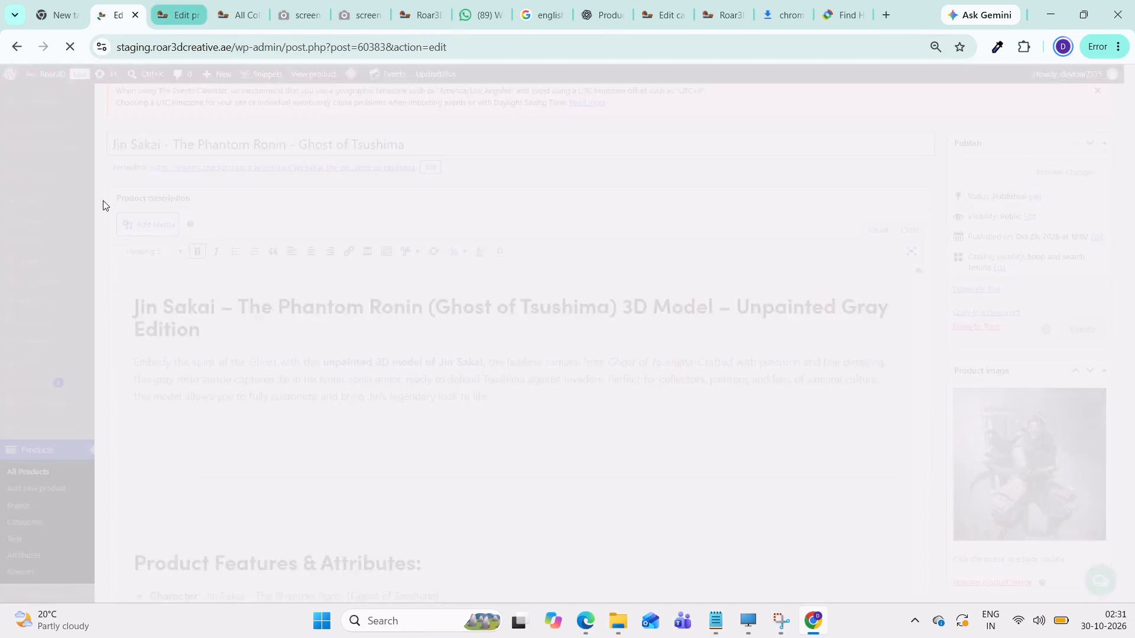
Go back to the staging shop's product categories list.
{"action": "scroll", "coordinate": [43, 402], "scroll_direction": "down", "scroll_amount": 2}
{"action": "scroll", "coordinate": [33, 470], "scroll_direction": "down", "scroll_amount": 2}
{"action": "scroll", "coordinate": [83, 371], "scroll_direction": "up", "scroll_amount": 1, "text": "ctrl"}
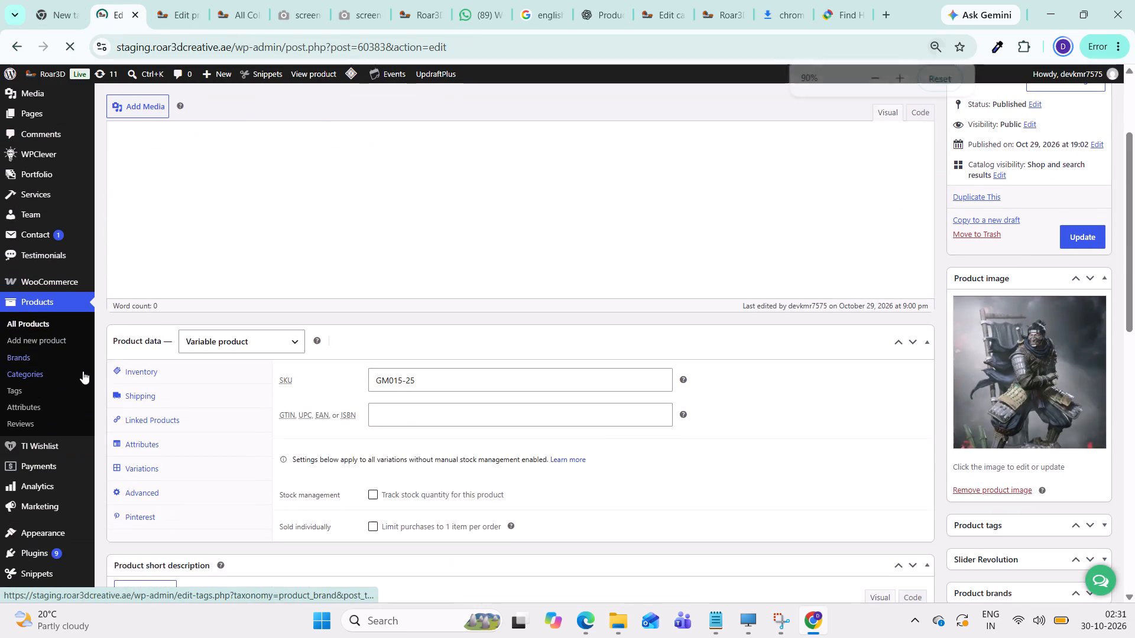
{"action": "scroll", "coordinate": [52, 414], "scroll_direction": "down", "scroll_amount": 2}
{"action": "scroll", "coordinate": [127, 464], "scroll_direction": "down", "scroll_amount": 2}
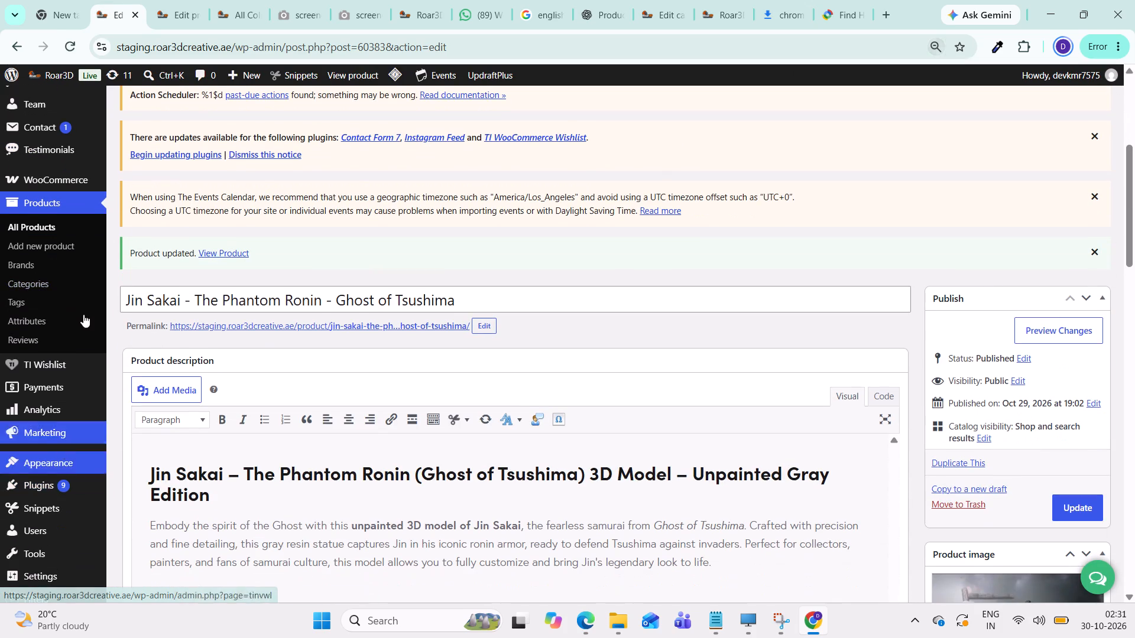
{"action": "left_click", "coordinate": [38, 232]}
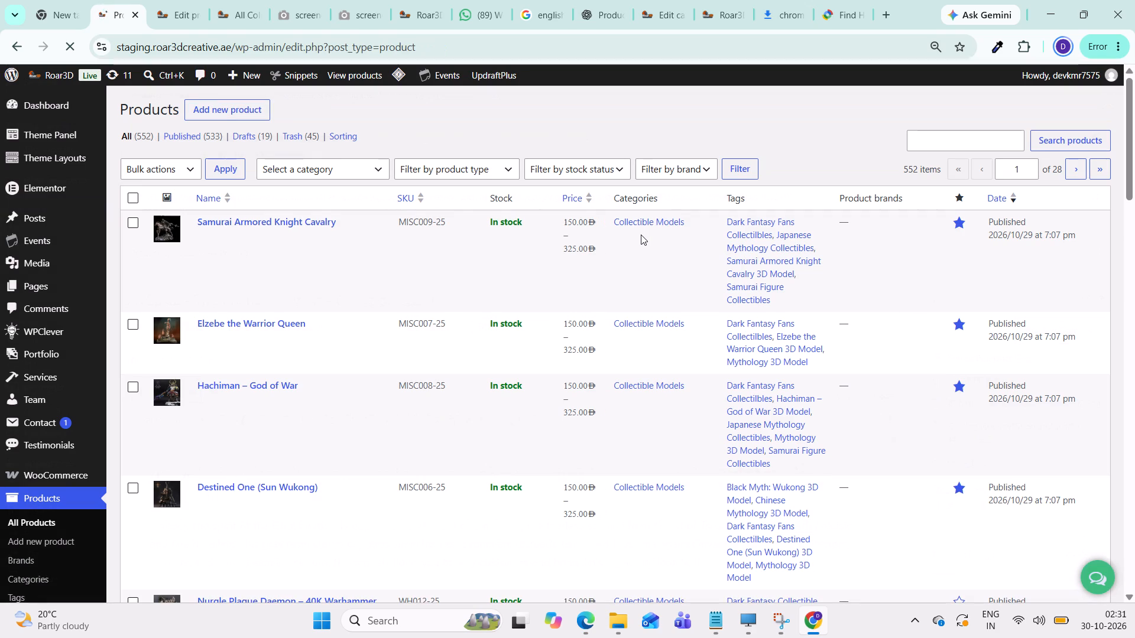
{"action": "scroll", "coordinate": [641, 235], "scroll_direction": "down", "scroll_amount": 5}
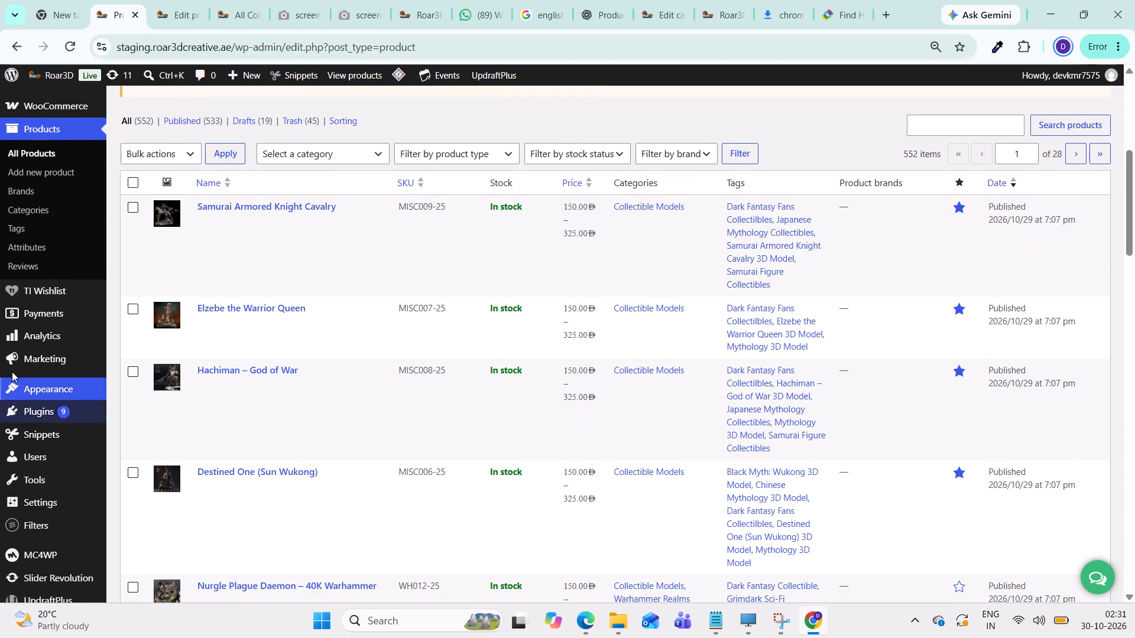
{"action": "scroll", "coordinate": [50, 400], "scroll_direction": "down", "scroll_amount": 1}
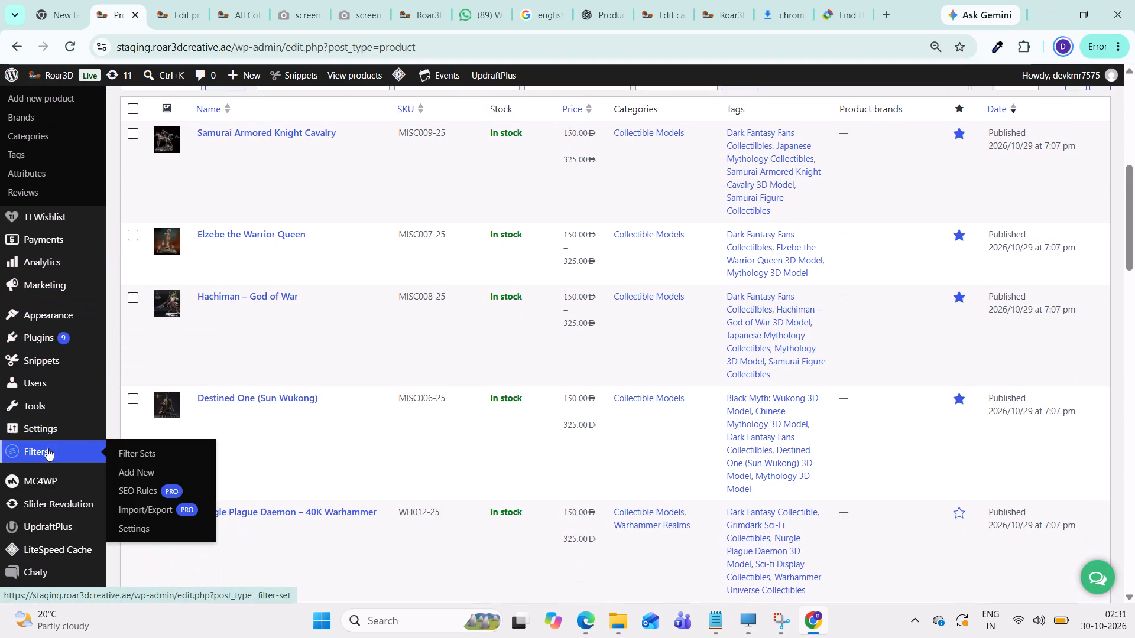
{"action": "scroll", "coordinate": [61, 366], "scroll_direction": "down", "scroll_amount": 2}
{"action": "scroll", "coordinate": [67, 388], "scroll_direction": "up", "scroll_amount": 1}
{"action": "scroll", "coordinate": [64, 337], "scroll_direction": "up", "scroll_amount": 1}
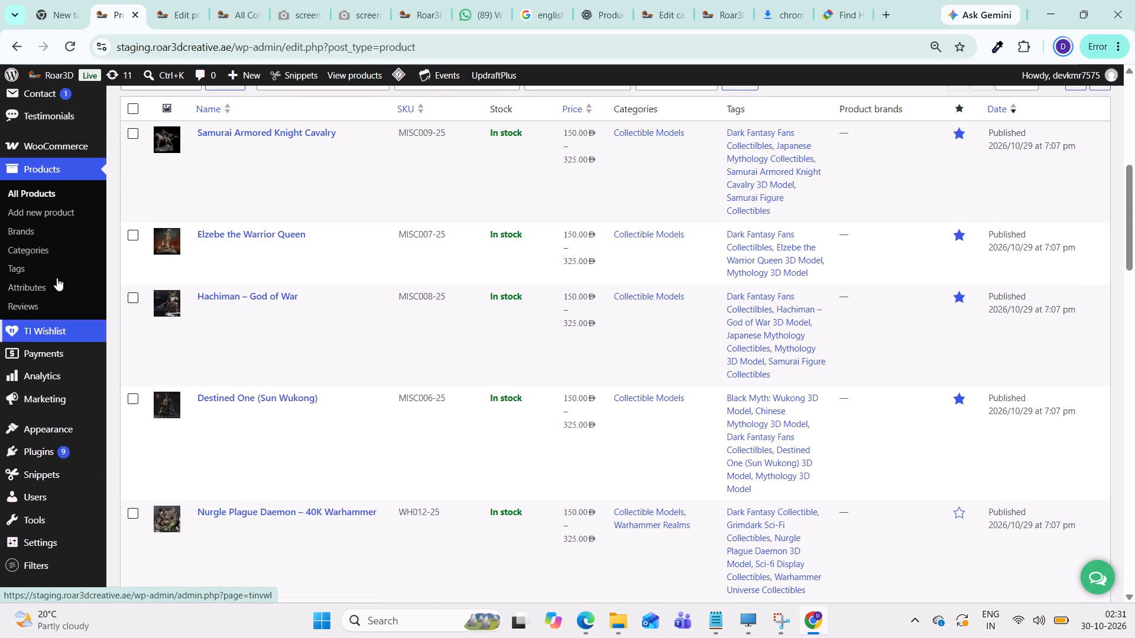
{"action": "left_click", "coordinate": [40, 246]}
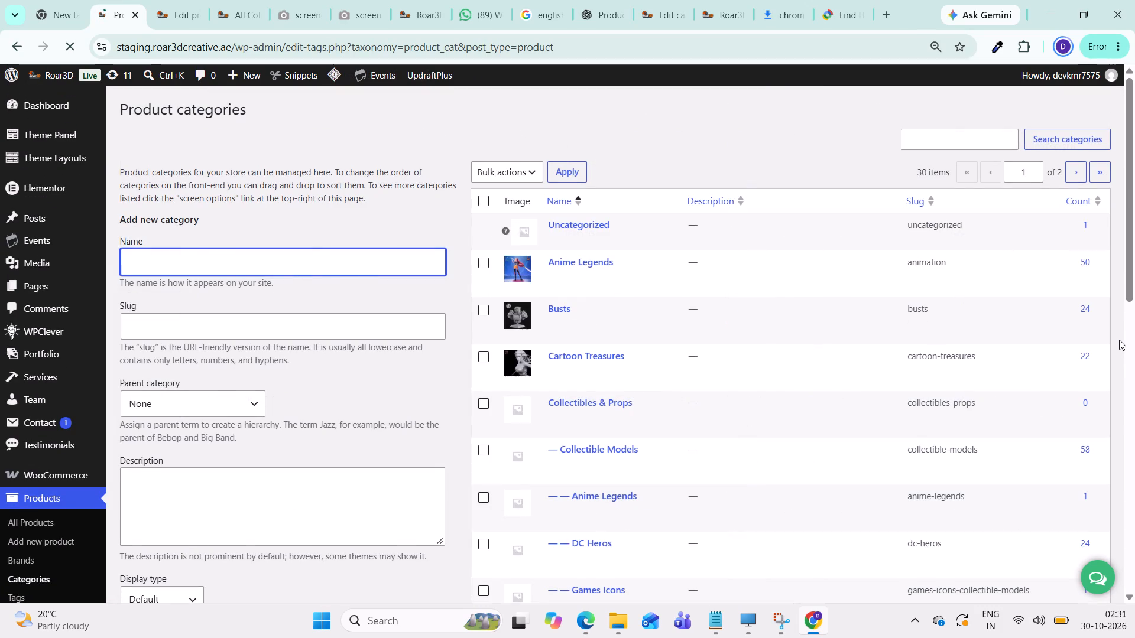
Check the product counts of the Games Icons subcategory and the top-level Games Icons category.
{"action": "scroll", "coordinate": [1089, 354], "scroll_direction": "down", "scroll_amount": 2}
{"action": "scroll", "coordinate": [1024, 396], "scroll_direction": "down", "scroll_amount": 2}
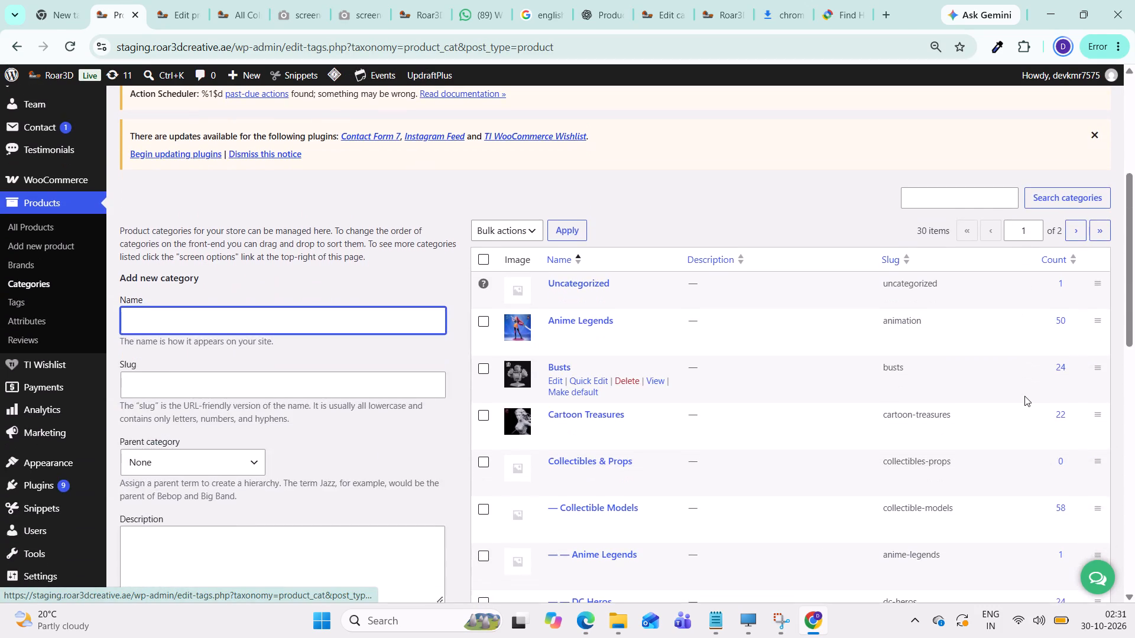
{"action": "scroll", "coordinate": [1024, 396], "scroll_direction": "down", "scroll_amount": 5}
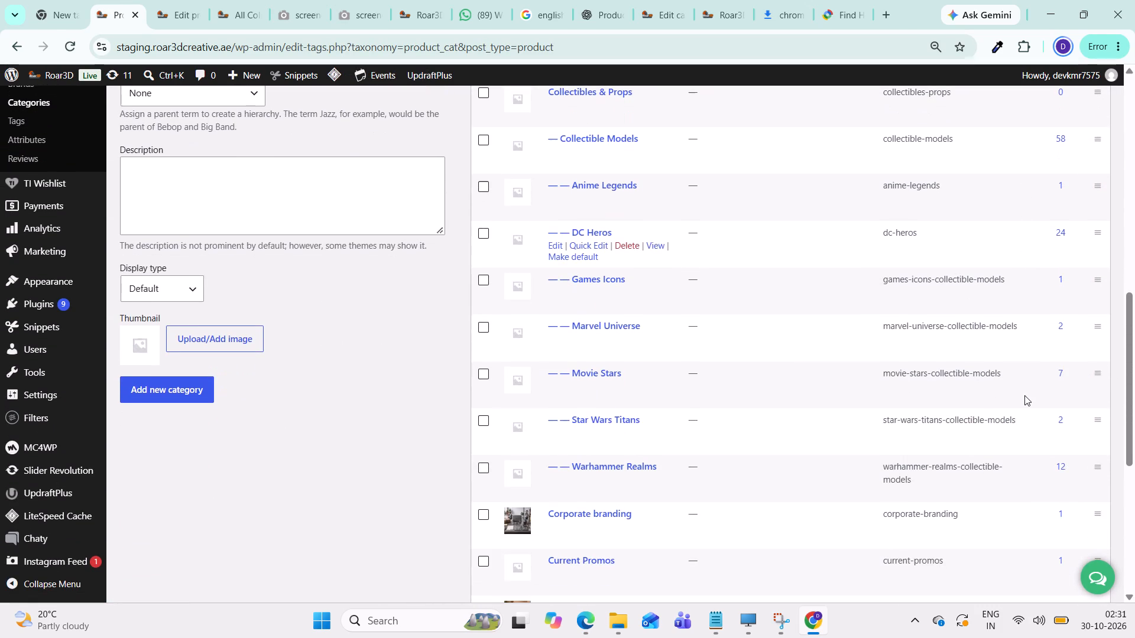
{"action": "scroll", "coordinate": [1024, 395], "scroll_direction": "down", "scroll_amount": 2}
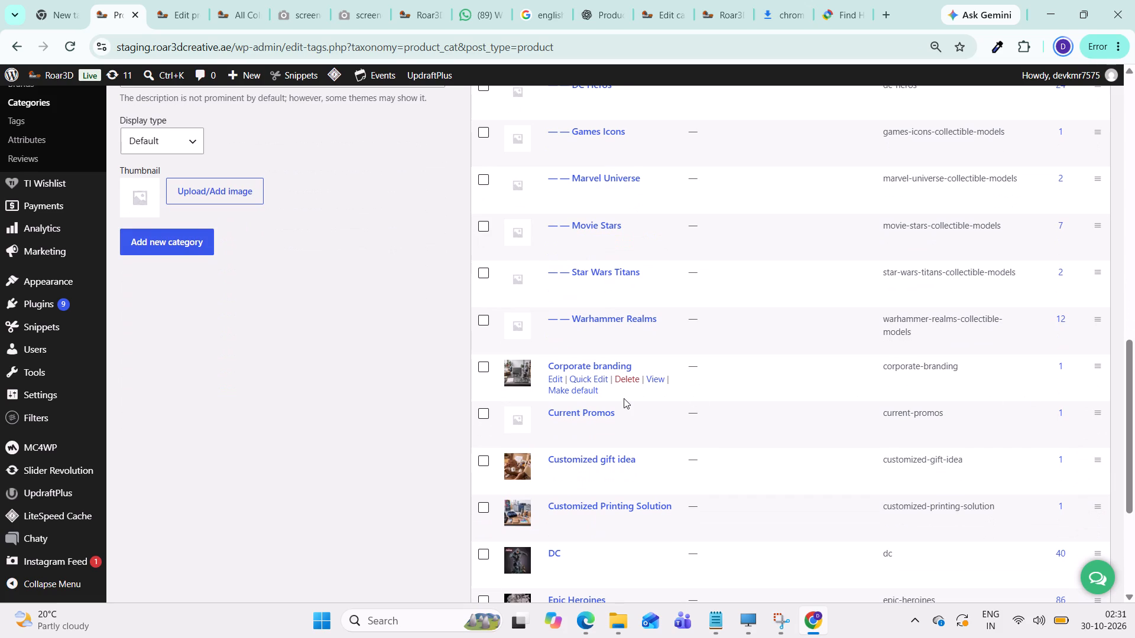
{"action": "scroll", "coordinate": [624, 398], "scroll_direction": "down", "scroll_amount": 1}
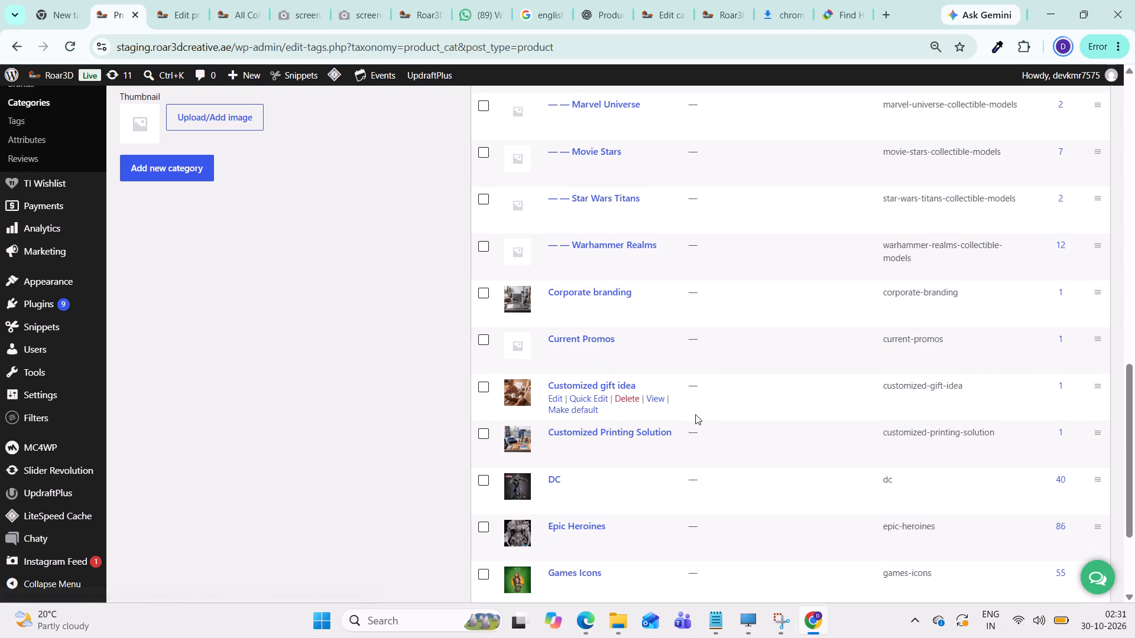
{"action": "scroll", "coordinate": [695, 414], "scroll_direction": "down", "scroll_amount": 2}
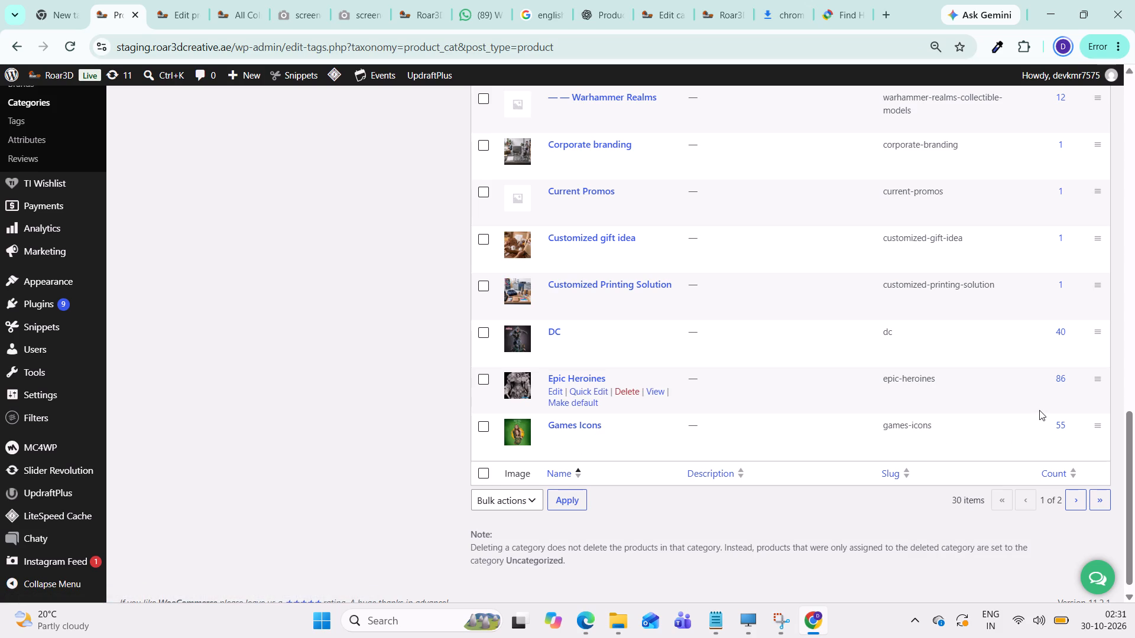
{"action": "scroll", "coordinate": [1040, 409], "scroll_direction": "up", "scroll_amount": 5}
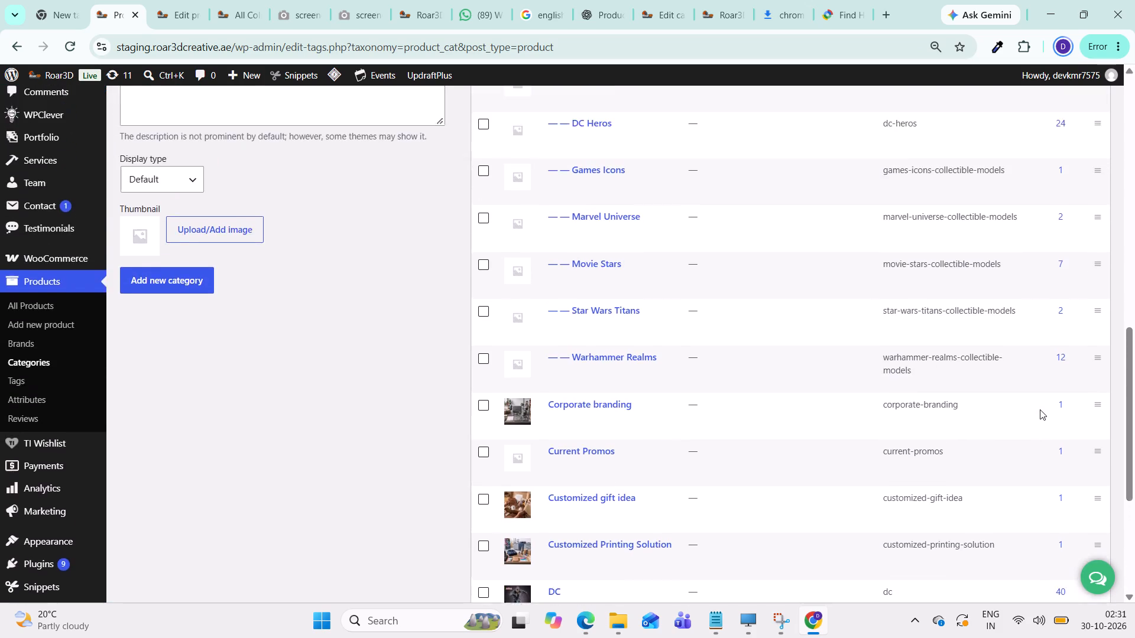
Review the product counts of the Collectible Models subcategories, including Anime Legends and DC Heros, against their top-level counterparts.
{"action": "scroll", "coordinate": [1040, 409], "scroll_direction": "up", "scroll_amount": 1}
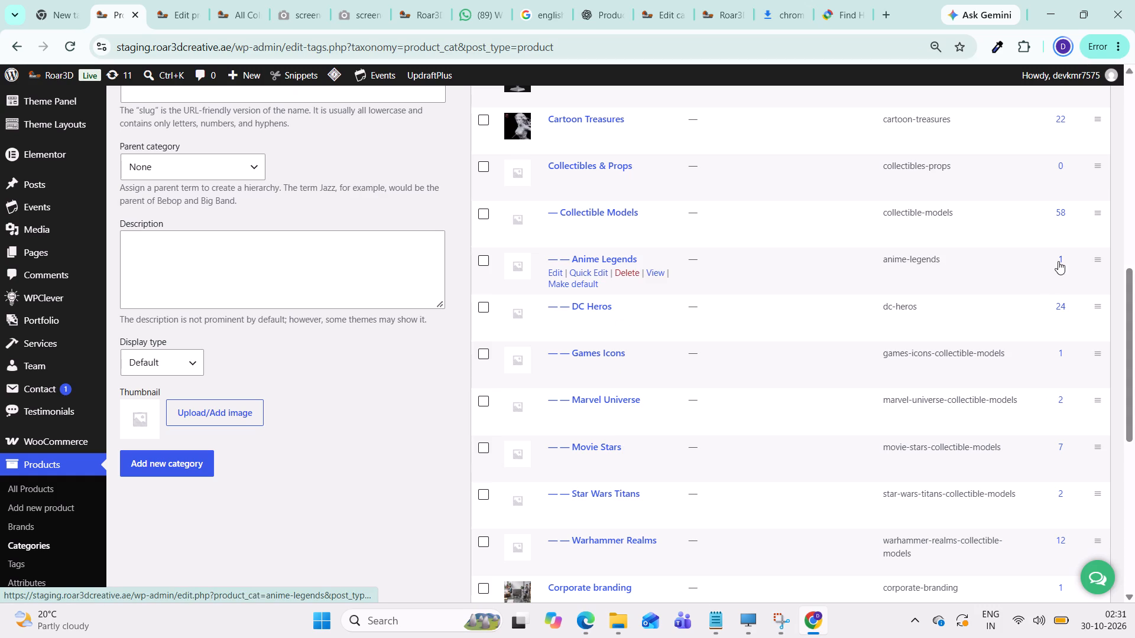
{"action": "scroll", "coordinate": [1033, 314], "scroll_direction": "up", "scroll_amount": 2}
{"action": "scroll", "coordinate": [1035, 348], "scroll_direction": "down", "scroll_amount": 1}
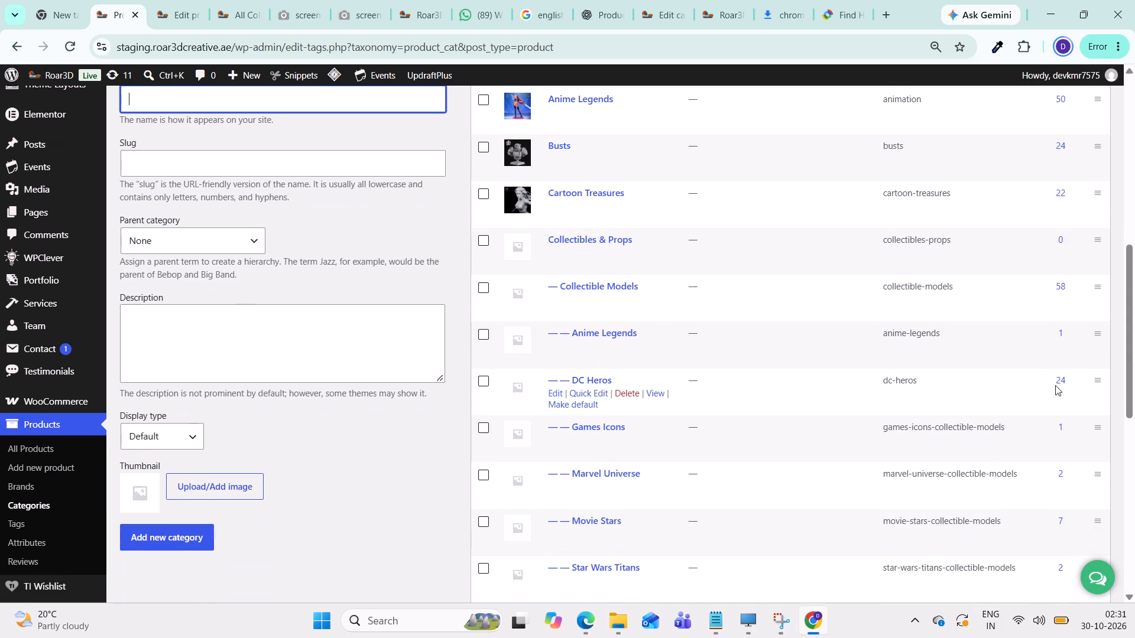
{"action": "left_click", "coordinate": [1056, 330]}
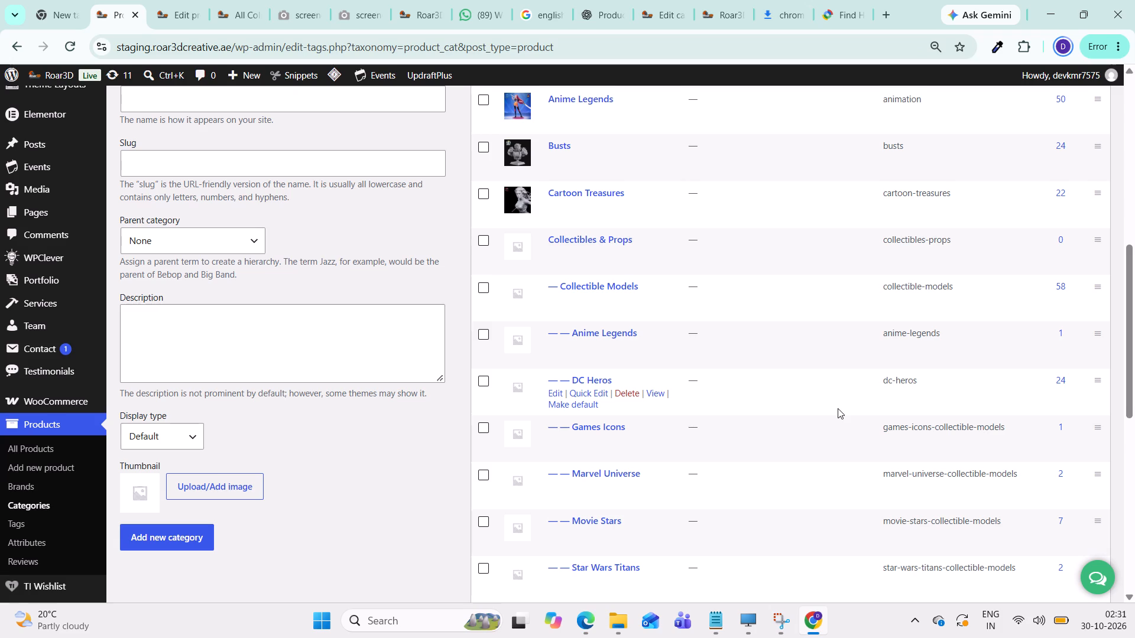
{"action": "scroll", "coordinate": [840, 406], "scroll_direction": "up", "scroll_amount": 1}
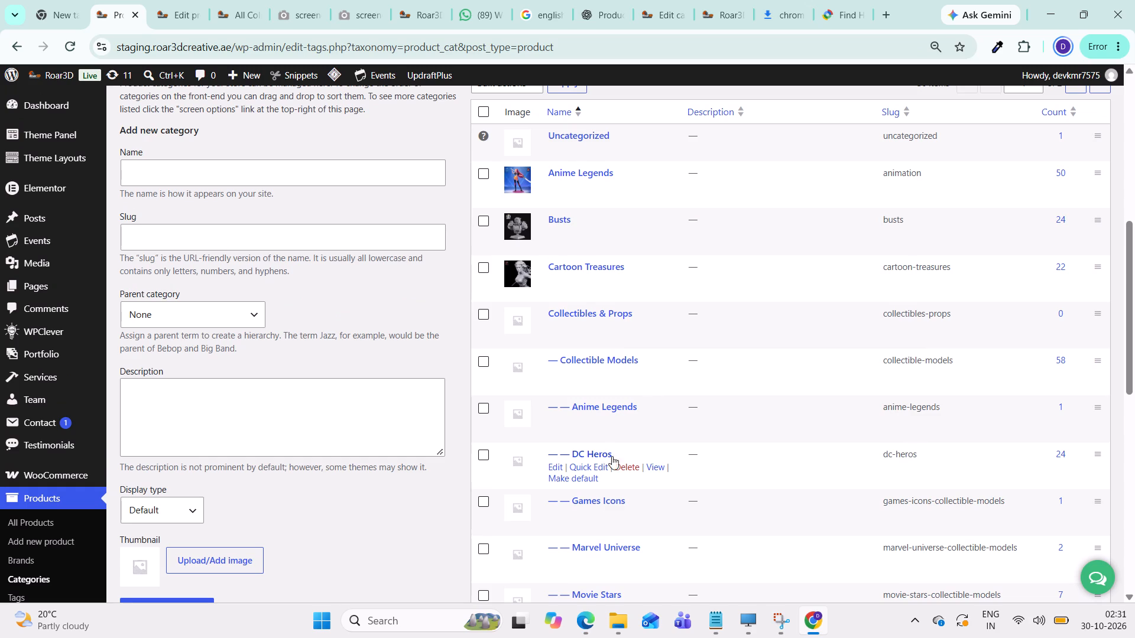
{"action": "scroll", "coordinate": [709, 461], "scroll_direction": "down", "scroll_amount": 2}
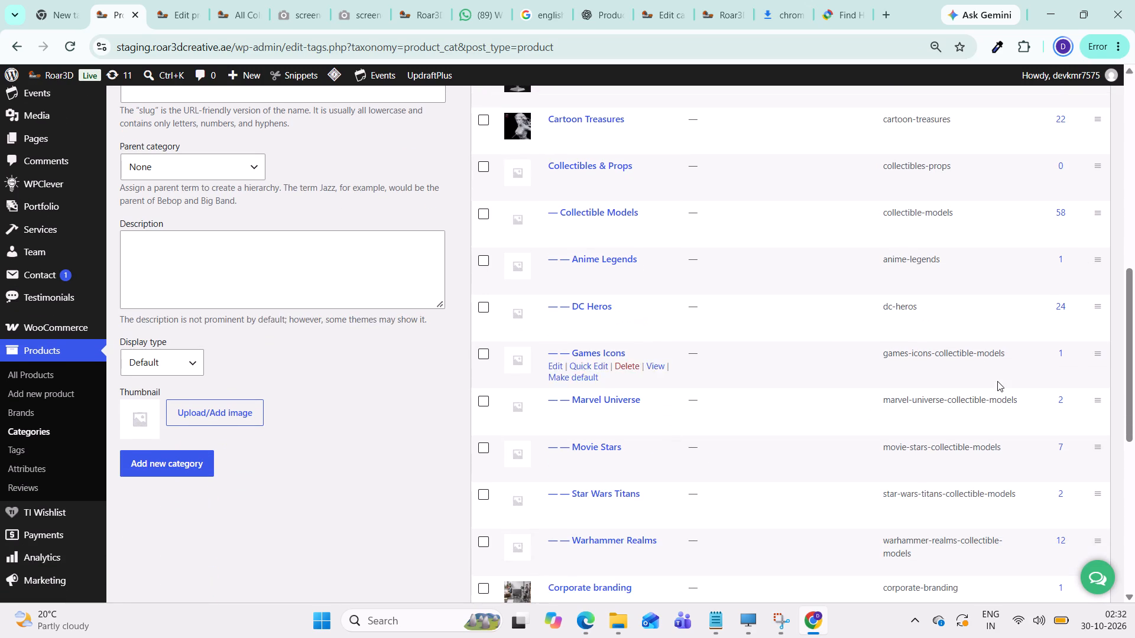
{"action": "scroll", "coordinate": [708, 280], "scroll_direction": "up", "scroll_amount": 1}
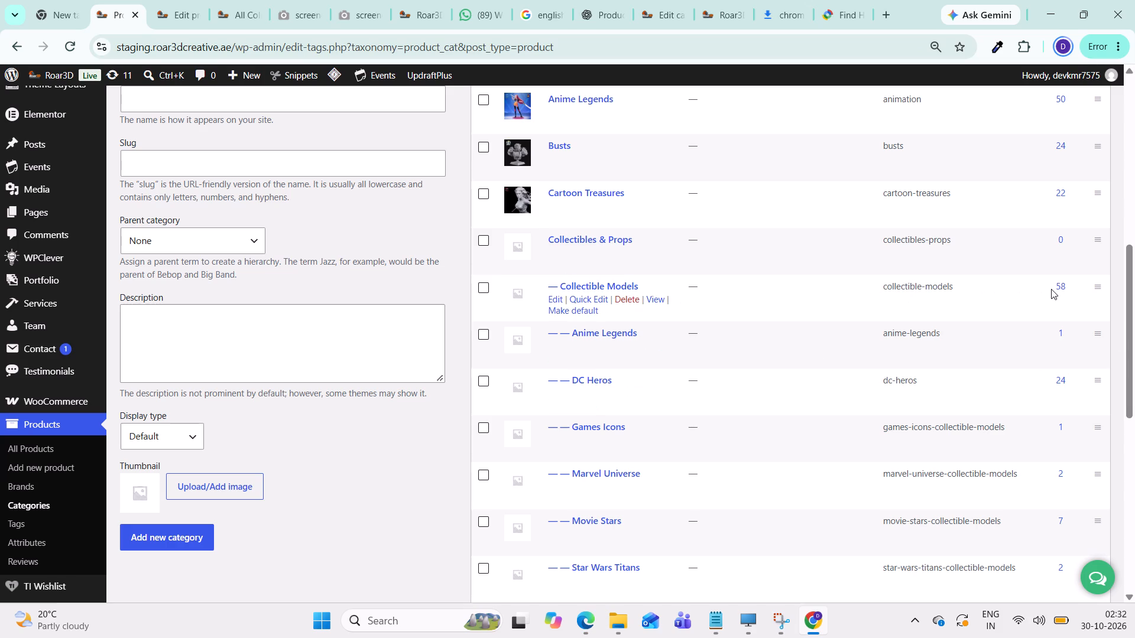
{"action": "scroll", "coordinate": [989, 288], "scroll_direction": "up", "scroll_amount": 1}
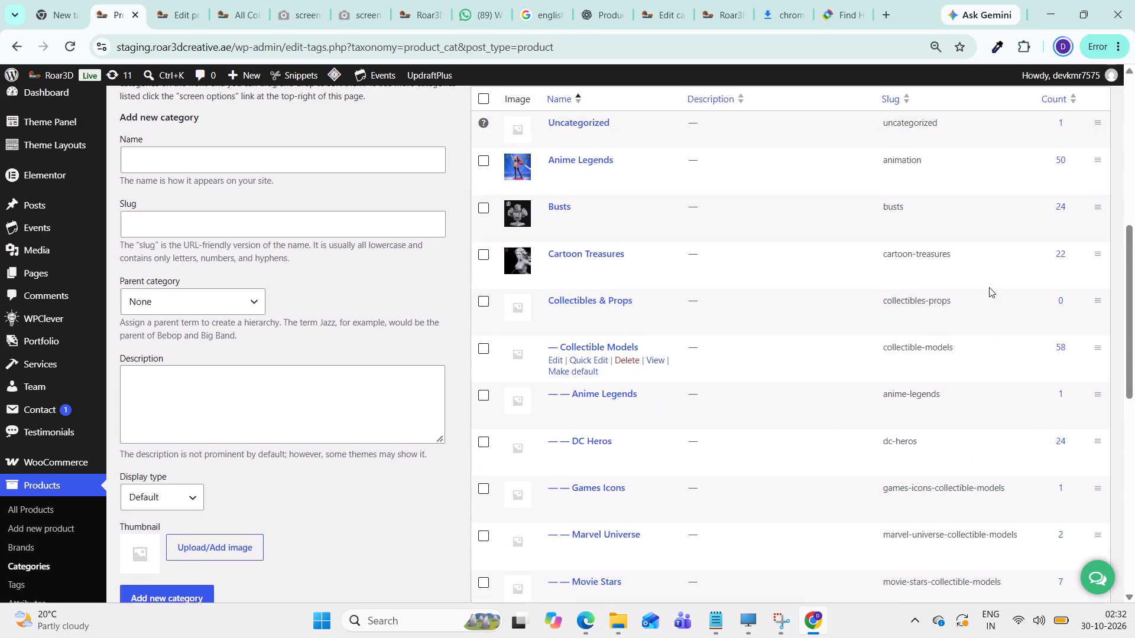
{"action": "scroll", "coordinate": [989, 287], "scroll_direction": "up", "scroll_amount": 1}
{"action": "scroll", "coordinate": [989, 287], "scroll_direction": "down", "scroll_amount": 9}
{"action": "scroll", "coordinate": [989, 287], "scroll_direction": "up", "scroll_amount": 1}
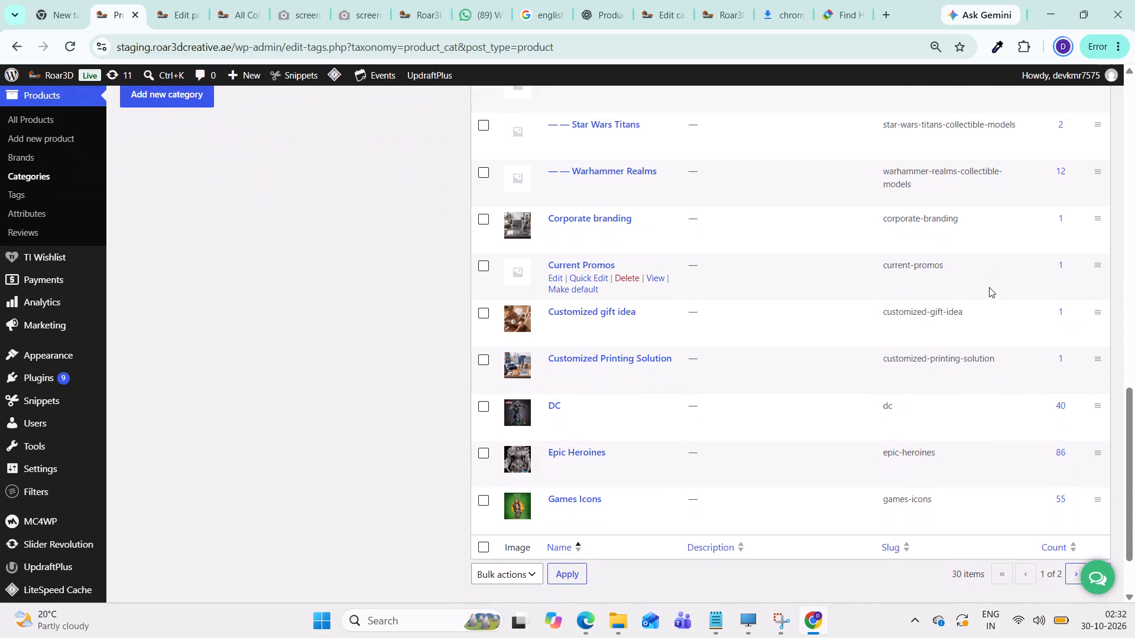
{"action": "scroll", "coordinate": [989, 287], "scroll_direction": "up", "scroll_amount": 4}
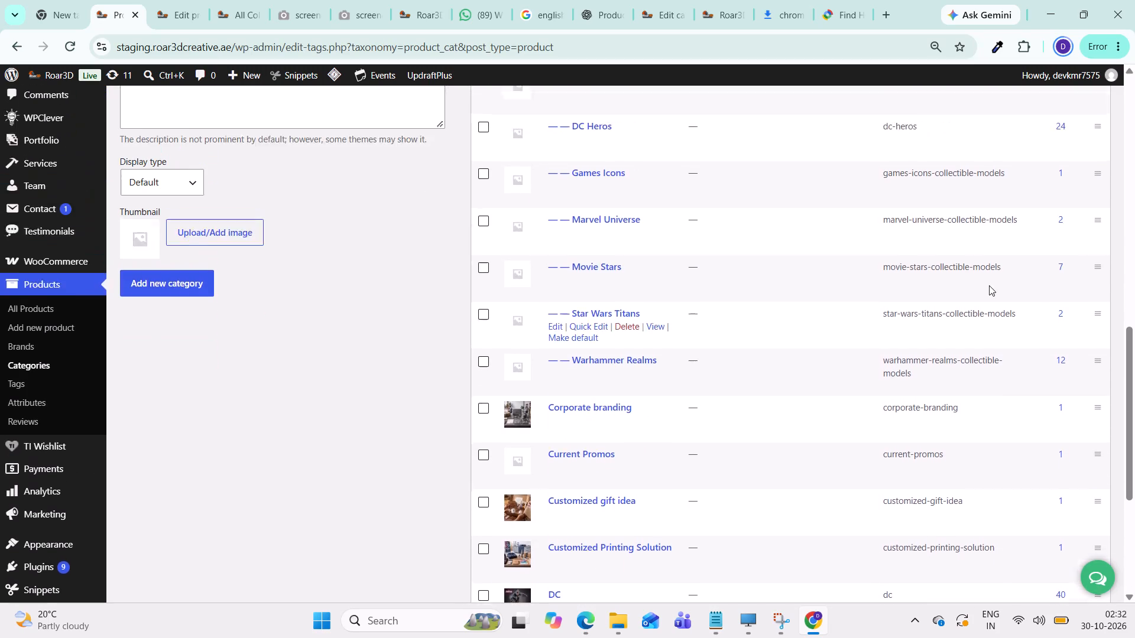
{"action": "scroll", "coordinate": [989, 285], "scroll_direction": "up", "scroll_amount": 2}
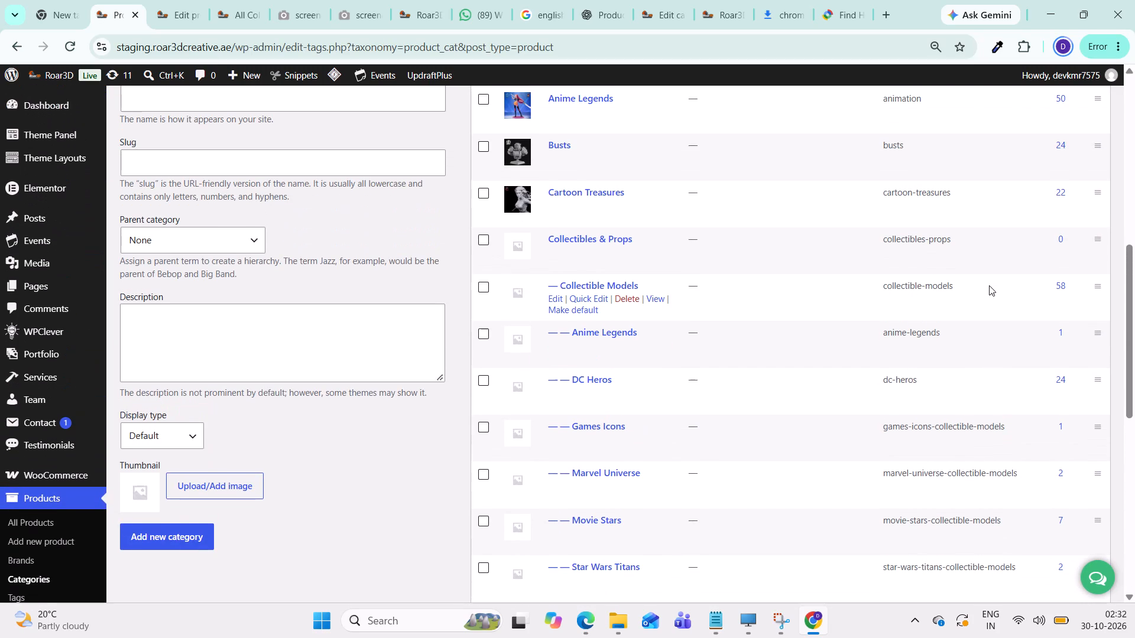
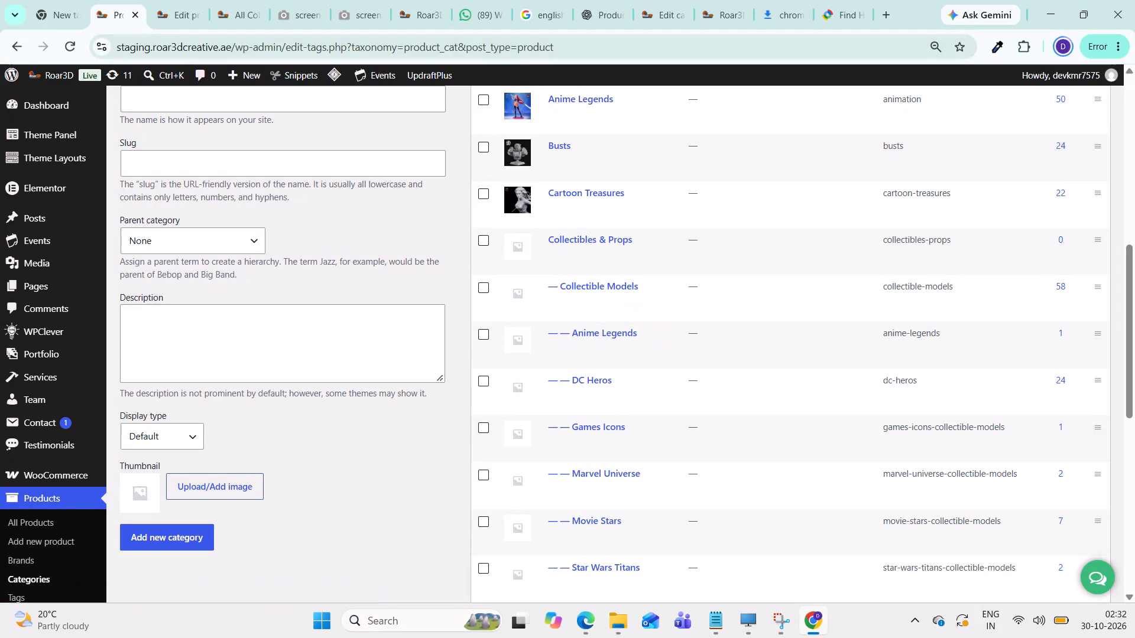
Open the staging storefront's Collectible Models page and look through the products it lists.
{"action": "left_click", "coordinate": [241, 23]}
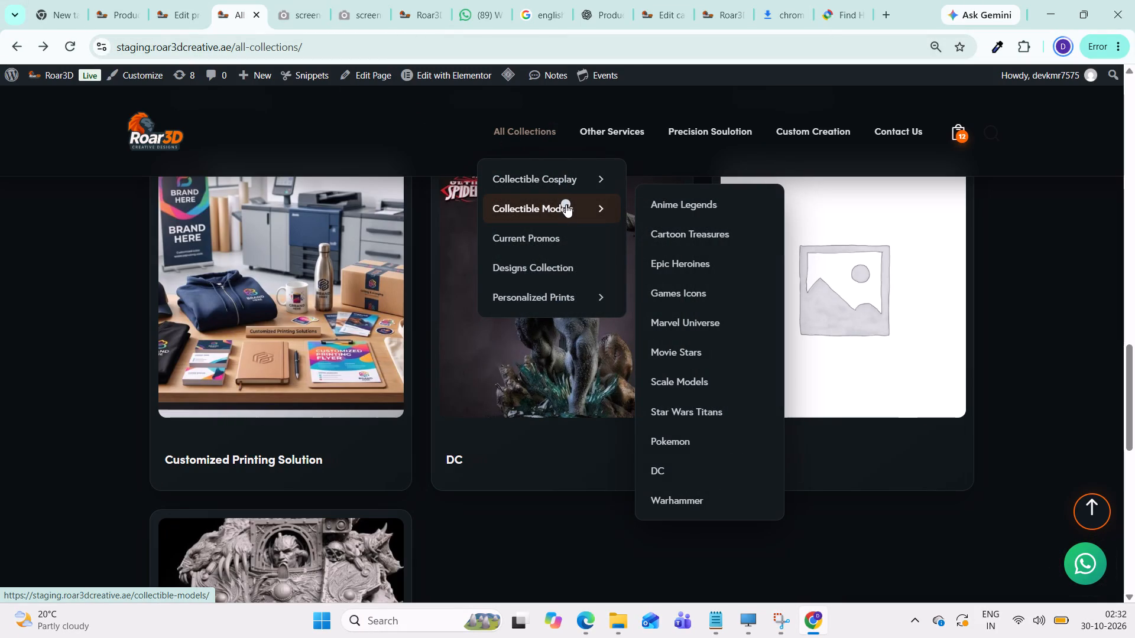
{"action": "left_click", "coordinate": [566, 204]}
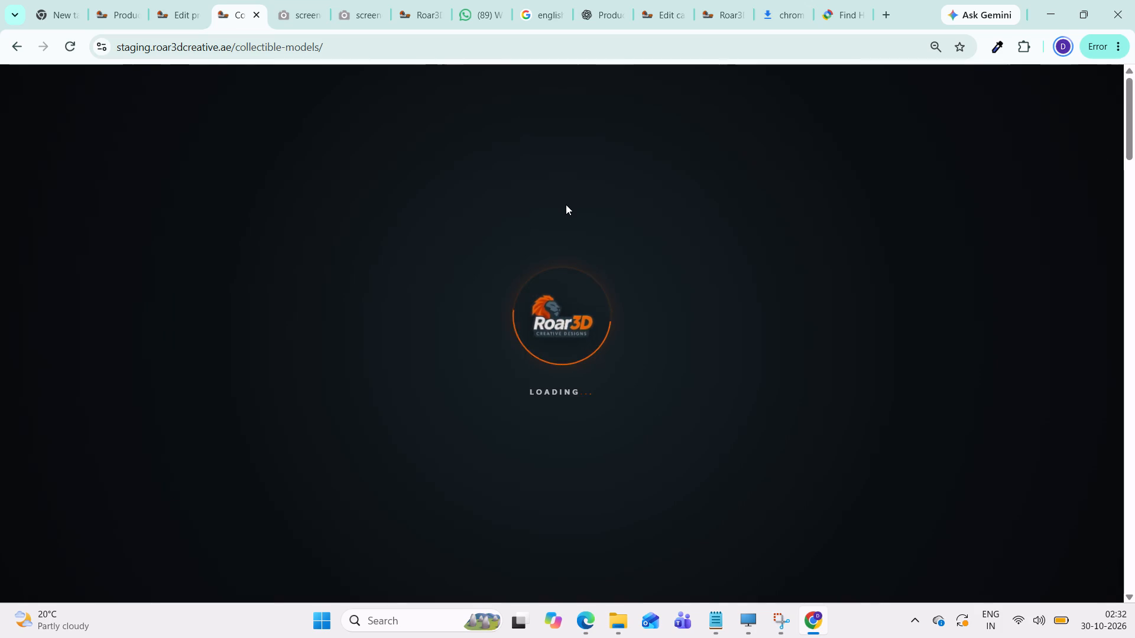
{"action": "scroll", "coordinate": [566, 204], "scroll_direction": "down", "scroll_amount": 9}
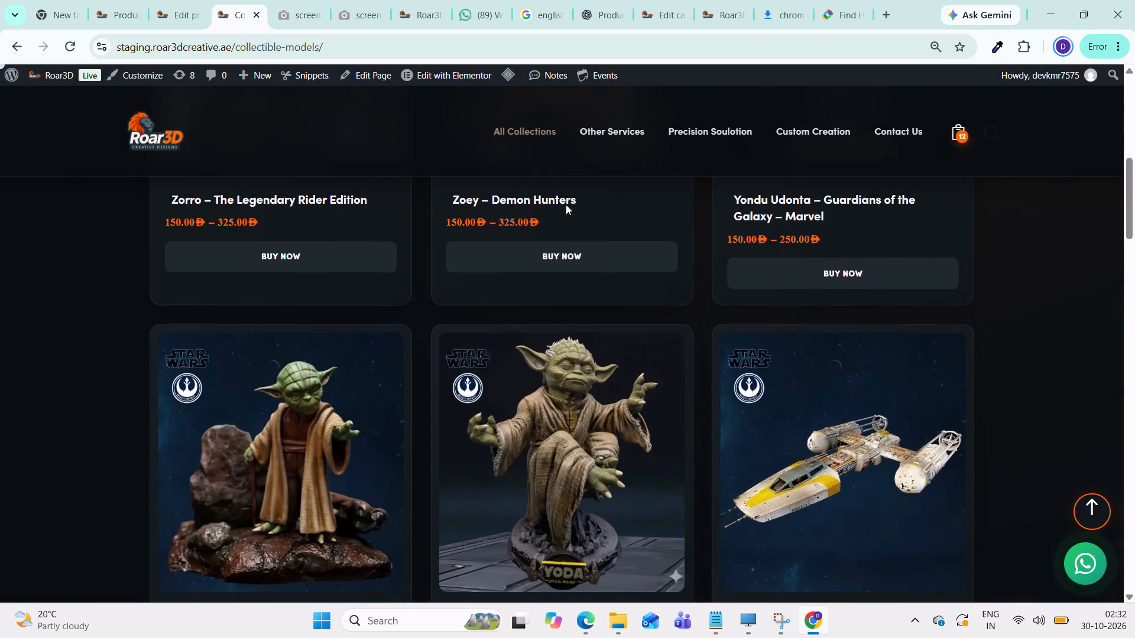
{"action": "scroll", "coordinate": [566, 204], "scroll_direction": "down", "scroll_amount": 13}
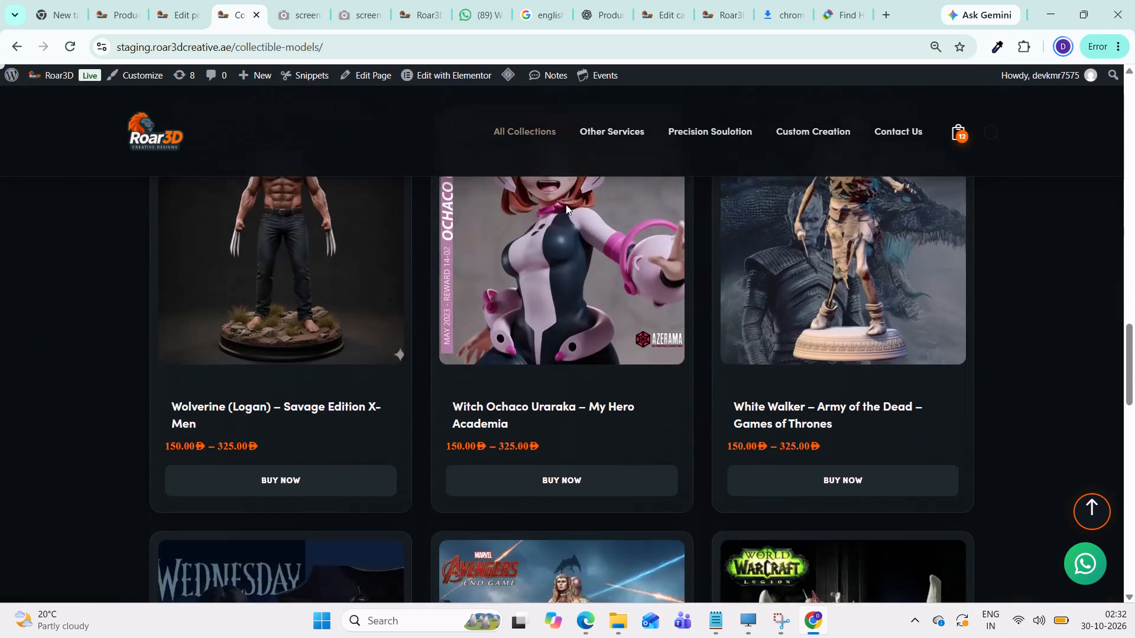
{"action": "scroll", "coordinate": [566, 204], "scroll_direction": "down", "scroll_amount": 12}
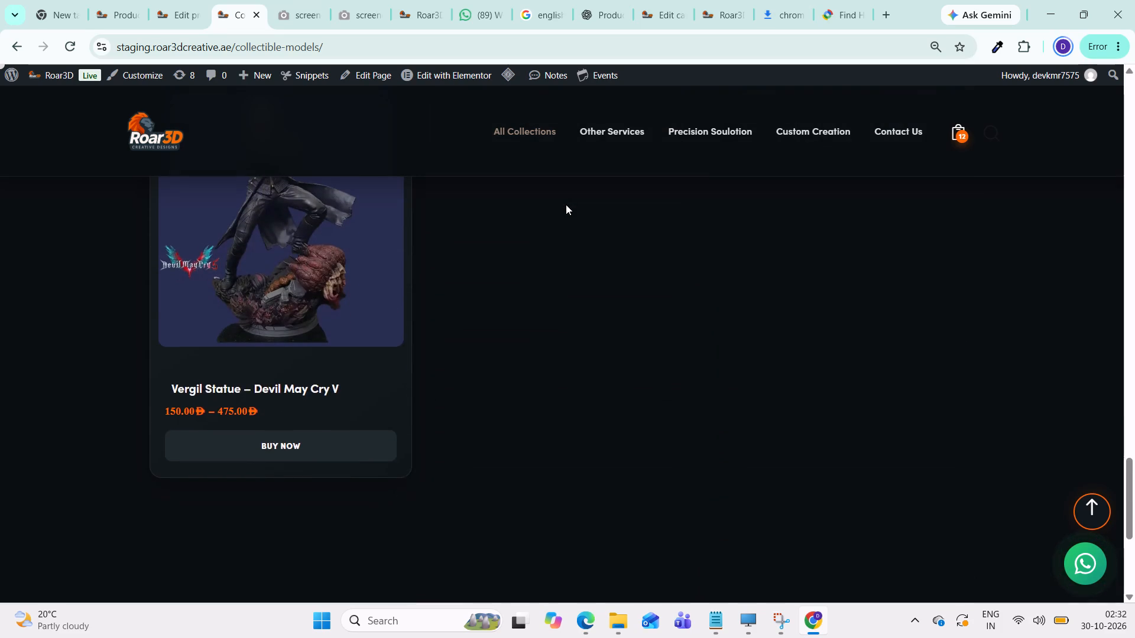
{"action": "scroll", "coordinate": [566, 204], "scroll_direction": "up", "scroll_amount": 14}
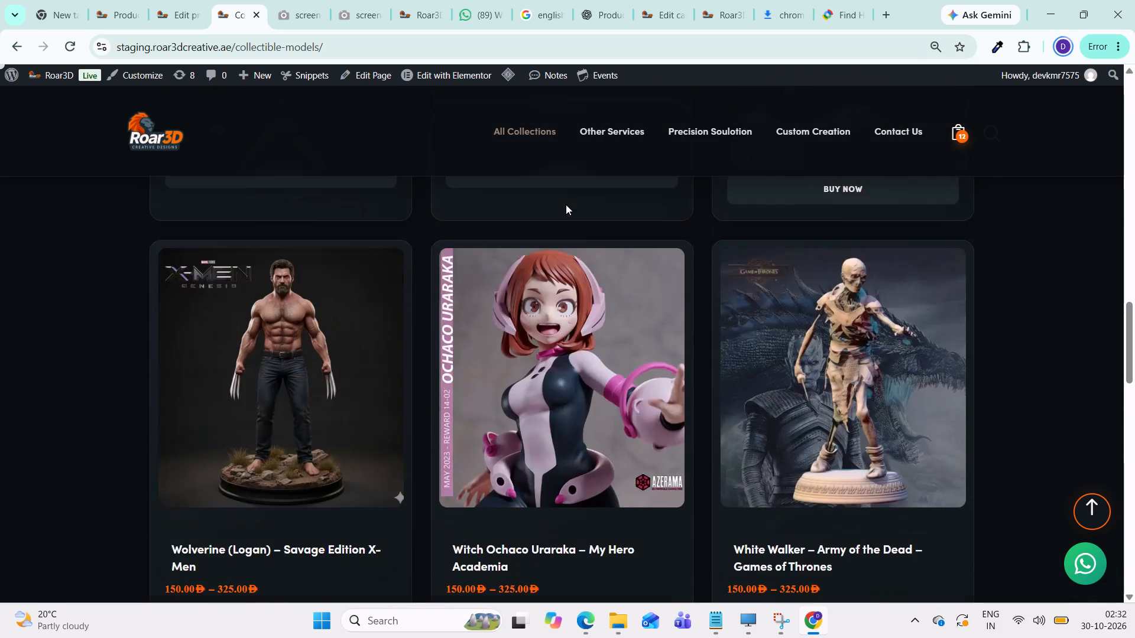
{"action": "scroll", "coordinate": [566, 204], "scroll_direction": "up", "scroll_amount": 9}
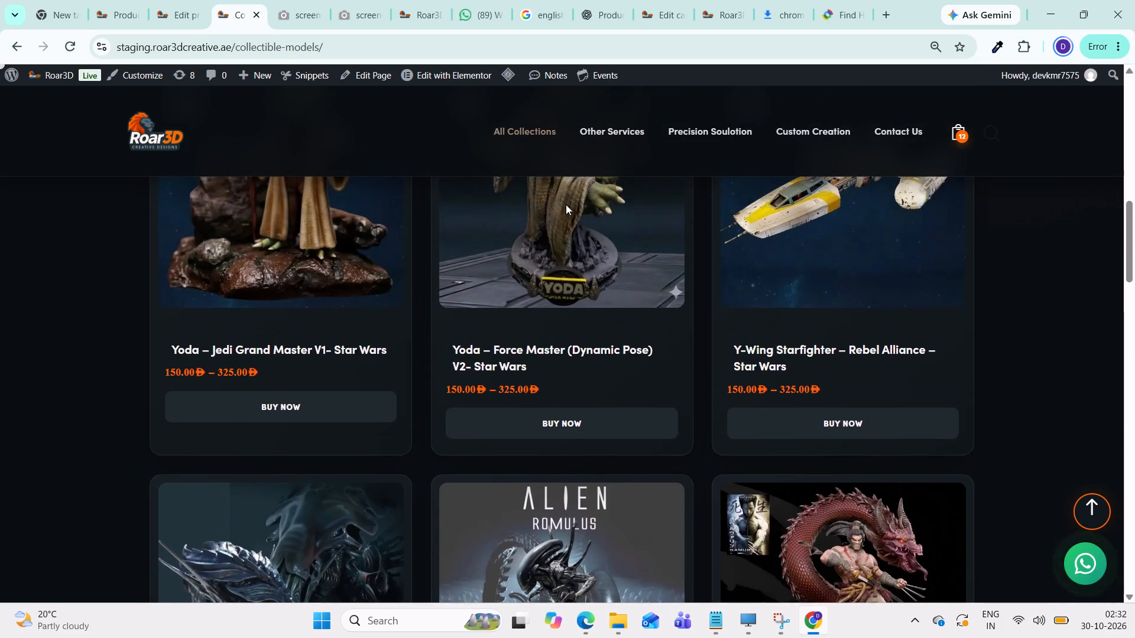
{"action": "scroll", "coordinate": [566, 204], "scroll_direction": "up", "scroll_amount": 9}
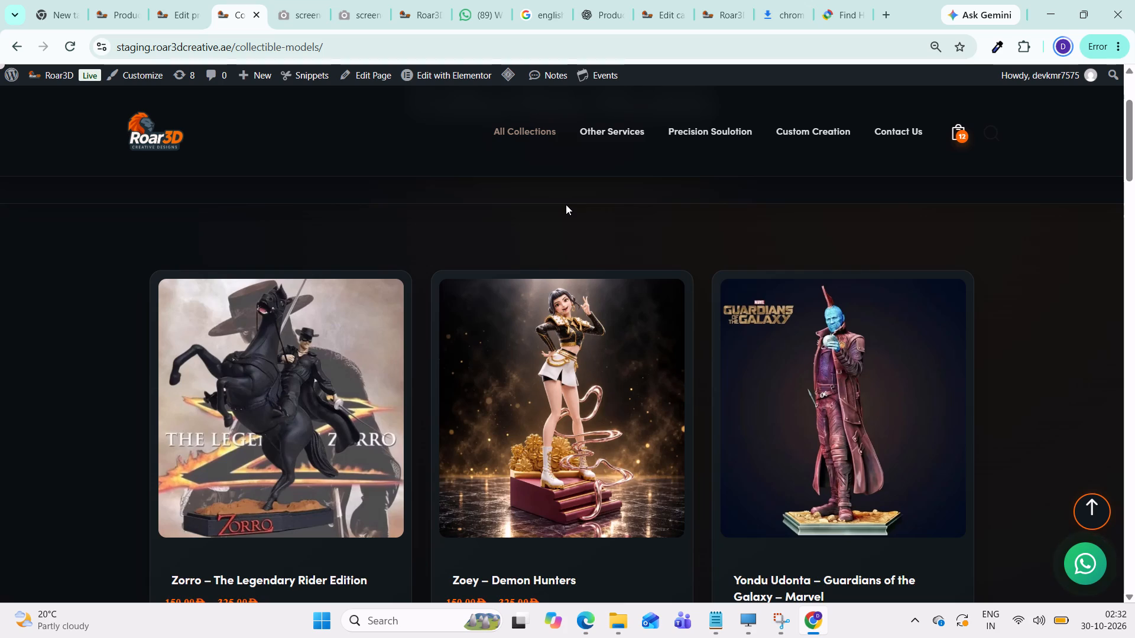
{"action": "scroll", "coordinate": [571, 229], "scroll_direction": "down", "scroll_amount": 2}
{"action": "scroll", "coordinate": [573, 239], "scroll_direction": "up", "scroll_amount": 4}
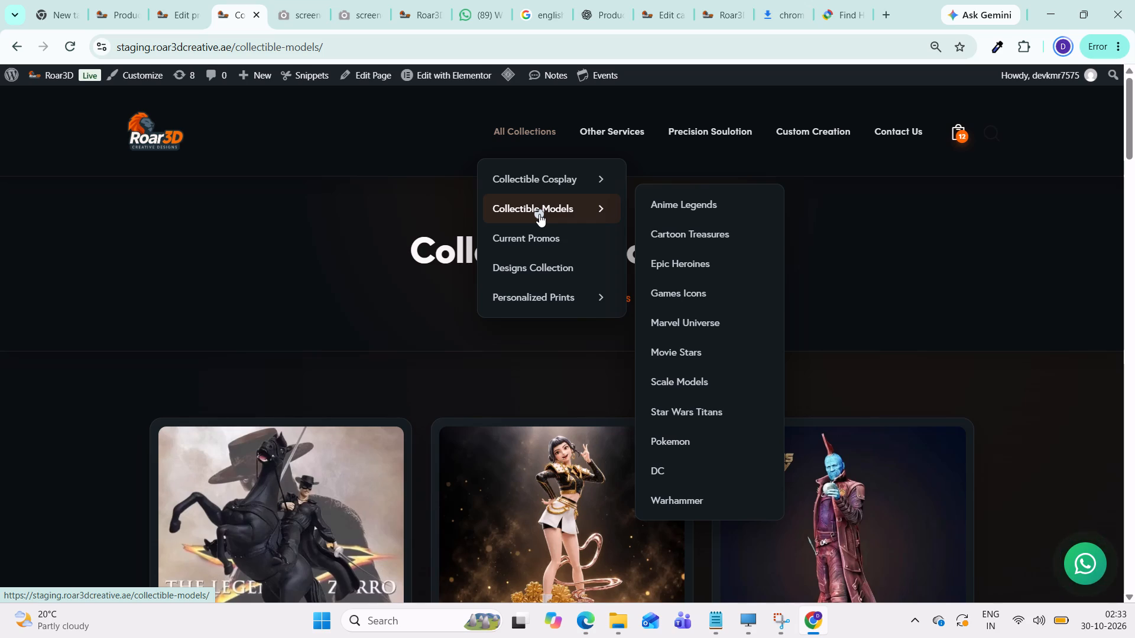
Look over the staging storefront's Collectible Cosplay page, then reopen its Collectible Models page.
{"action": "left_click", "coordinate": [544, 181]}
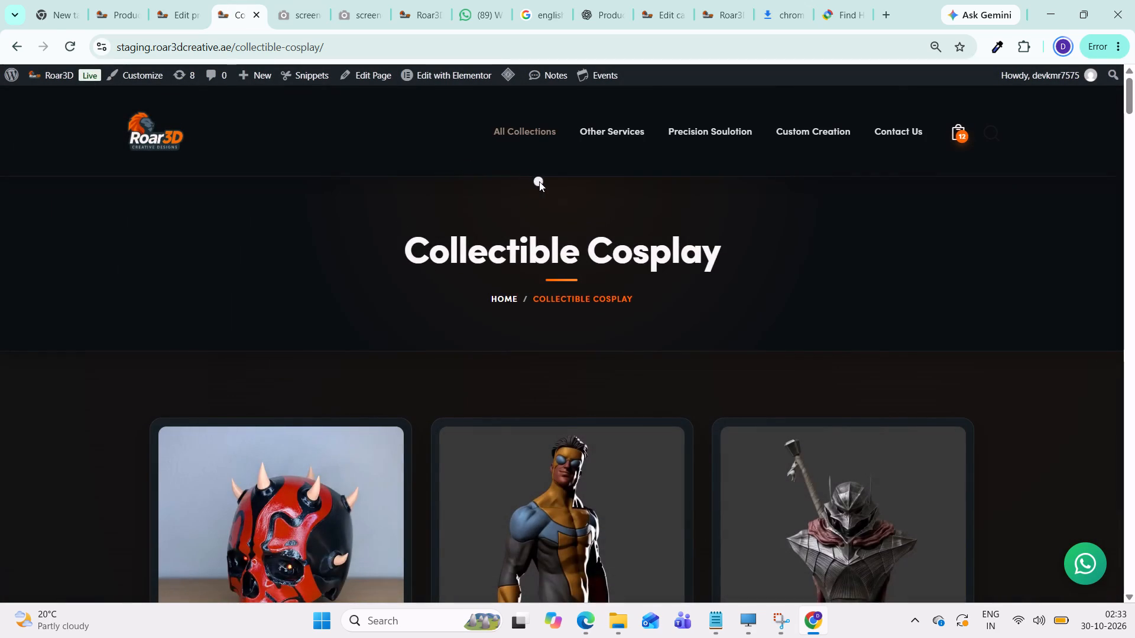
{"action": "scroll", "coordinate": [539, 181], "scroll_direction": "down", "scroll_amount": 5}
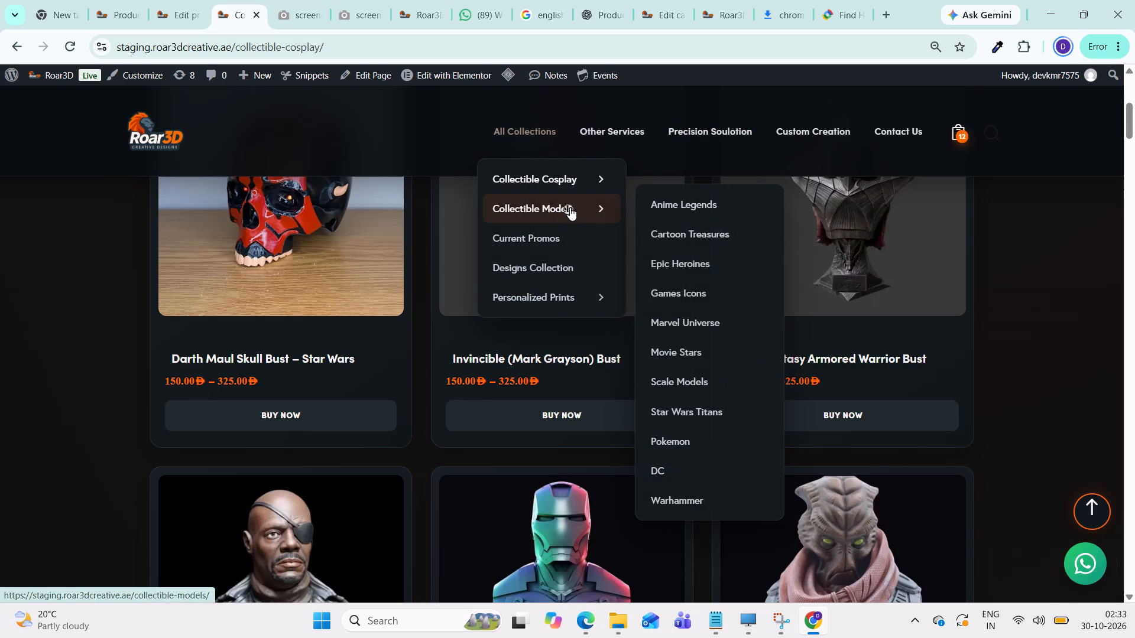
{"action": "left_click", "coordinate": [570, 207]}
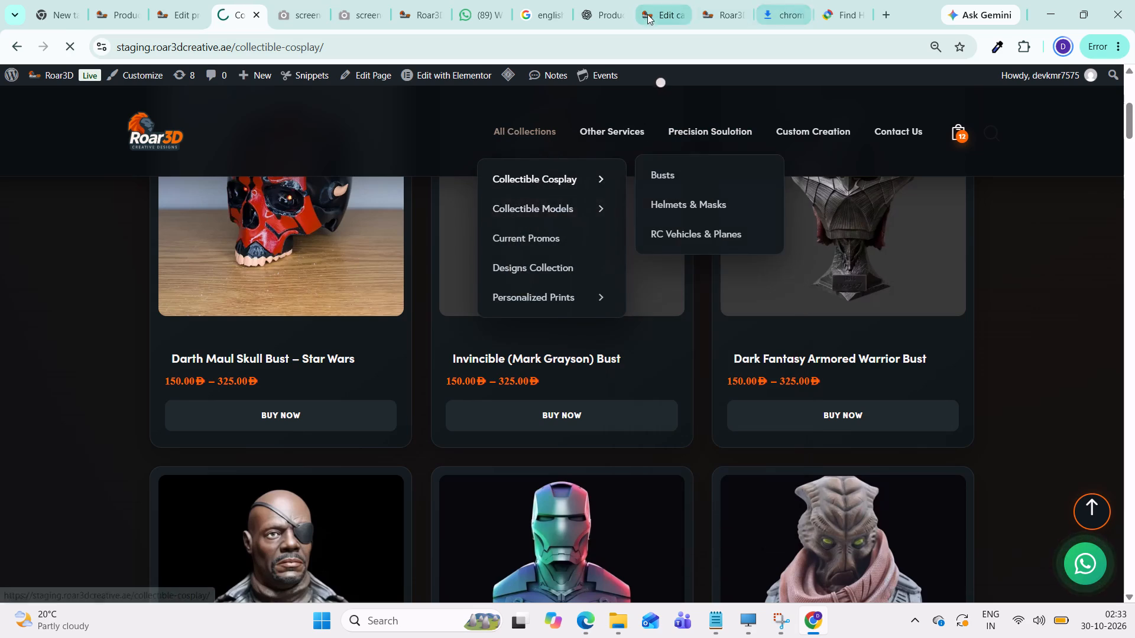
Switch to the live roar3dcreative.shop home page and find the category list in its footer.
{"action": "left_click", "coordinate": [728, 14]}
{"action": "scroll", "coordinate": [432, 216], "scroll_direction": "down", "scroll_amount": 20}
{"action": "scroll", "coordinate": [432, 216], "scroll_direction": "down", "scroll_amount": 6}
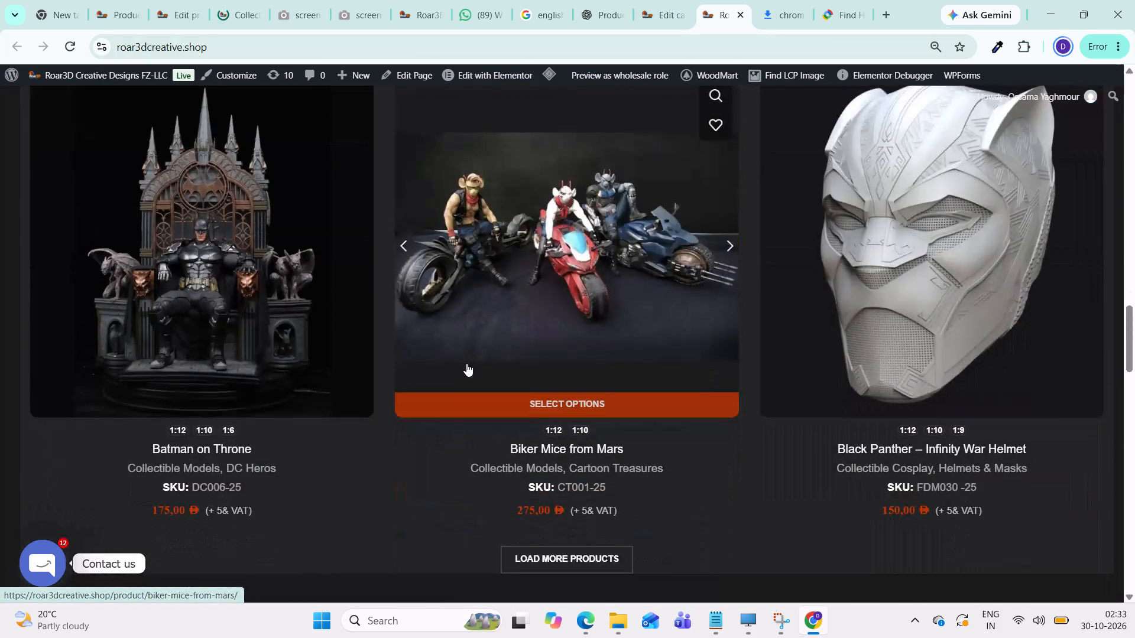
{"action": "scroll", "coordinate": [466, 363], "scroll_direction": "down", "scroll_amount": 12}
{"action": "scroll", "coordinate": [466, 363], "scroll_direction": "down", "scroll_amount": 9}
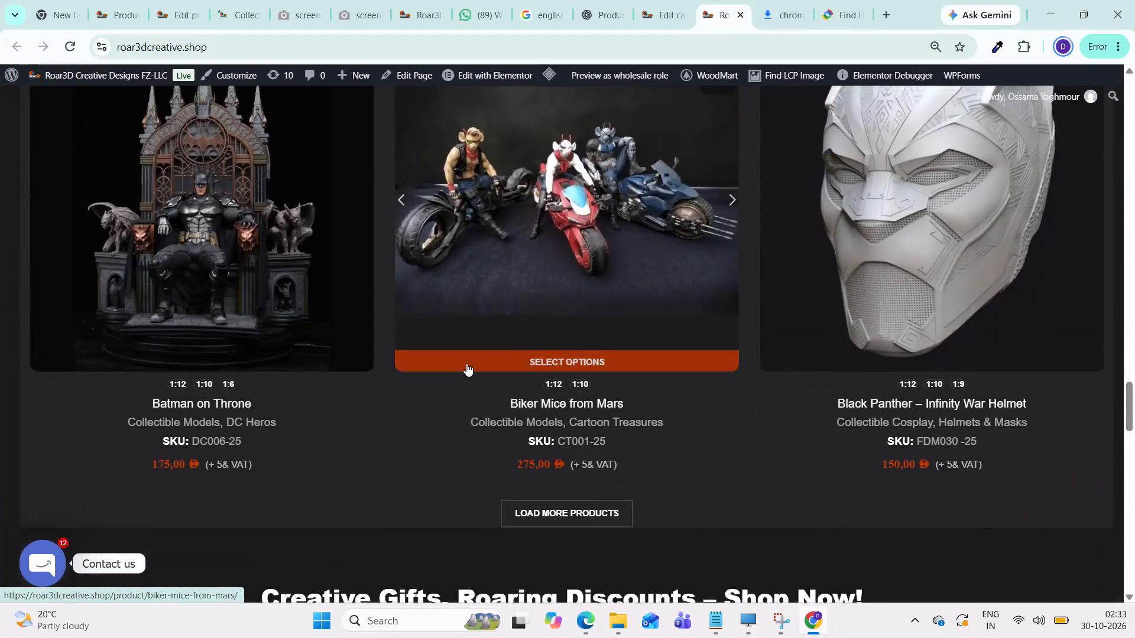
{"action": "scroll", "coordinate": [466, 363], "scroll_direction": "down", "scroll_amount": 18}
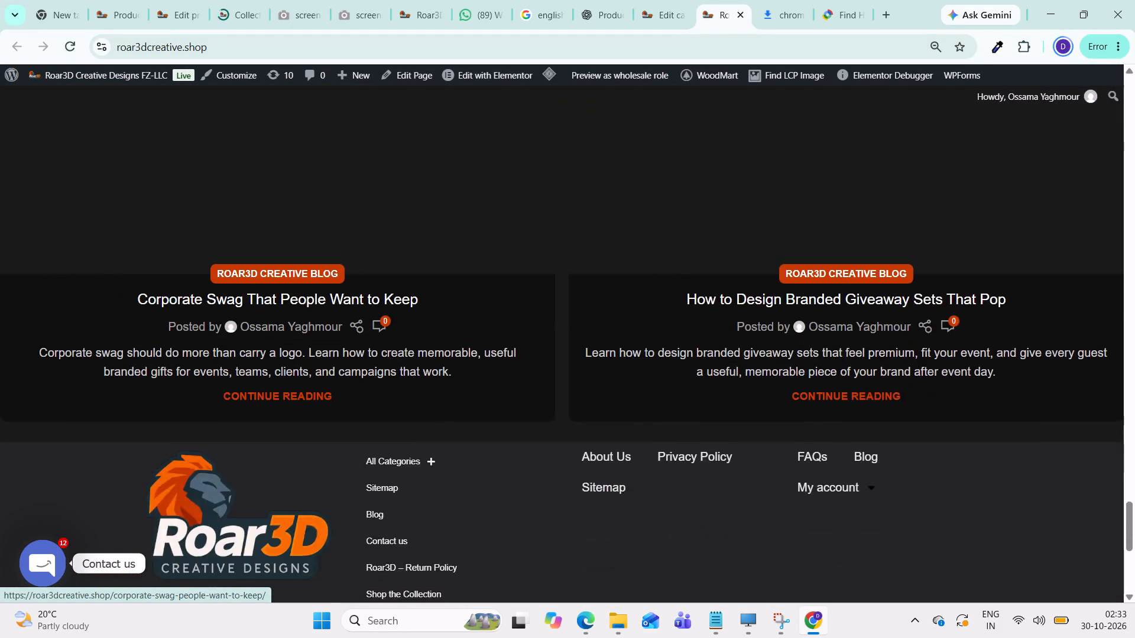
{"action": "scroll", "coordinate": [449, 281], "scroll_direction": "up", "scroll_amount": 1}
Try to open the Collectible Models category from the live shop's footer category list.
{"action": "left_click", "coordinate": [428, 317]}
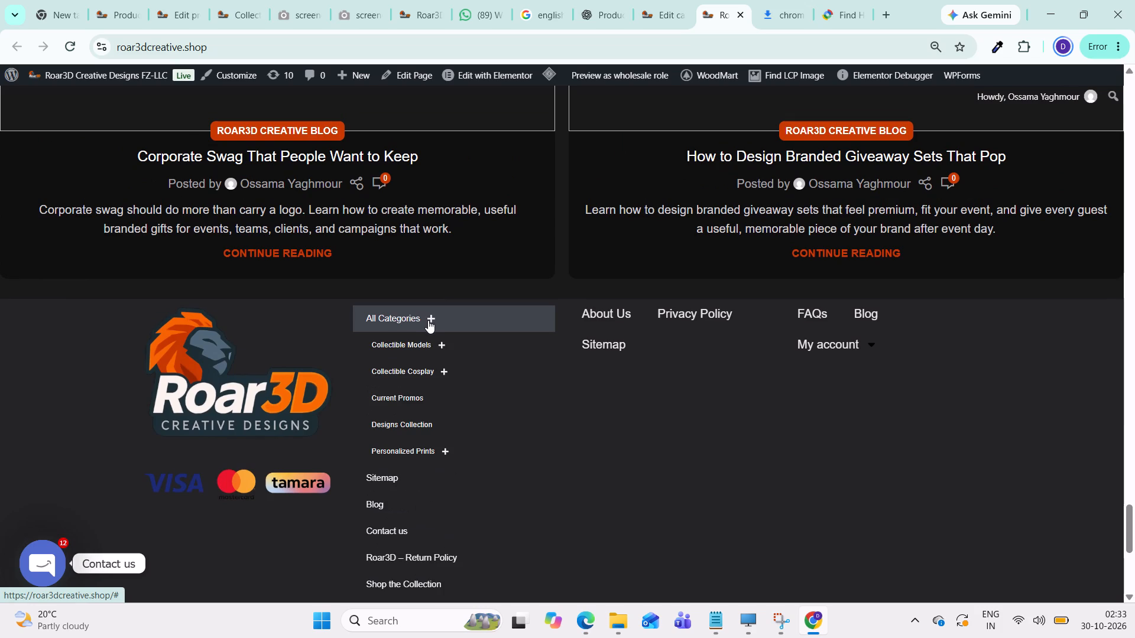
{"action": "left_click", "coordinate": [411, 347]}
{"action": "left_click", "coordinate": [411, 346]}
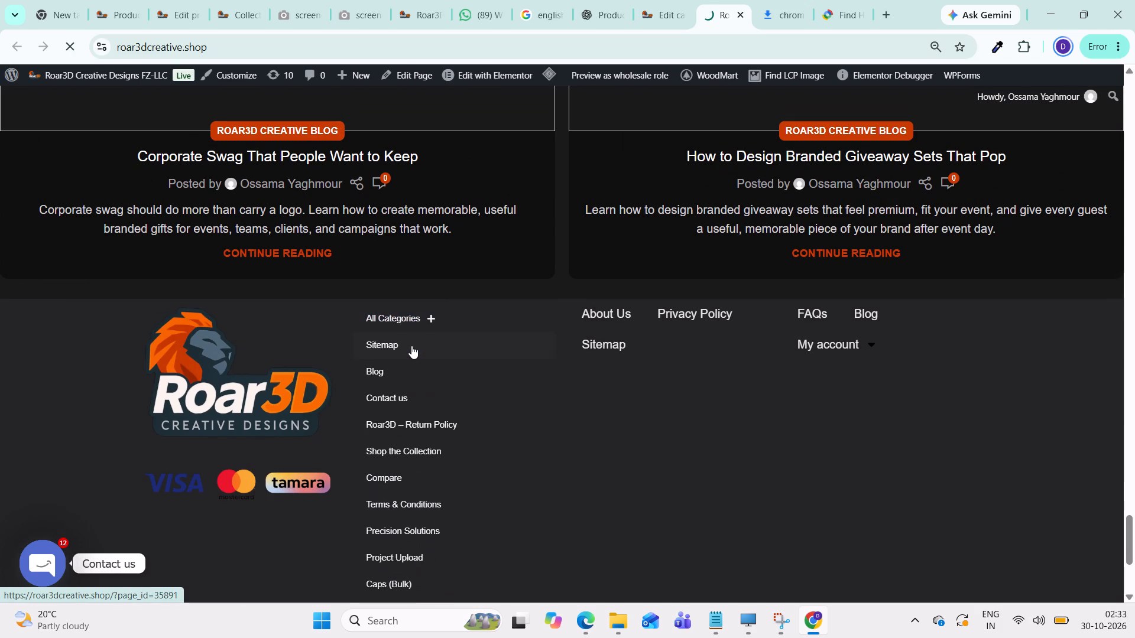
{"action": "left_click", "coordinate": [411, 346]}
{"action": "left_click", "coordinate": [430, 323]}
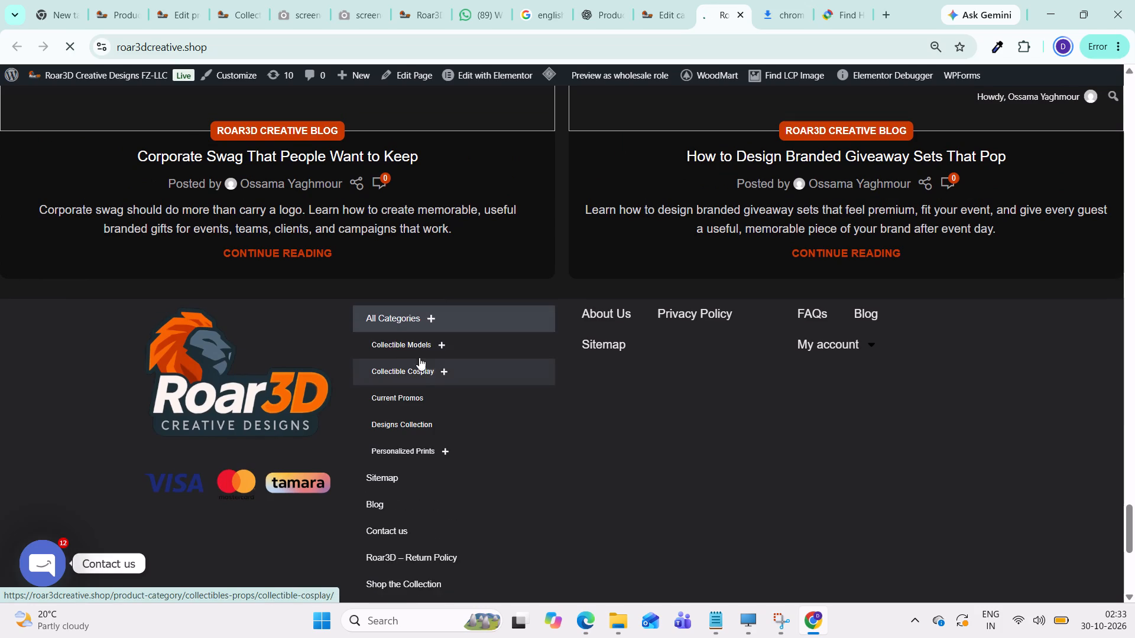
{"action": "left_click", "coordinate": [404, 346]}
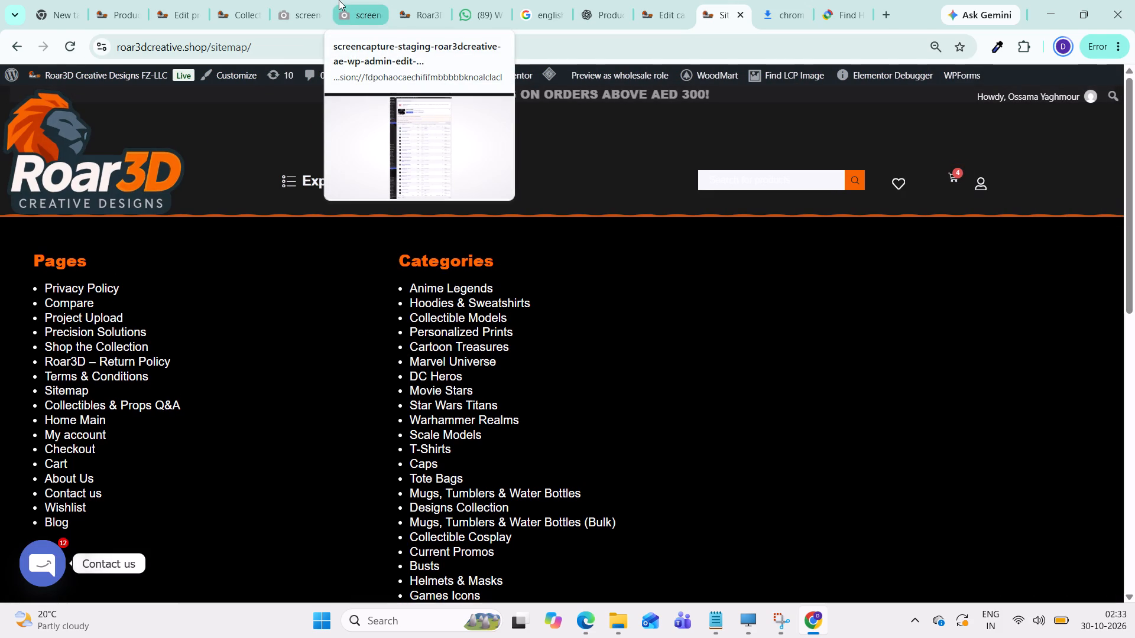
Open the live shop's Collectible Models category from All Categories in the footer and examine its subcategory tiles.
{"action": "scroll", "coordinate": [390, 28], "scroll_direction": "down", "scroll_amount": 2}
{"action": "scroll", "coordinate": [423, 175], "scroll_direction": "down", "scroll_amount": 3}
{"action": "scroll", "coordinate": [328, 123], "scroll_direction": "down", "scroll_amount": 2}
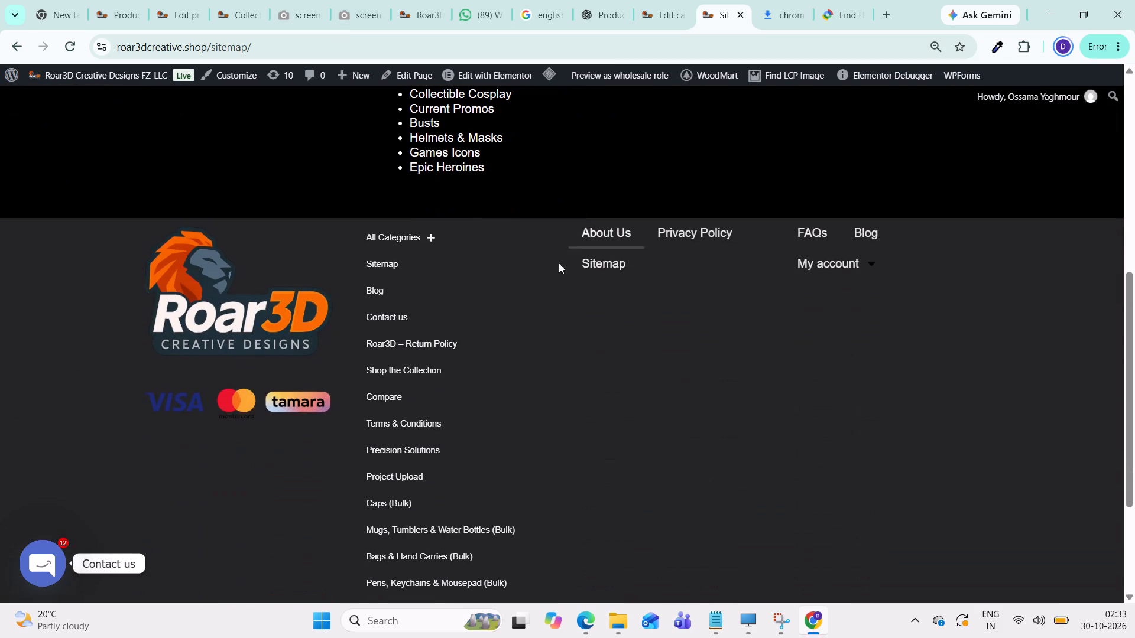
{"action": "left_click", "coordinate": [429, 237]}
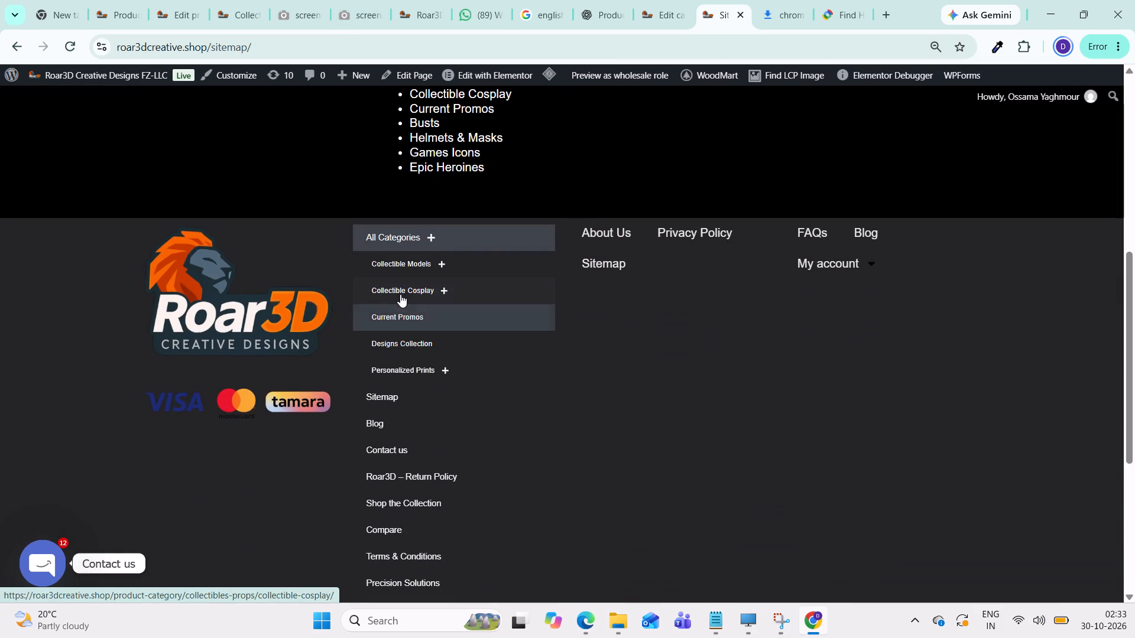
{"action": "left_click", "coordinate": [402, 265]}
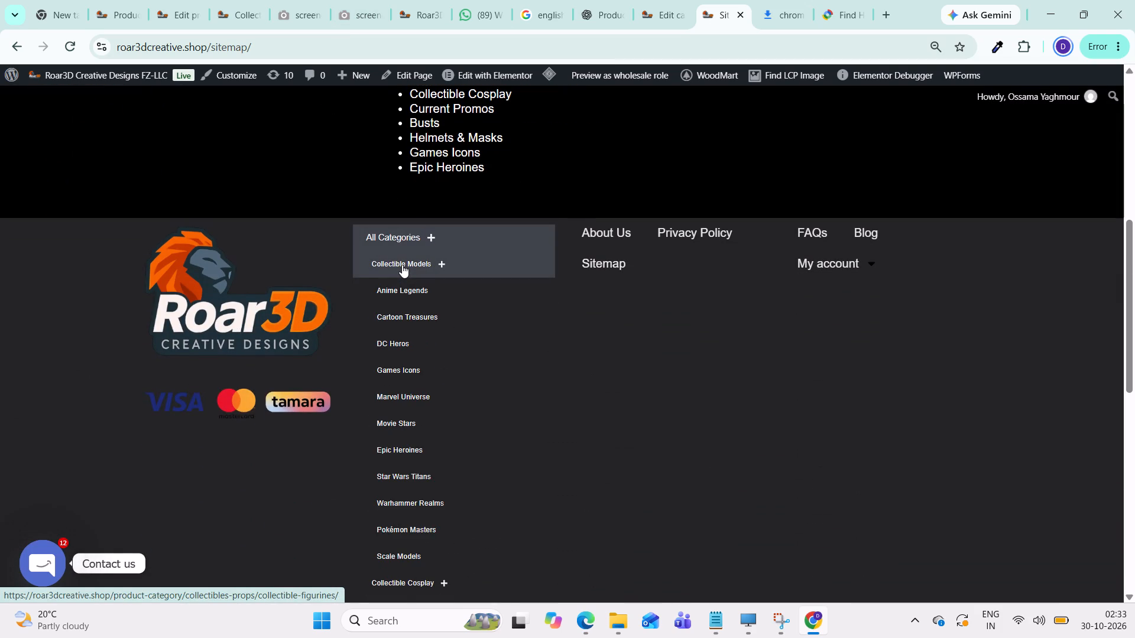
{"action": "left_click", "coordinate": [402, 265]}
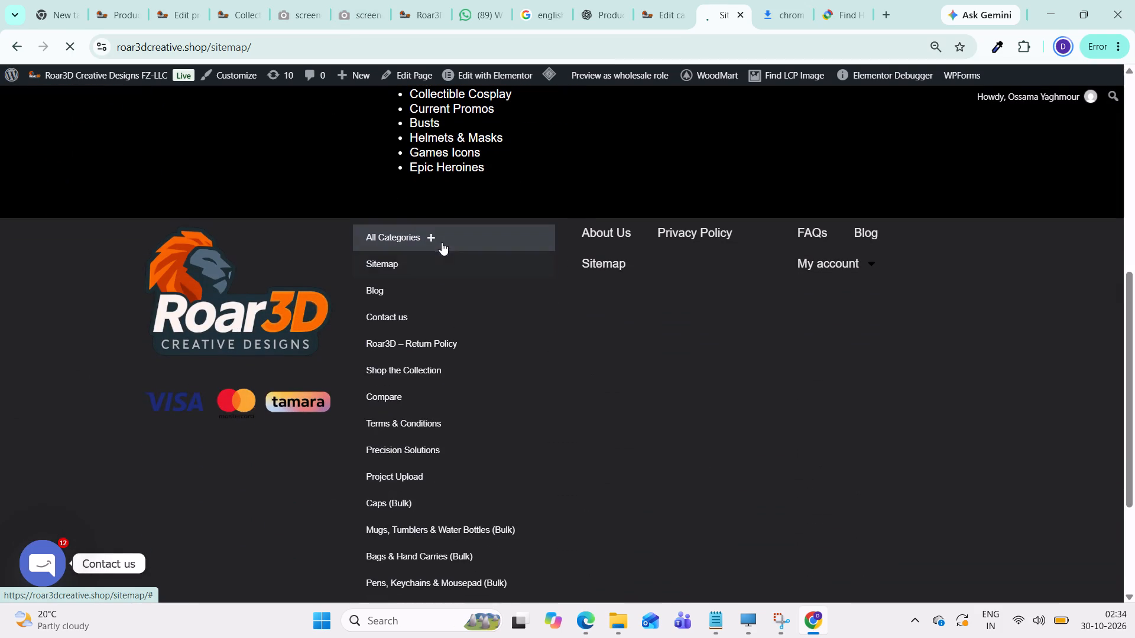
{"action": "left_click", "coordinate": [431, 239]}
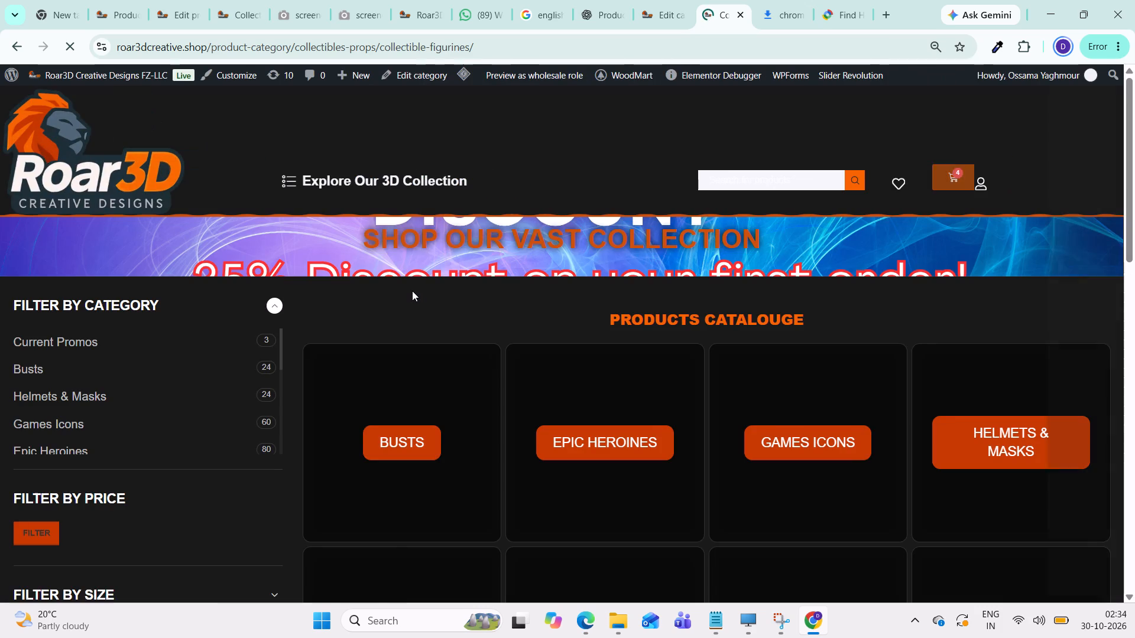
{"action": "scroll", "coordinate": [590, 311], "scroll_direction": "down", "scroll_amount": 1}
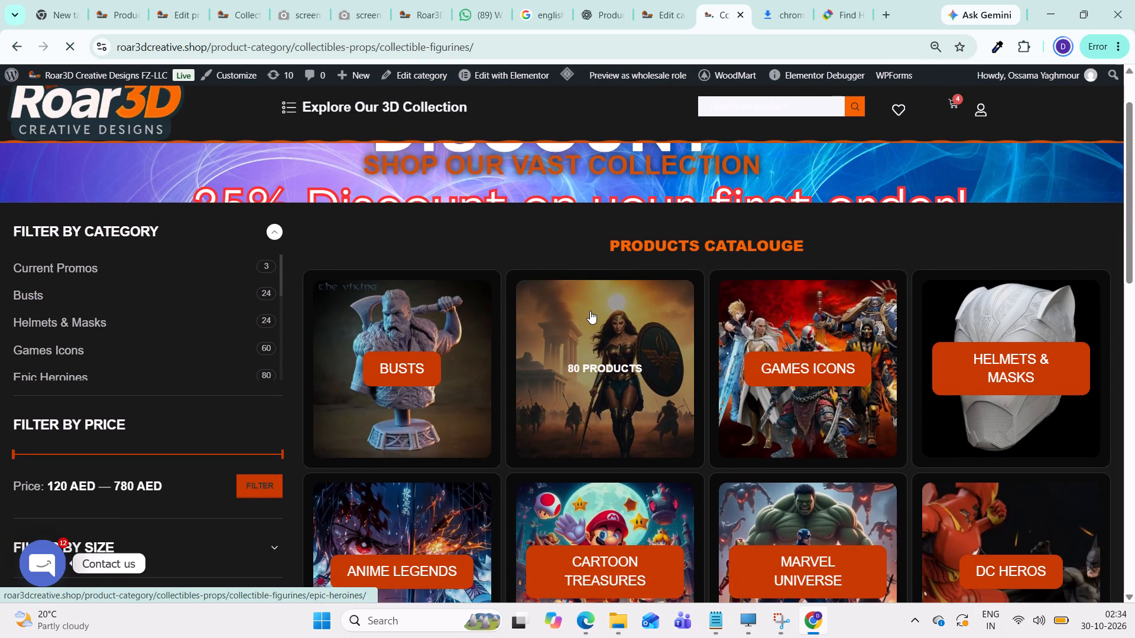
{"action": "scroll", "coordinate": [590, 311], "scroll_direction": "down", "scroll_amount": 2}
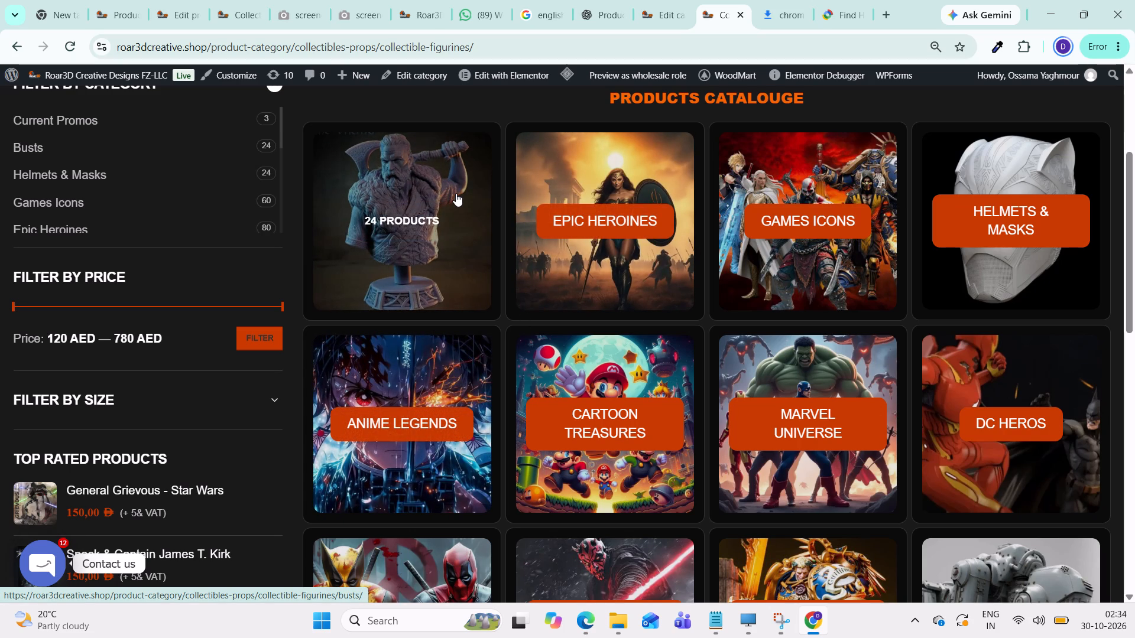
{"action": "scroll", "coordinate": [534, 162], "scroll_direction": "down", "scroll_amount": 1}
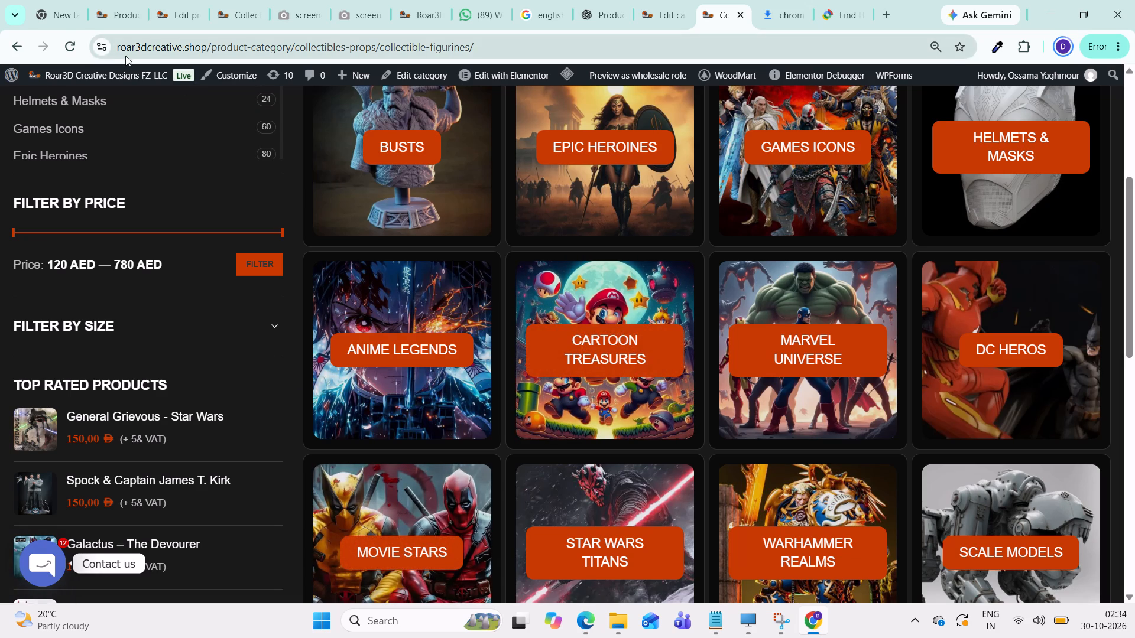
Compare the staging category list's Anime Legends, Busts and Cartoon Treasures counts with the live shop's Collectible Models tiles.
{"action": "left_click", "coordinate": [105, 23]}
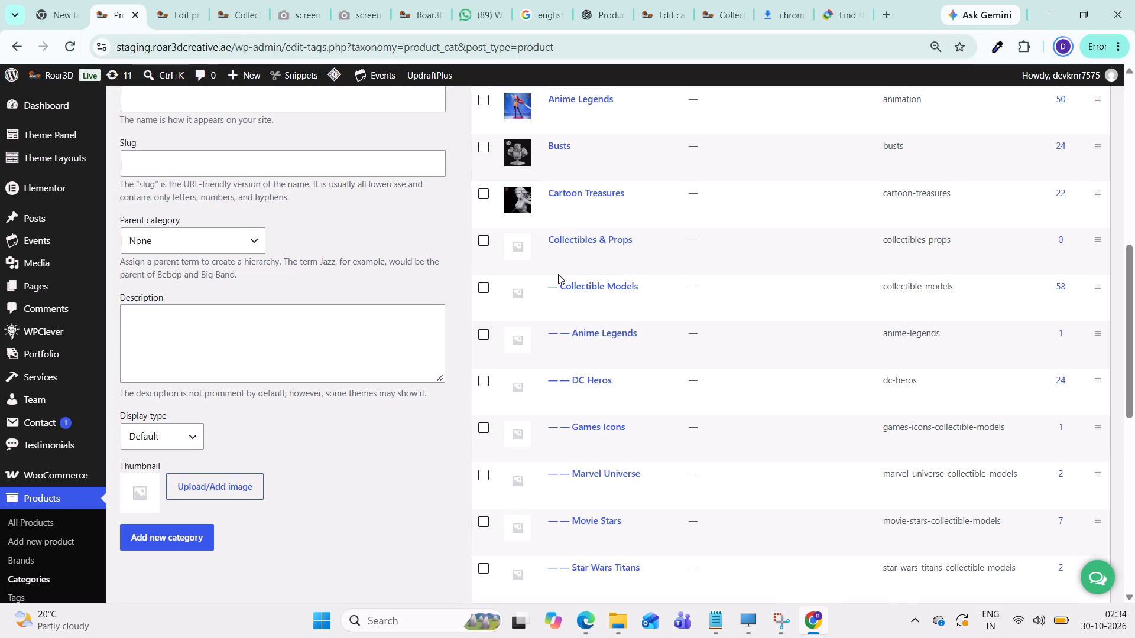
{"action": "scroll", "coordinate": [719, 291], "scroll_direction": "up", "scroll_amount": 2}
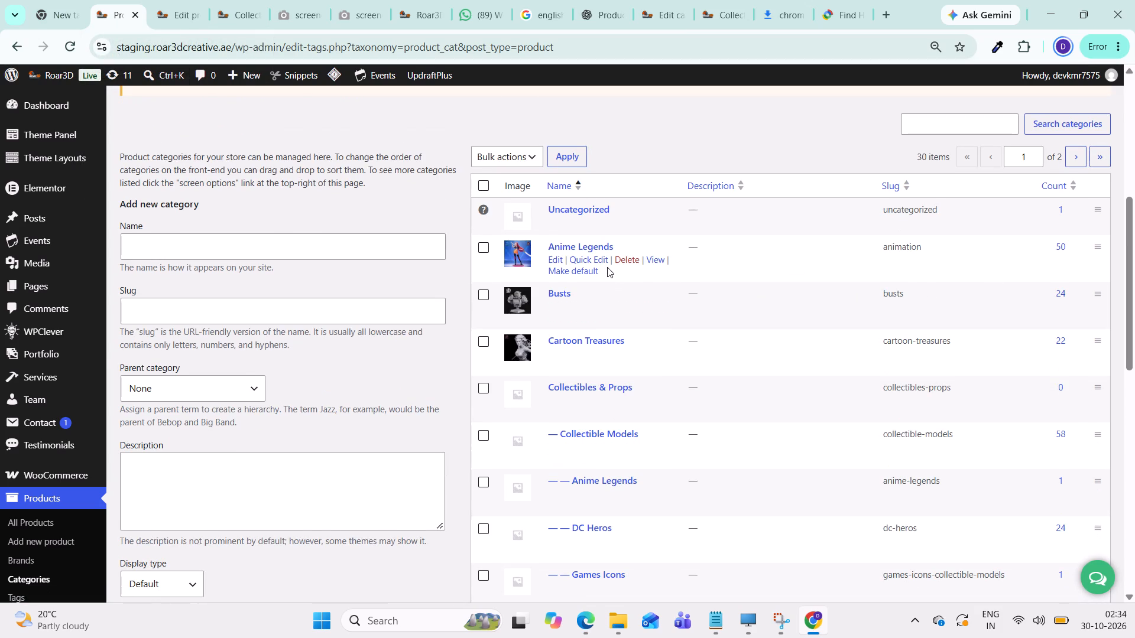
{"action": "left_click", "coordinate": [723, 19]}
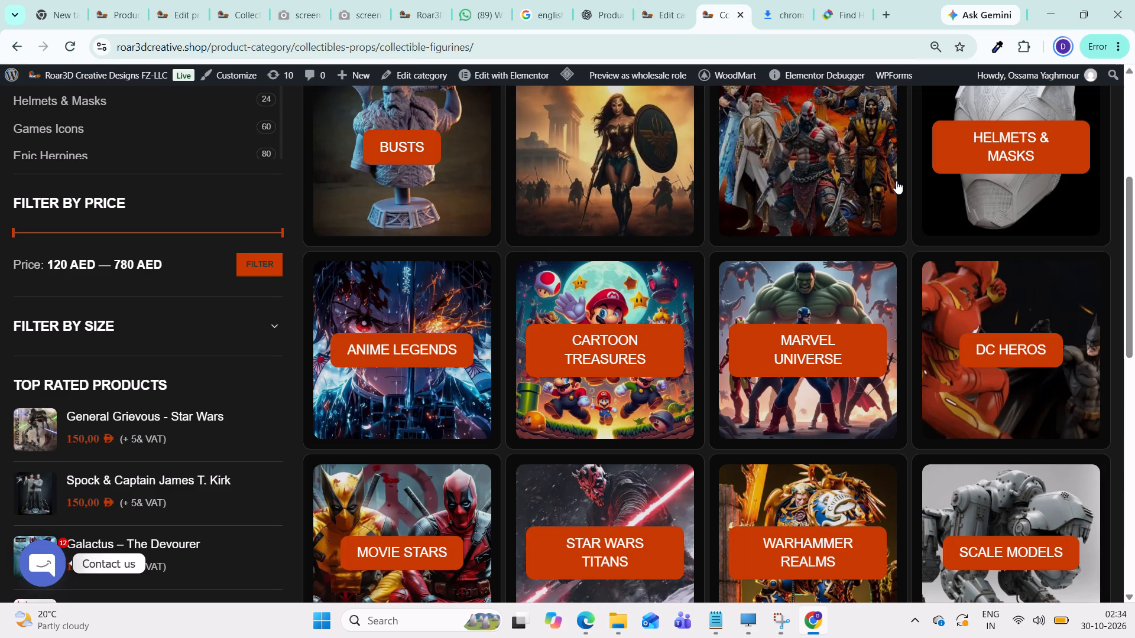
{"action": "scroll", "coordinate": [910, 180], "scroll_direction": "up", "scroll_amount": 1}
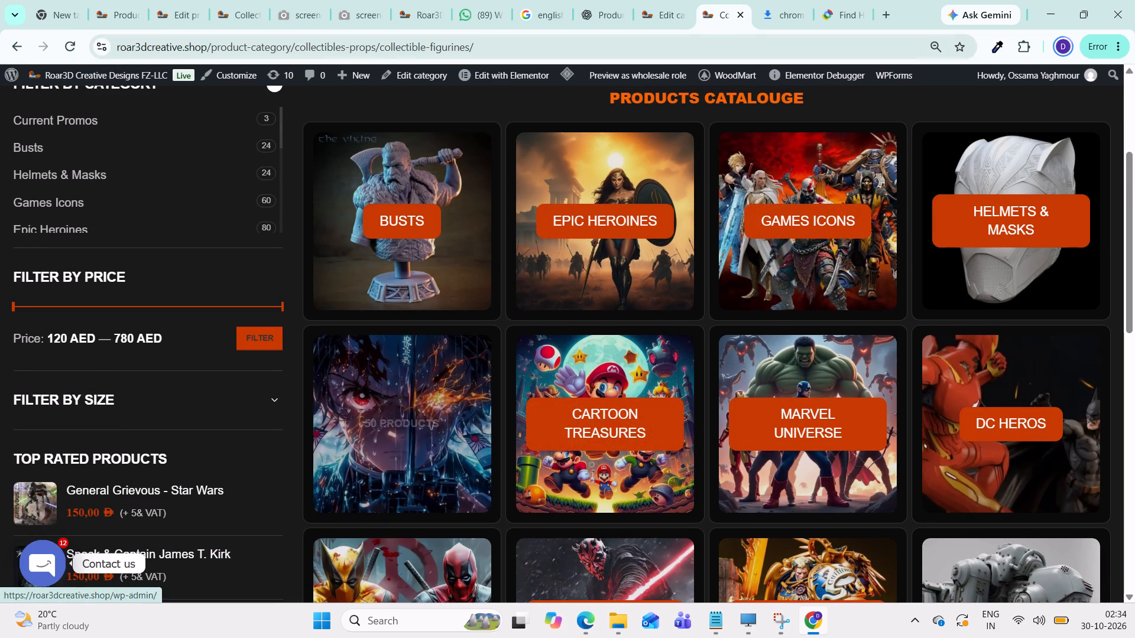
{"action": "left_click", "coordinate": [123, 17]}
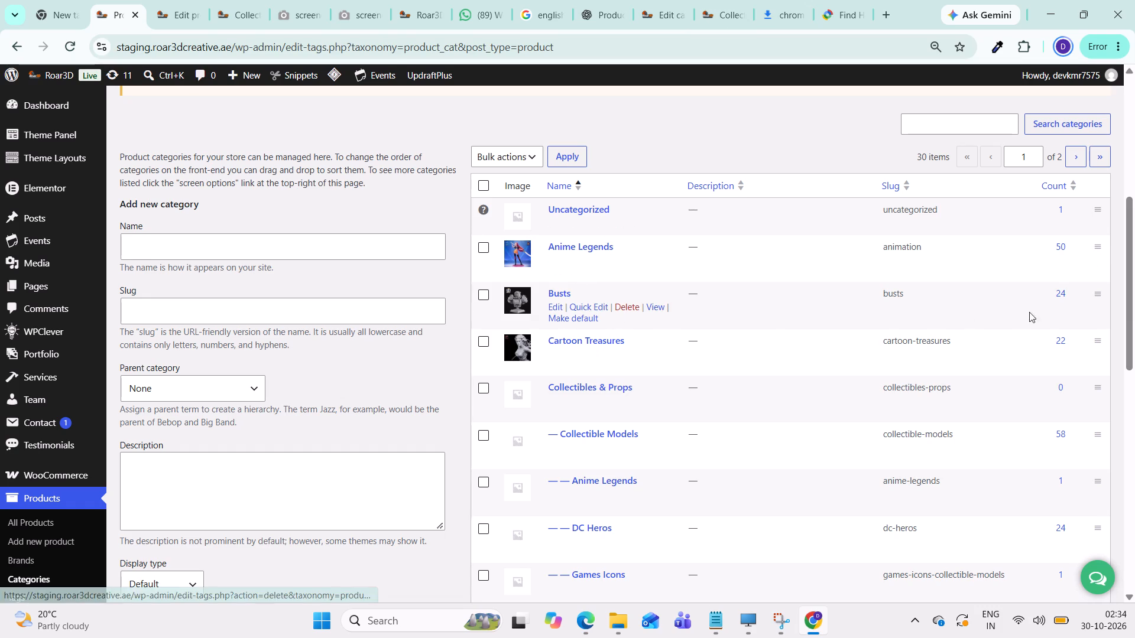
{"action": "left_click", "coordinate": [728, 21]}
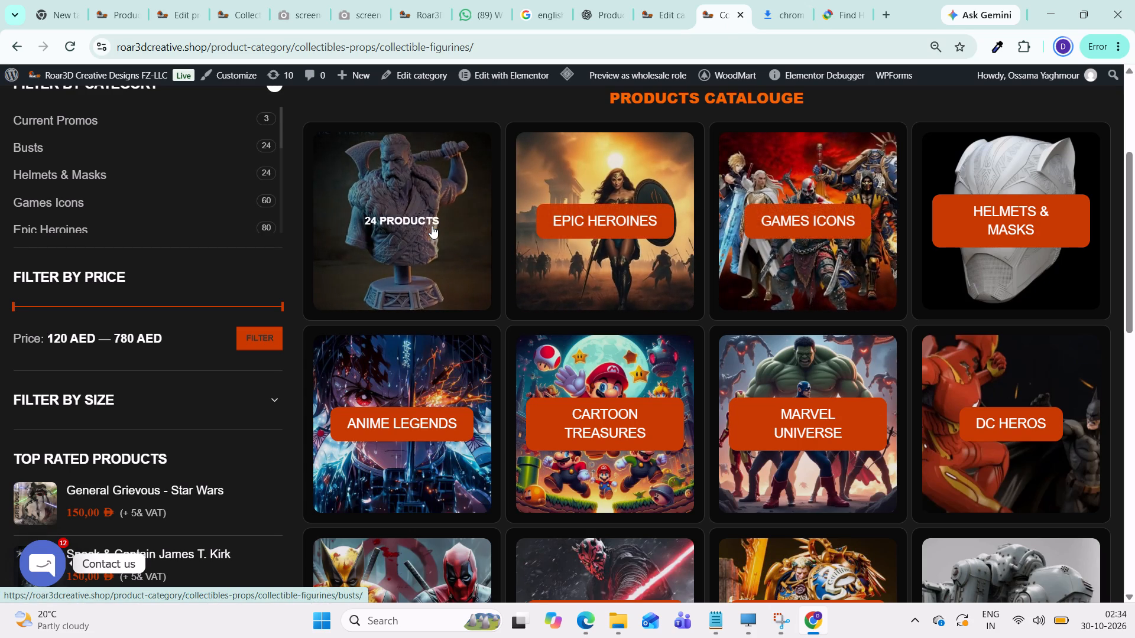
{"action": "left_click", "coordinate": [98, 22]}
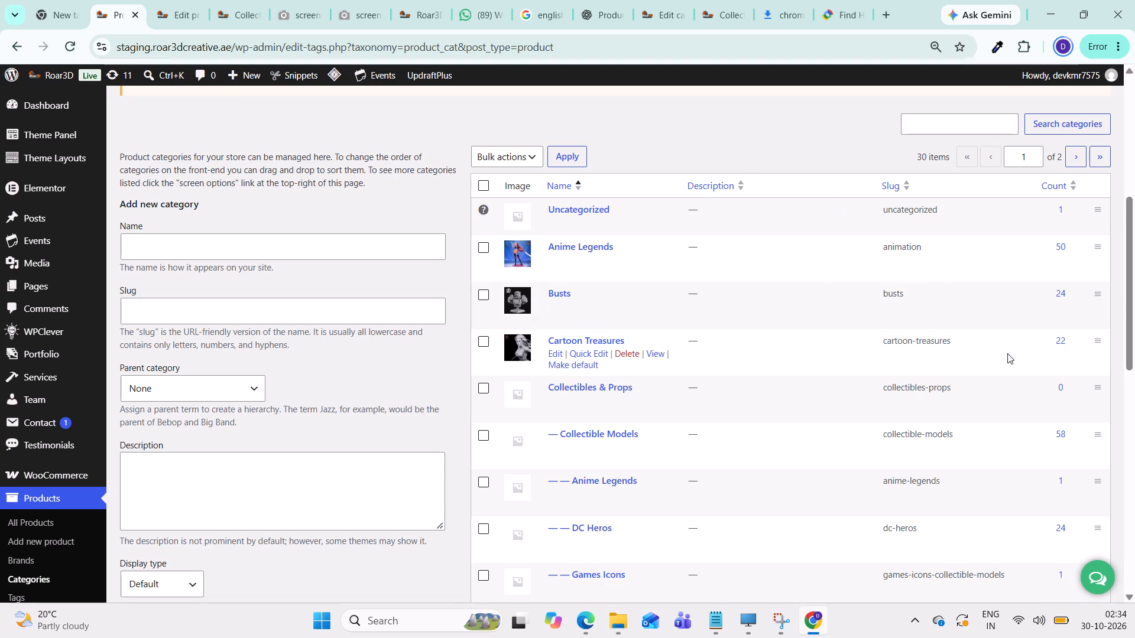
Review the staging category list down to Games Icons, then check the product counts on the live shop's lower Collectible Models tiles.
{"action": "scroll", "coordinate": [847, 361], "scroll_direction": "down", "scroll_amount": 1}
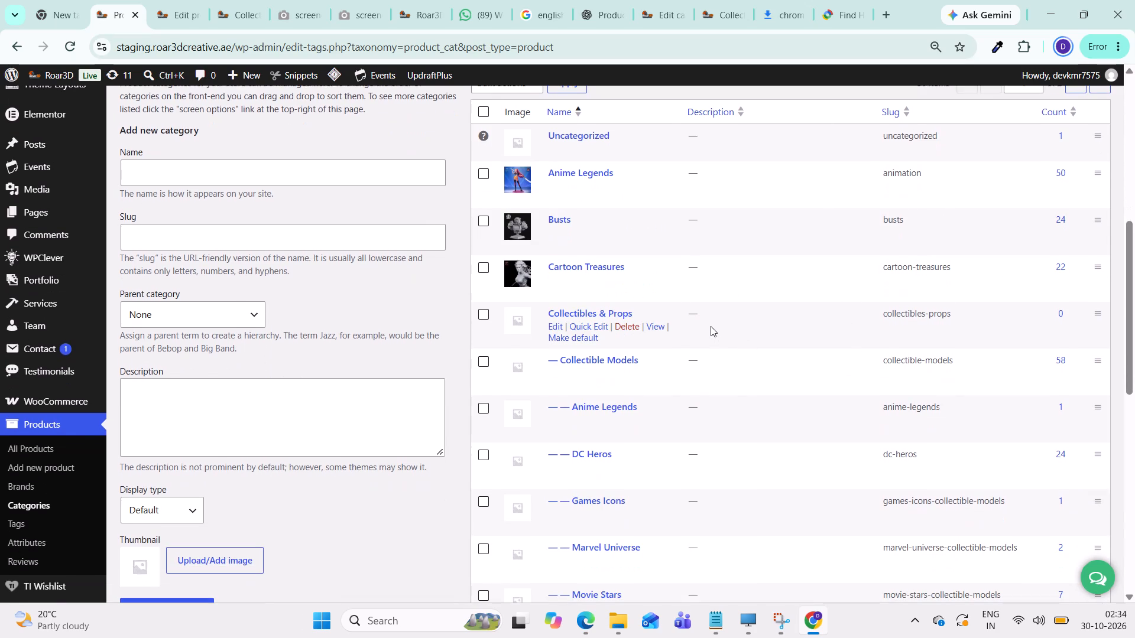
{"action": "scroll", "coordinate": [710, 326], "scroll_direction": "down", "scroll_amount": 4}
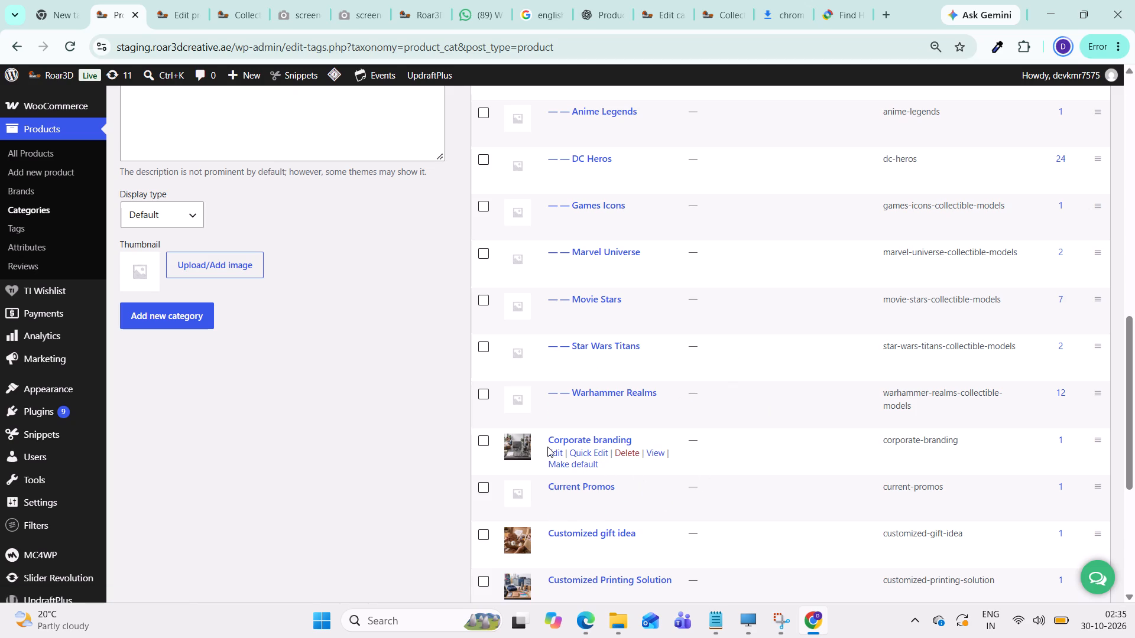
{"action": "scroll", "coordinate": [547, 447], "scroll_direction": "down", "scroll_amount": 1}
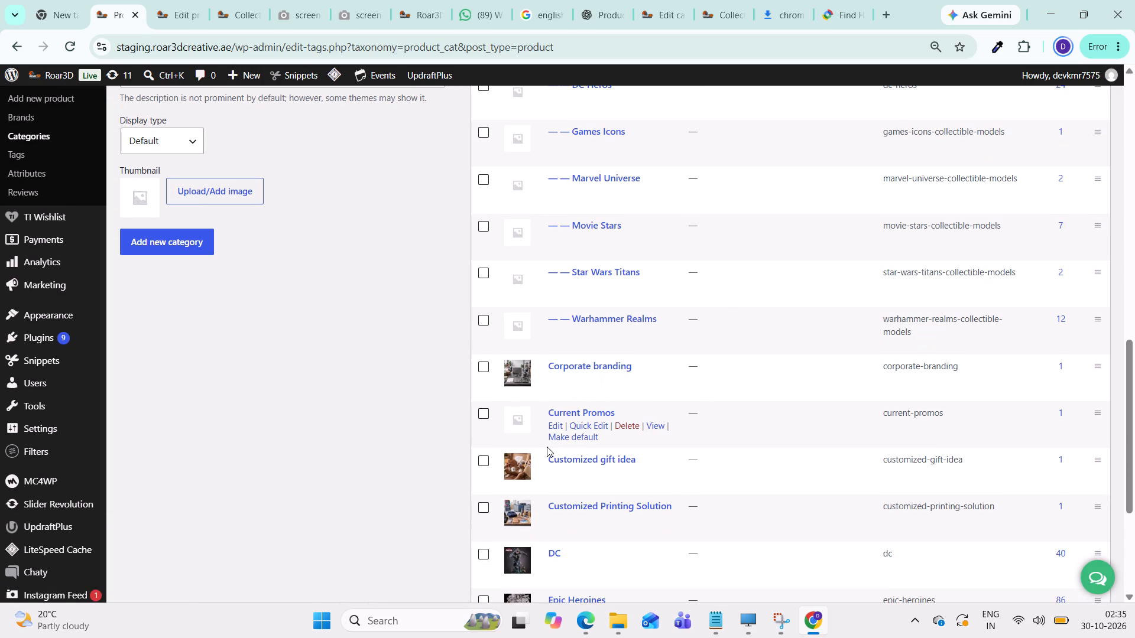
{"action": "scroll", "coordinate": [547, 447], "scroll_direction": "down", "scroll_amount": 2}
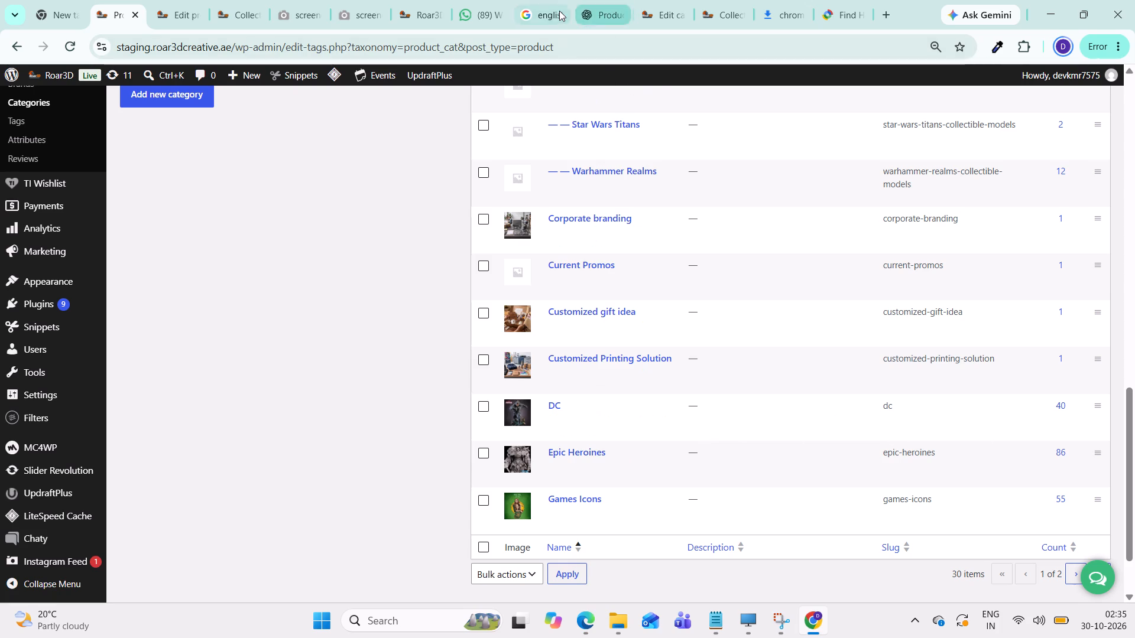
{"action": "left_click", "coordinate": [728, 22]}
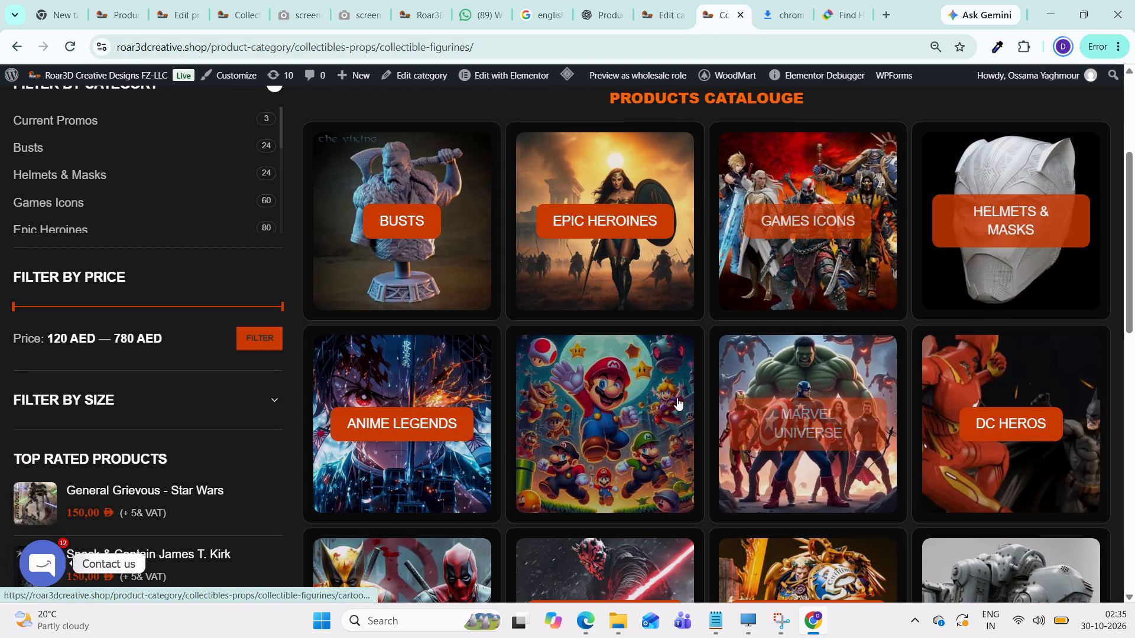
{"action": "scroll", "coordinate": [677, 398], "scroll_direction": "down", "scroll_amount": 3}
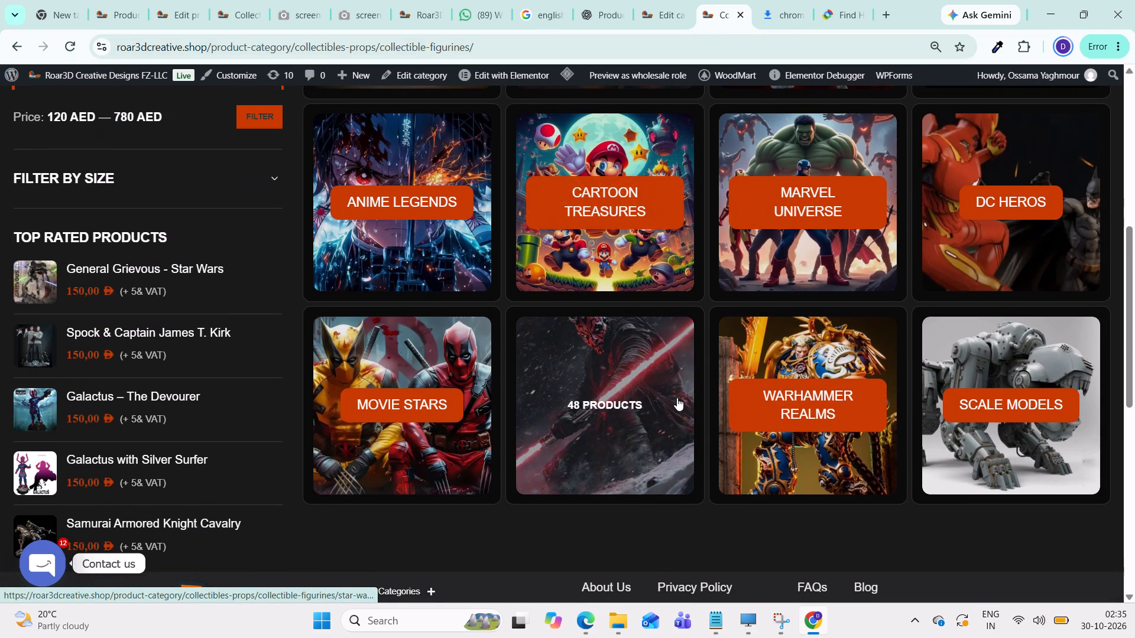
{"action": "scroll", "coordinate": [677, 398], "scroll_direction": "down", "scroll_amount": 1}
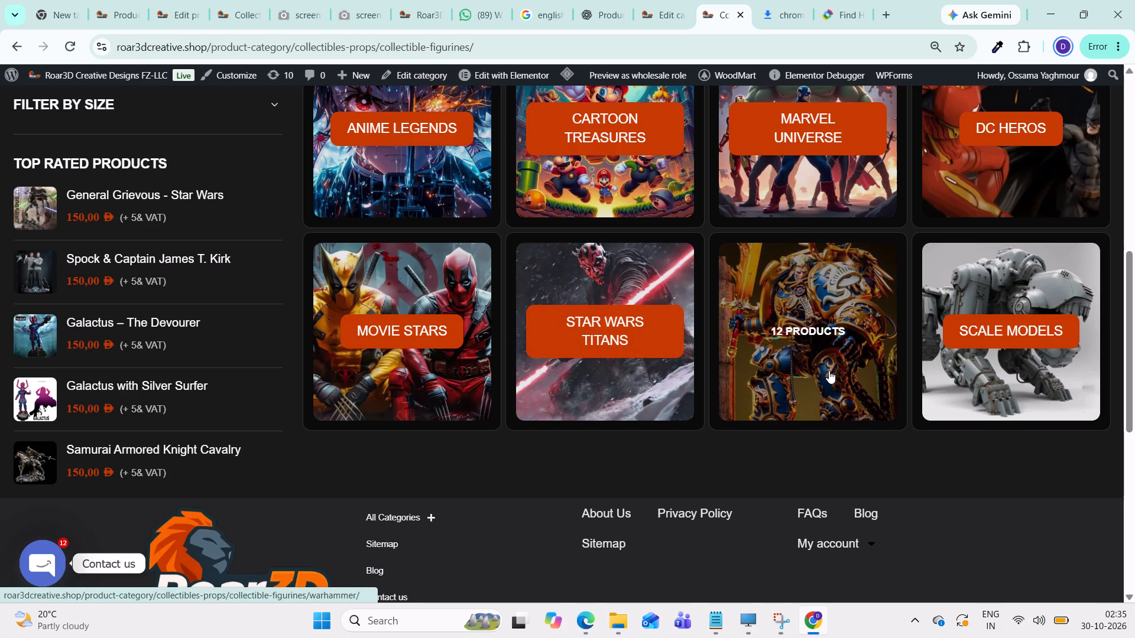
{"action": "scroll", "coordinate": [829, 370], "scroll_direction": "up", "scroll_amount": 2}
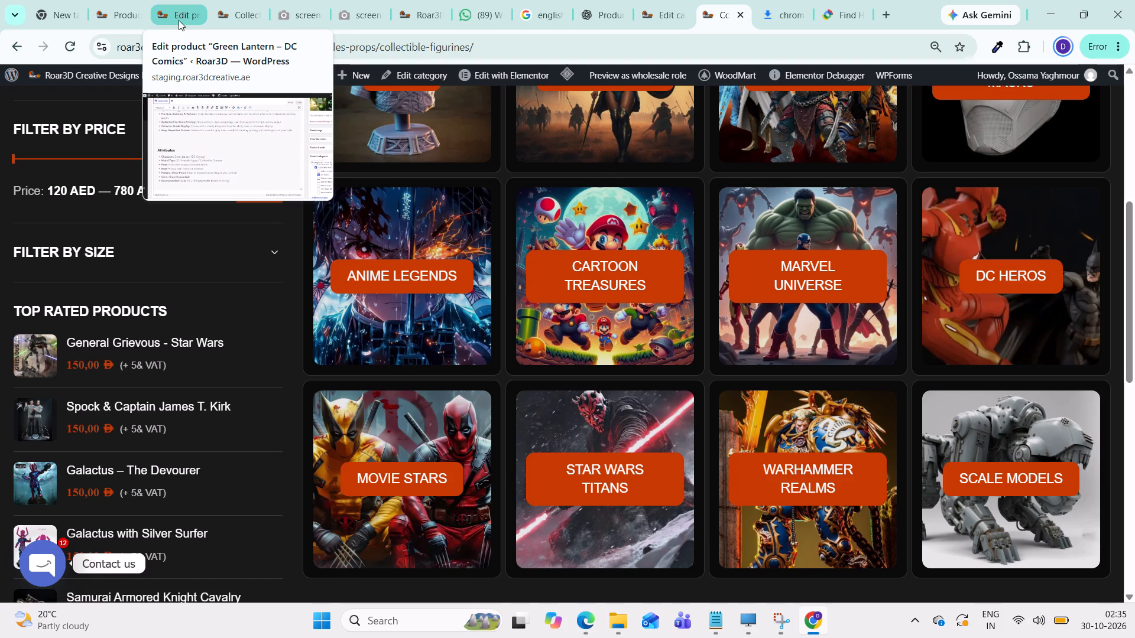
Compare the staging DC, Epic Heroines and Games Icons category counts with the matching tiles on the live shop.
{"action": "left_click", "coordinate": [179, 20]}
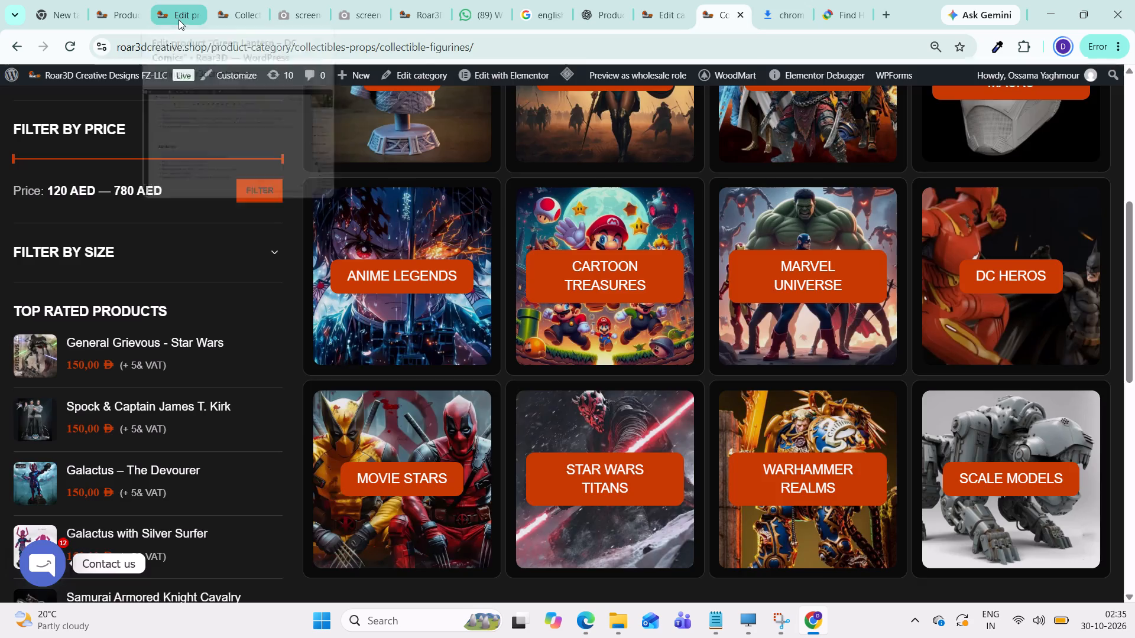
{"action": "left_click", "coordinate": [106, 19]}
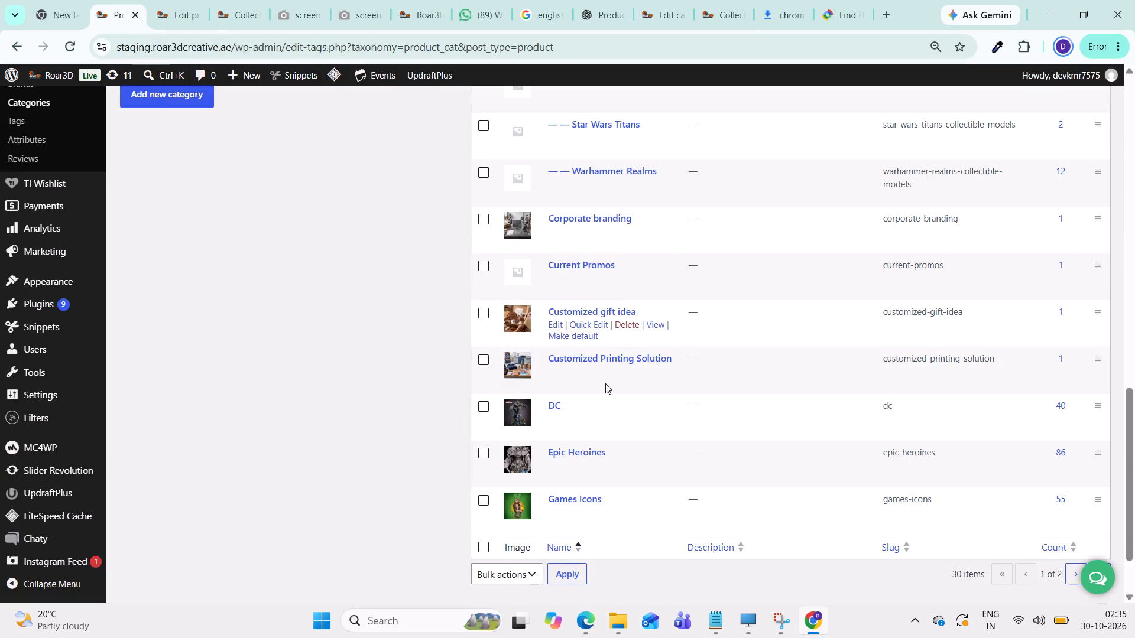
{"action": "scroll", "coordinate": [684, 456], "scroll_direction": "down", "scroll_amount": 1}
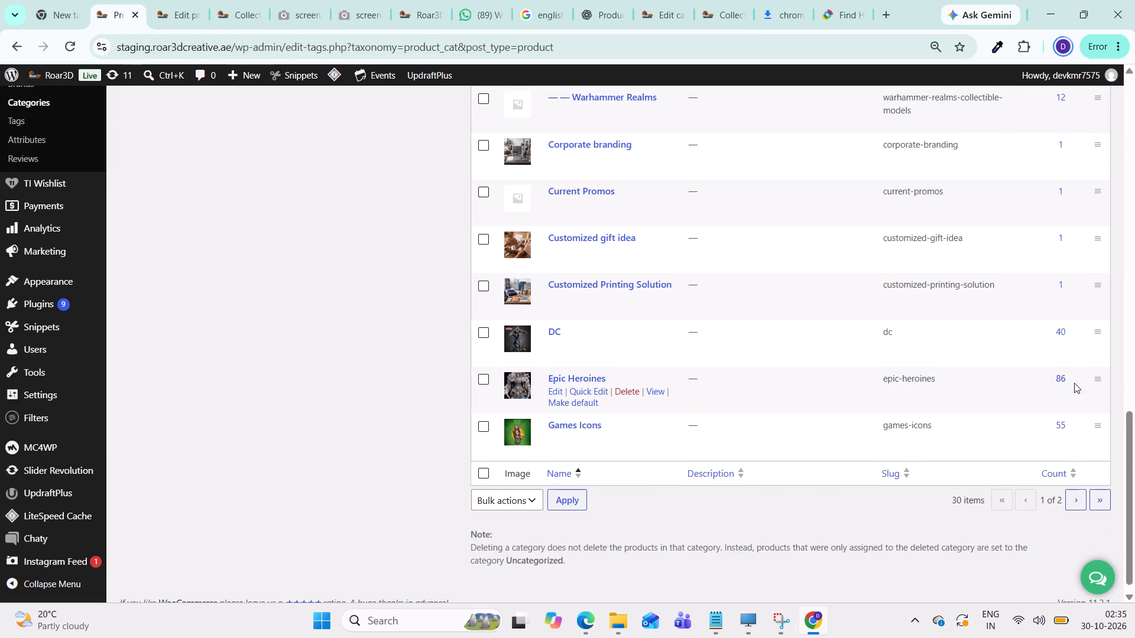
{"action": "left_click", "coordinate": [736, 20]}
{"action": "scroll", "coordinate": [664, 318], "scroll_direction": "up", "scroll_amount": 2}
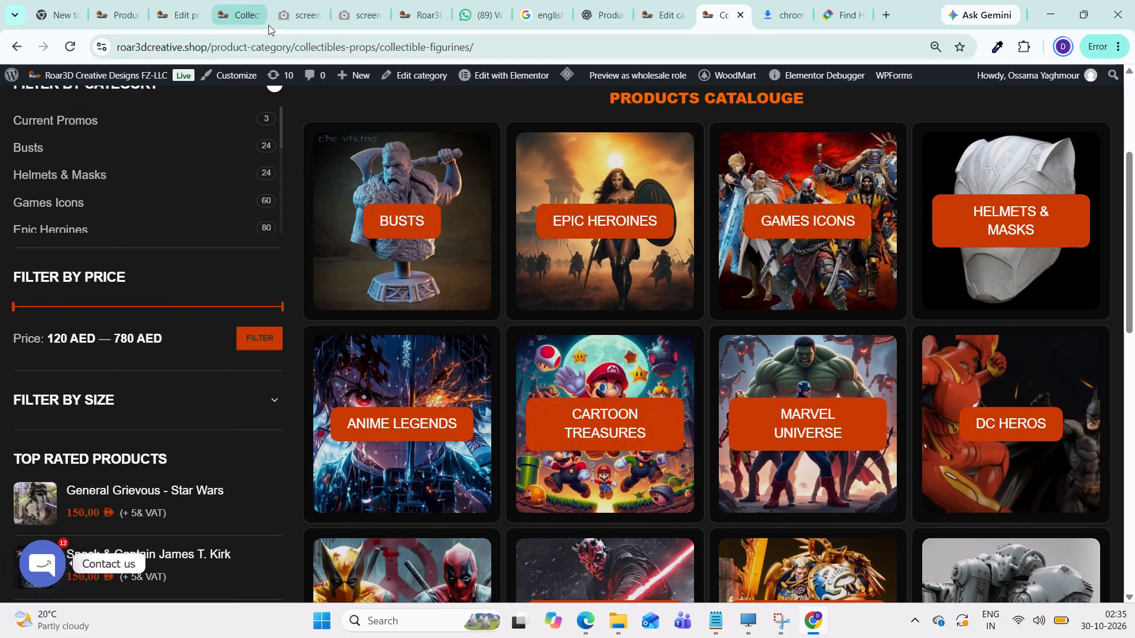
{"action": "left_click", "coordinate": [108, 24]}
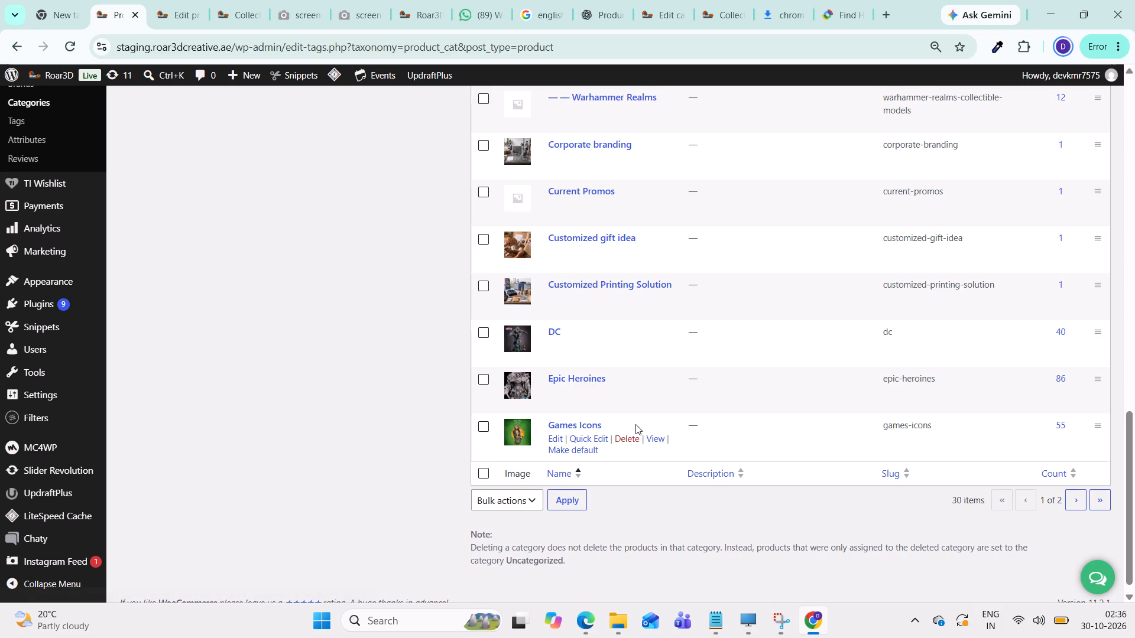
Look through the staging category list again from the top, checking the subcategories nested under Collectible Models.
{"action": "scroll", "coordinate": [635, 386], "scroll_direction": "up", "scroll_amount": 8}
{"action": "scroll", "coordinate": [632, 336], "scroll_direction": "up", "scroll_amount": 5}
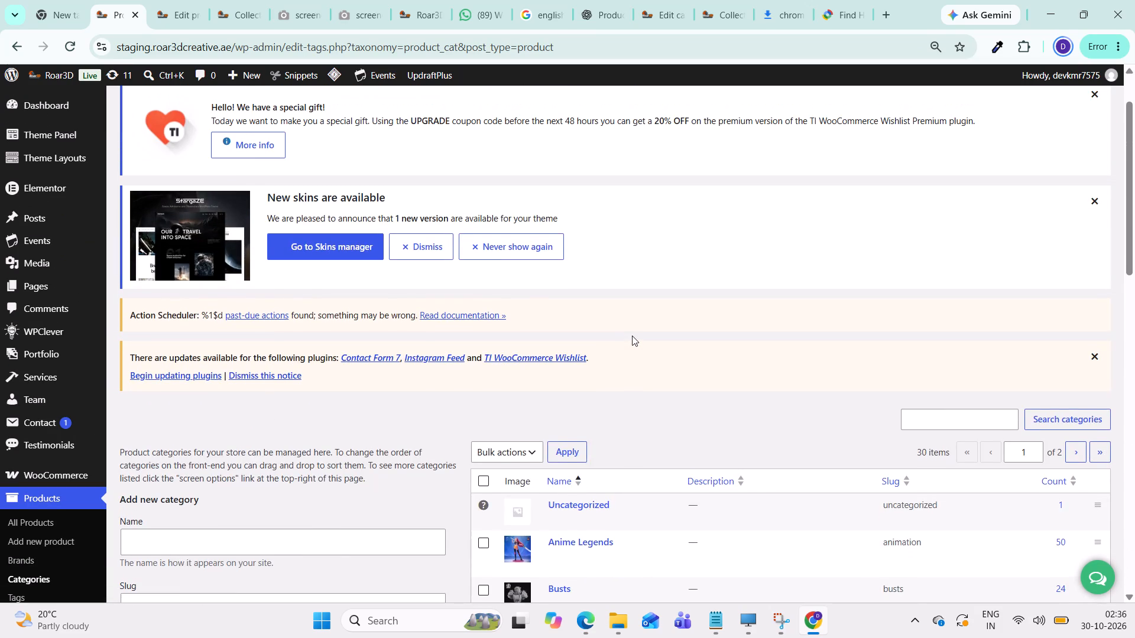
{"action": "scroll", "coordinate": [632, 336], "scroll_direction": "up", "scroll_amount": 1}
{"action": "scroll", "coordinate": [632, 336], "scroll_direction": "down", "scroll_amount": 2}
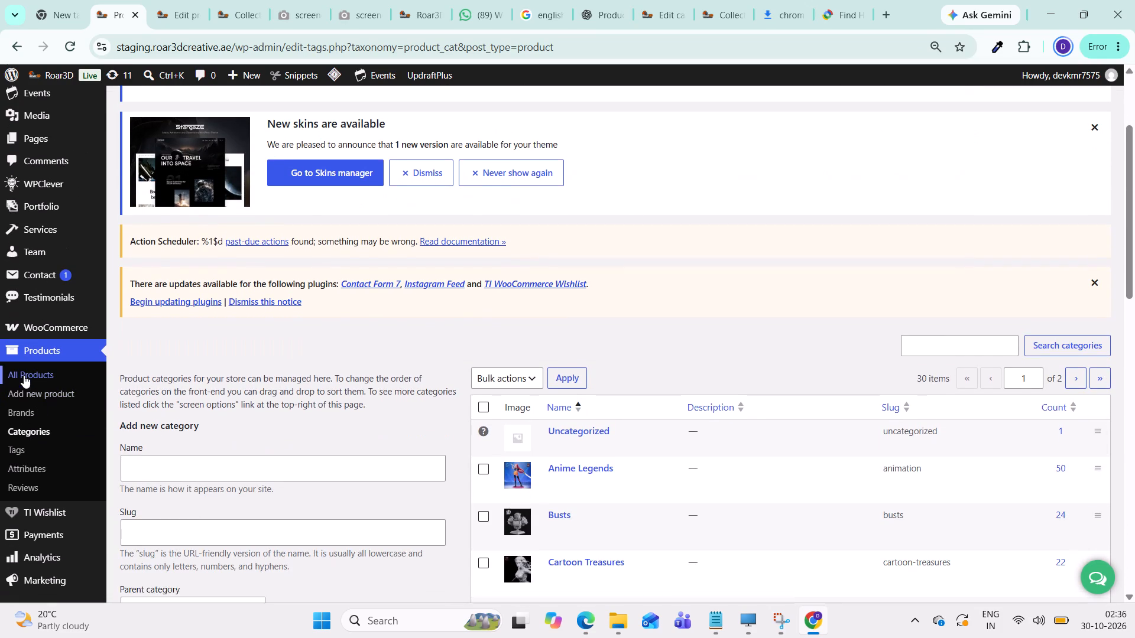
{"action": "scroll", "coordinate": [832, 395], "scroll_direction": "down", "scroll_amount": 4}
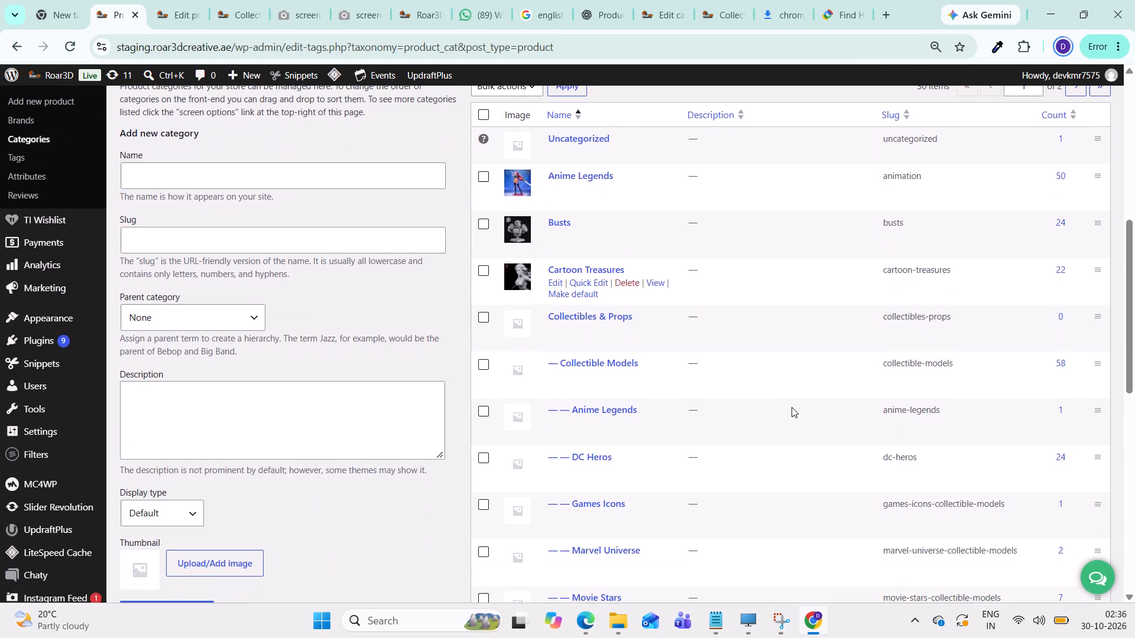
{"action": "scroll", "coordinate": [792, 407], "scroll_direction": "down", "scroll_amount": 3}
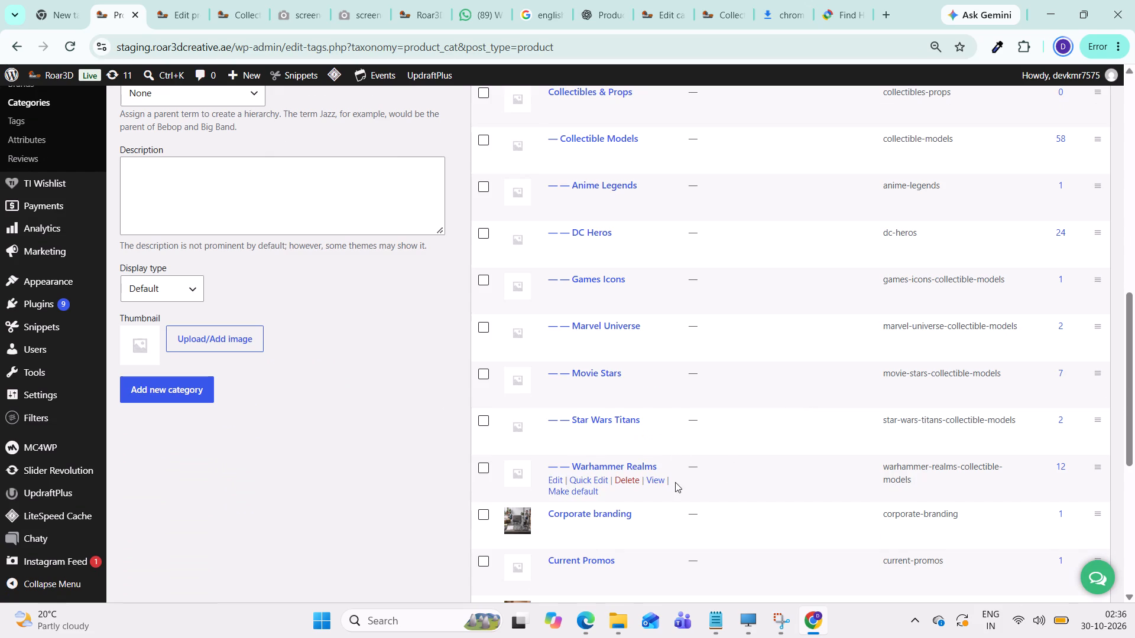
{"action": "scroll", "coordinate": [719, 485], "scroll_direction": "down", "scroll_amount": 2}
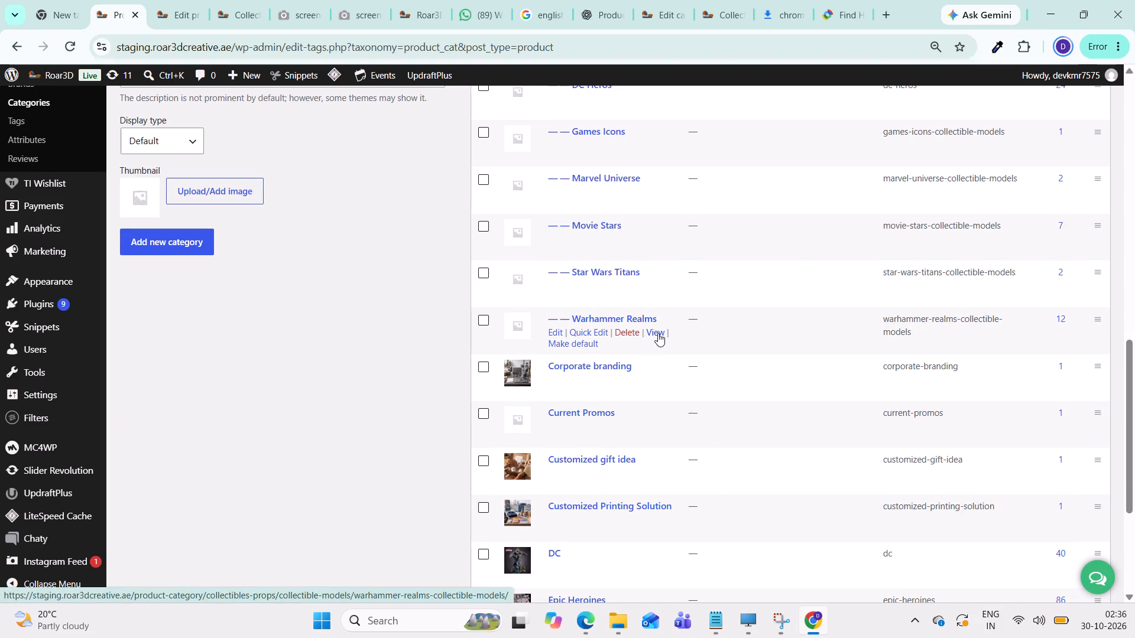
View the Collectible Models > Warhammer Realms subcategory on the staging storefront and look over its listed products.
{"action": "left_click", "coordinate": [658, 333]}
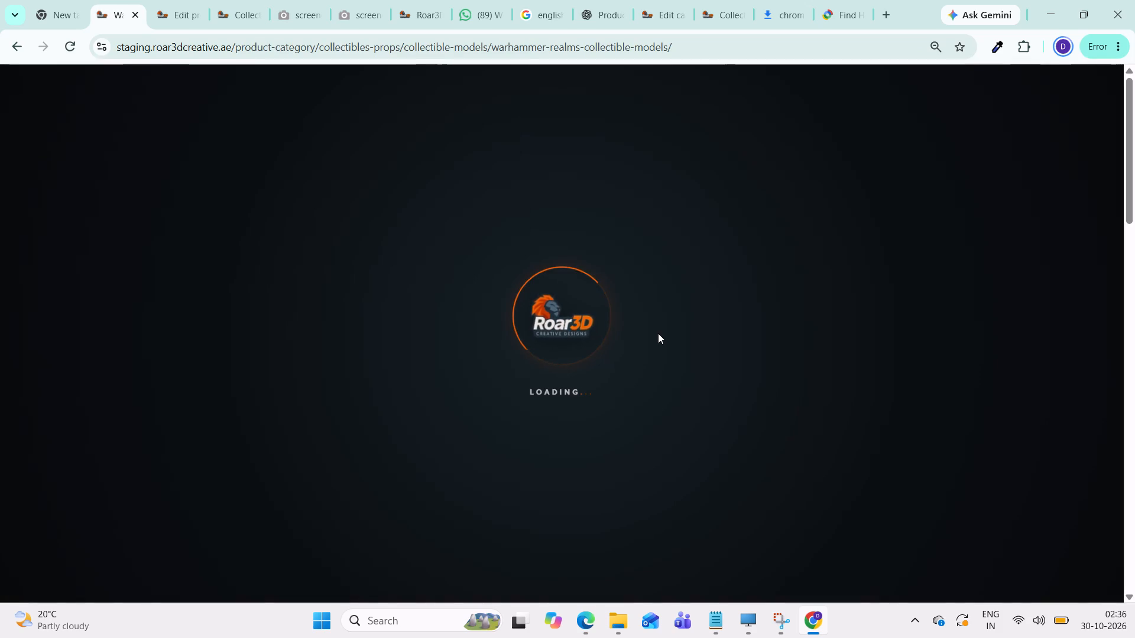
{"action": "scroll", "coordinate": [658, 333], "scroll_direction": "down", "scroll_amount": 6}
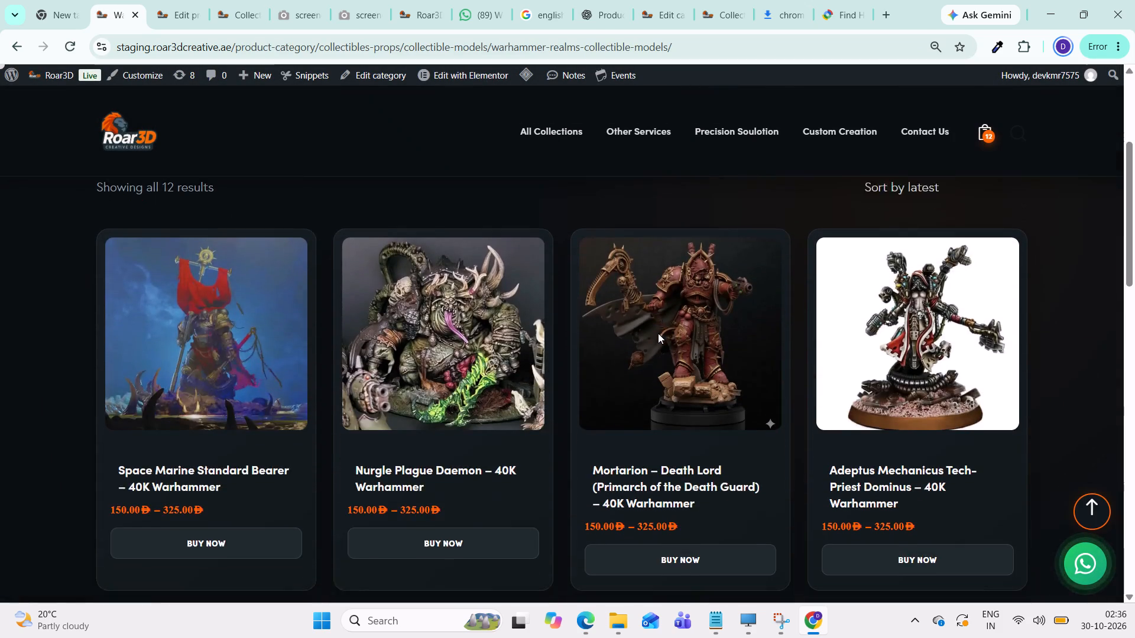
{"action": "scroll", "coordinate": [658, 333], "scroll_direction": "down", "scroll_amount": 6}
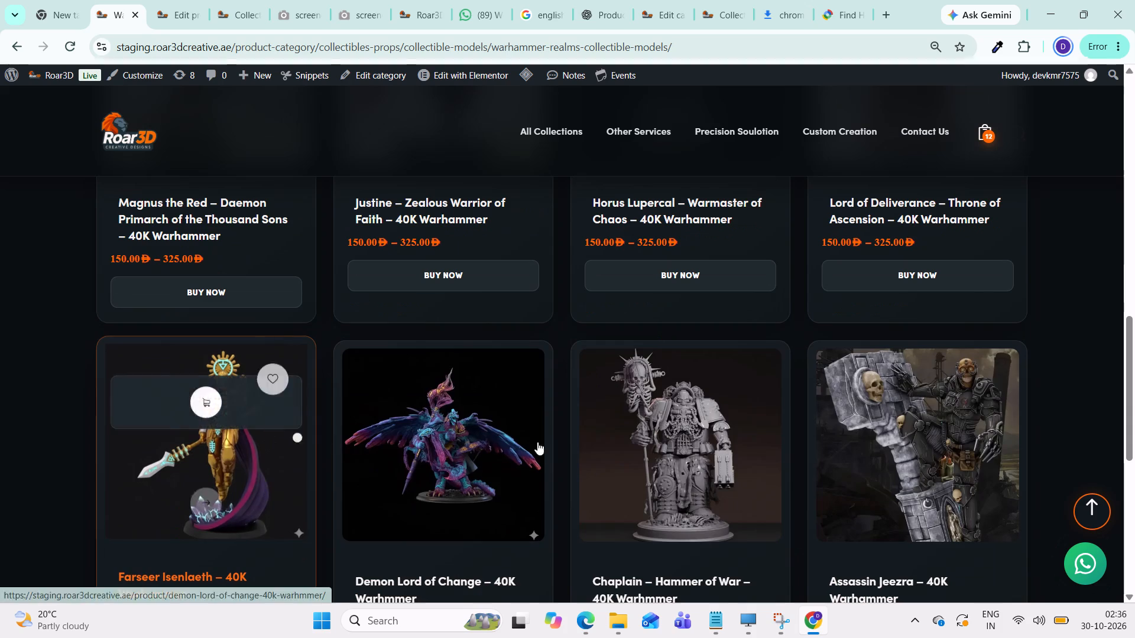
{"action": "scroll", "coordinate": [913, 420], "scroll_direction": "down", "scroll_amount": 3}
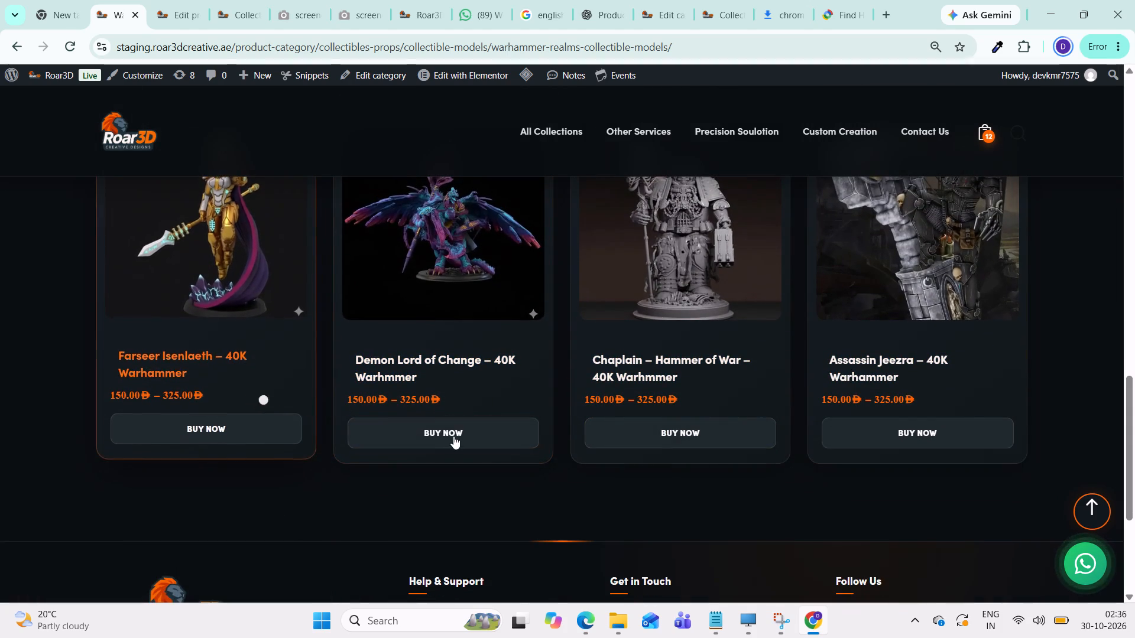
{"action": "scroll", "coordinate": [667, 475], "scroll_direction": "down", "scroll_amount": 2}
{"action": "scroll", "coordinate": [631, 475], "scroll_direction": "up", "scroll_amount": 8}
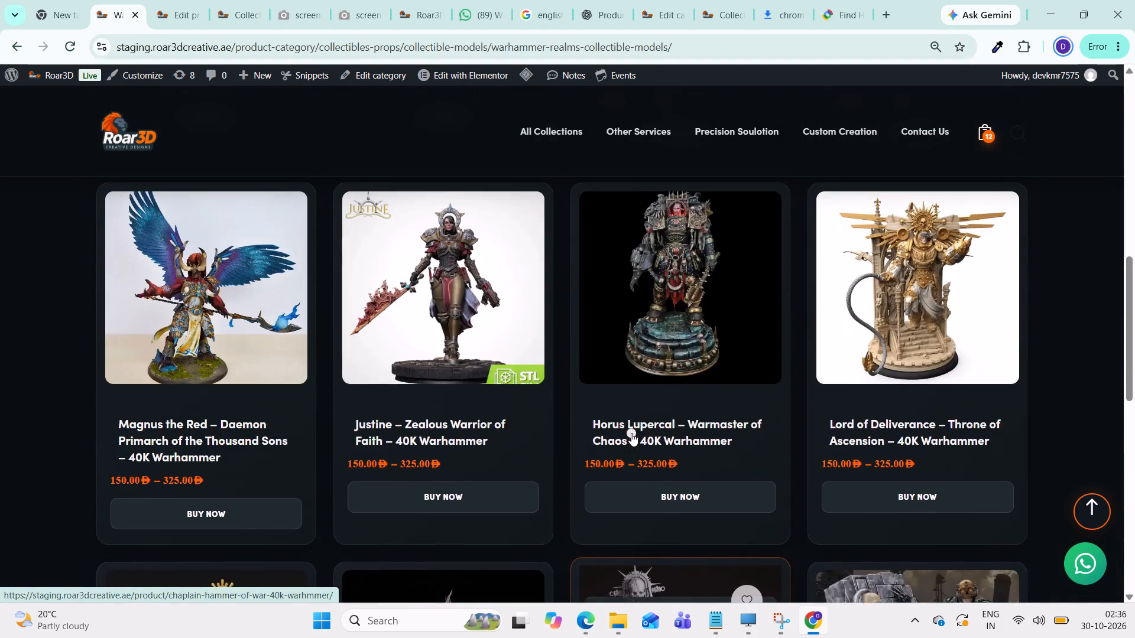
{"action": "scroll", "coordinate": [631, 433], "scroll_direction": "up", "scroll_amount": 2}
{"action": "scroll", "coordinate": [631, 433], "scroll_direction": "down", "scroll_amount": 2}
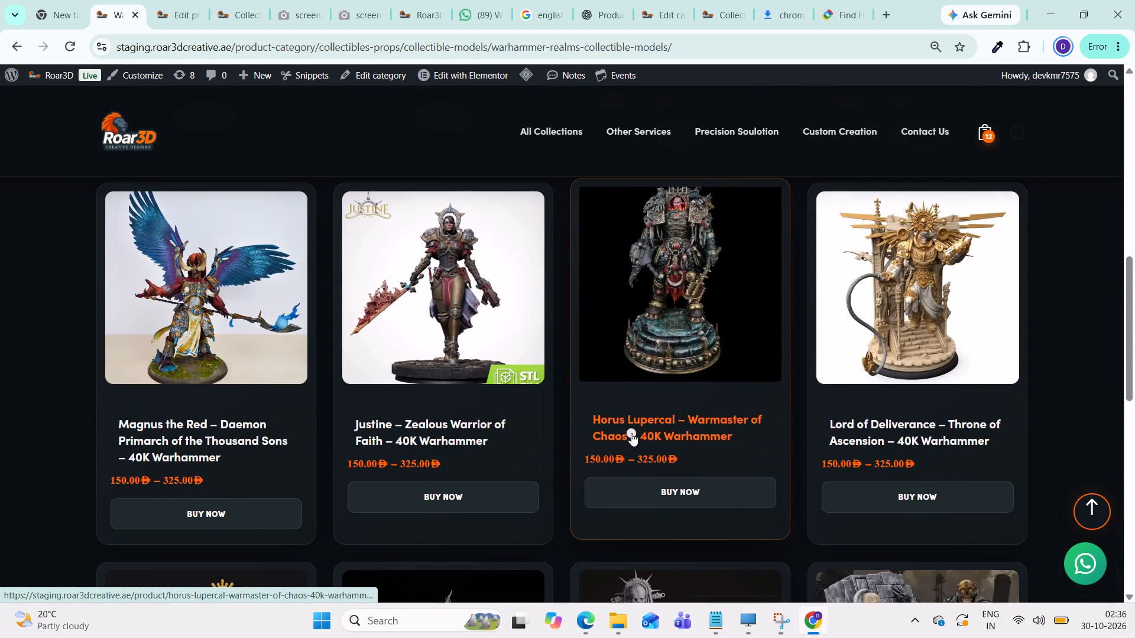
{"action": "scroll", "coordinate": [631, 433], "scroll_direction": "up", "scroll_amount": 6}
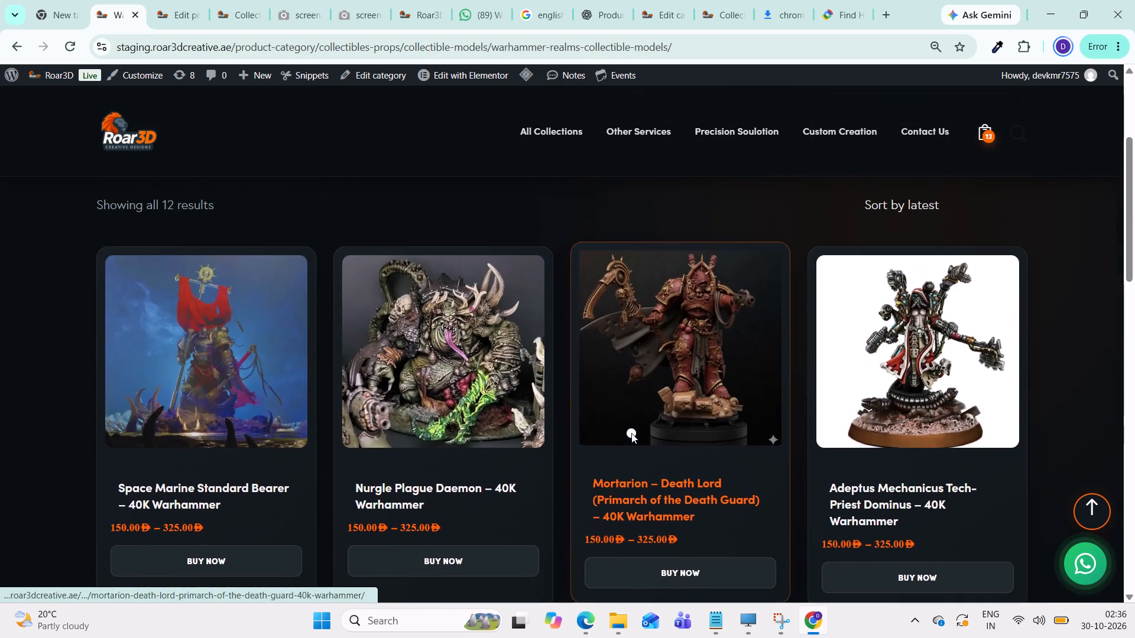
{"action": "scroll", "coordinate": [631, 433], "scroll_direction": "up", "scroll_amount": 1}
{"action": "scroll", "coordinate": [872, 305], "scroll_direction": "up", "scroll_amount": 2}
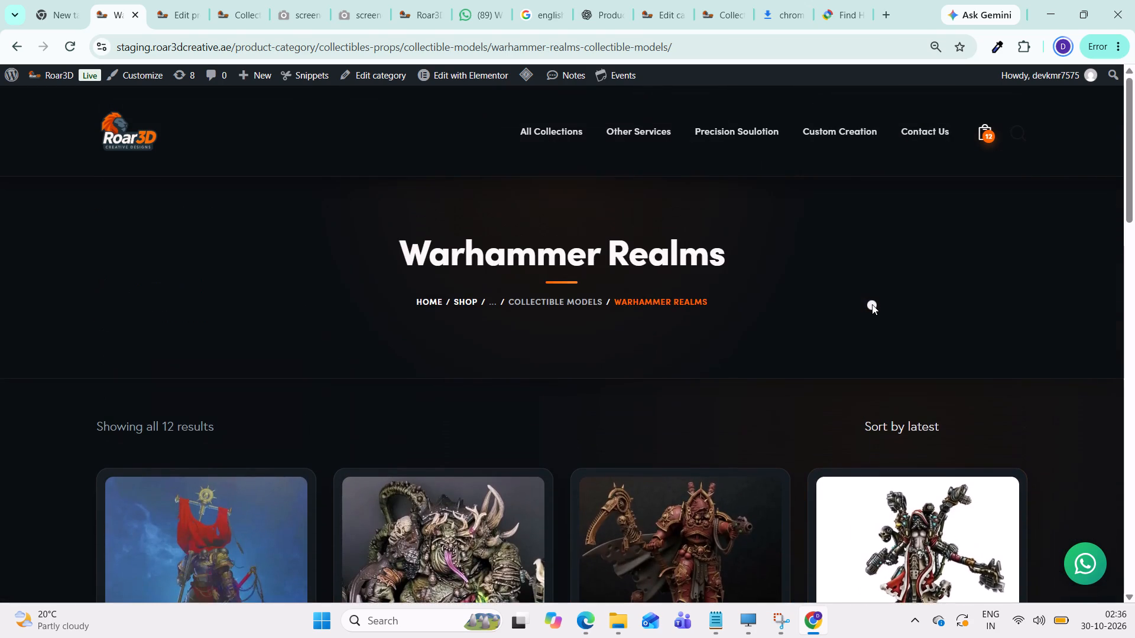
{"action": "scroll", "coordinate": [872, 304], "scroll_direction": "down", "scroll_amount": 3}
{"action": "scroll", "coordinate": [824, 362], "scroll_direction": "down", "scroll_amount": 2}
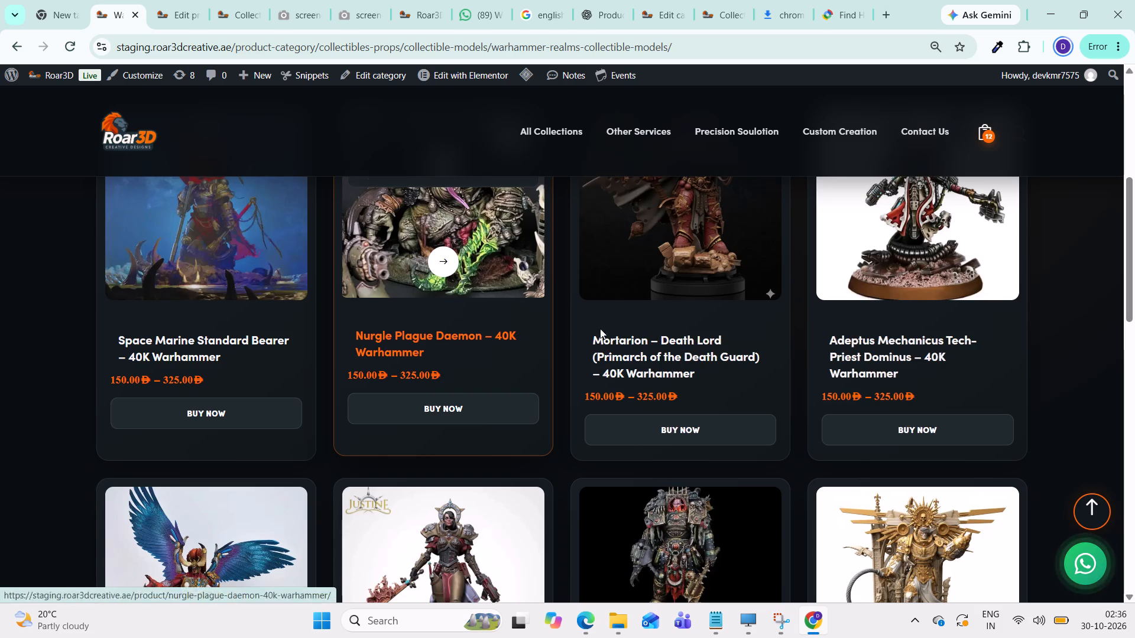
{"action": "scroll", "coordinate": [713, 359], "scroll_direction": "up", "scroll_amount": 3}
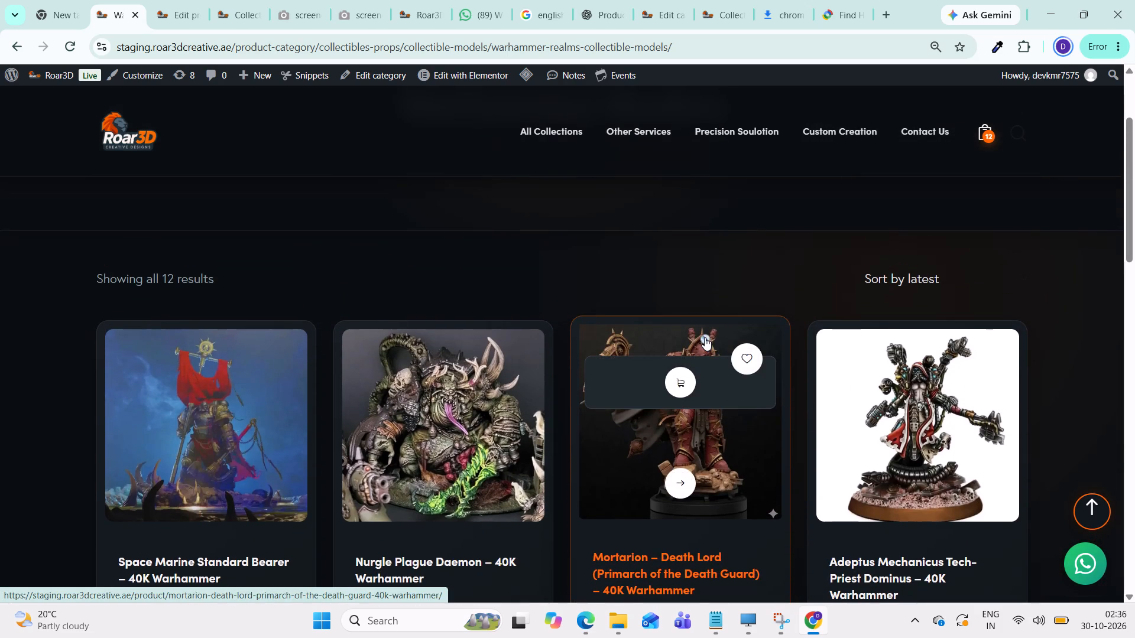
Look through all products listed on the staging Warhammer Realms category page, then check the page's category heading.
{"action": "scroll", "coordinate": [705, 337], "scroll_direction": "down", "scroll_amount": 4}
{"action": "scroll", "coordinate": [657, 461], "scroll_direction": "down", "scroll_amount": 2}
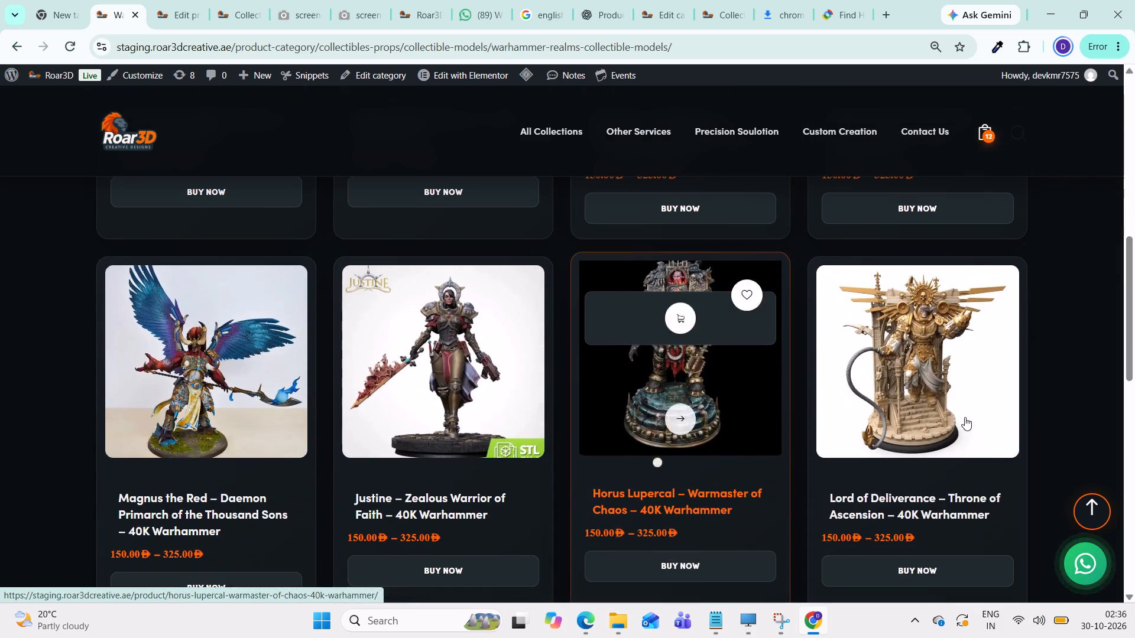
{"action": "scroll", "coordinate": [954, 442], "scroll_direction": "down", "scroll_amount": 2}
{"action": "scroll", "coordinate": [562, 471], "scroll_direction": "up", "scroll_amount": 2}
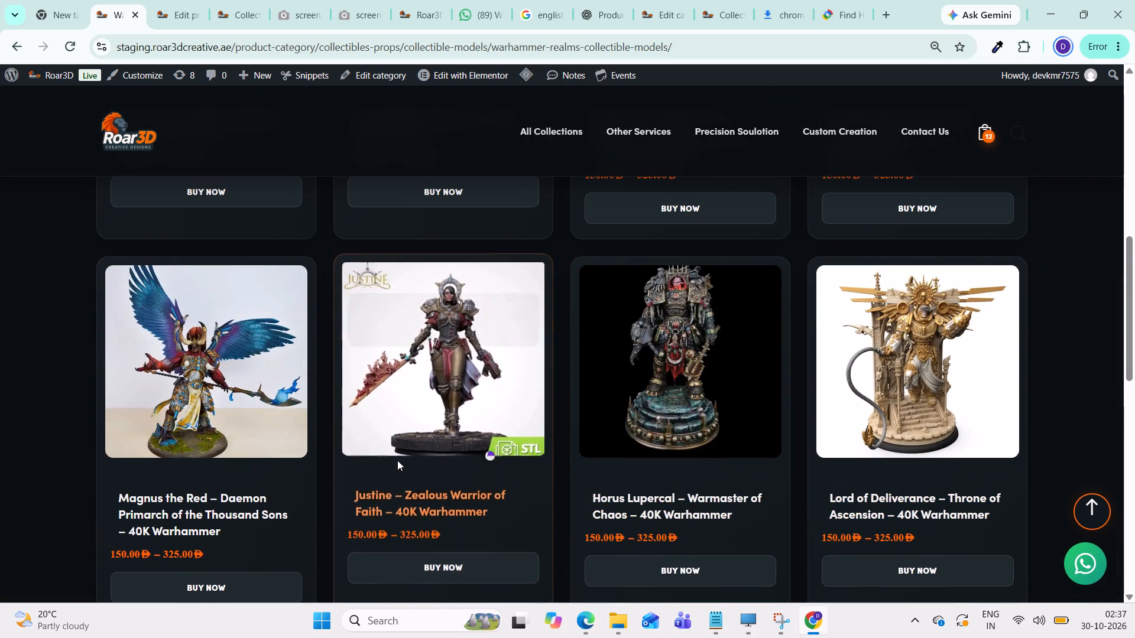
{"action": "scroll", "coordinate": [265, 450], "scroll_direction": "down", "scroll_amount": 2}
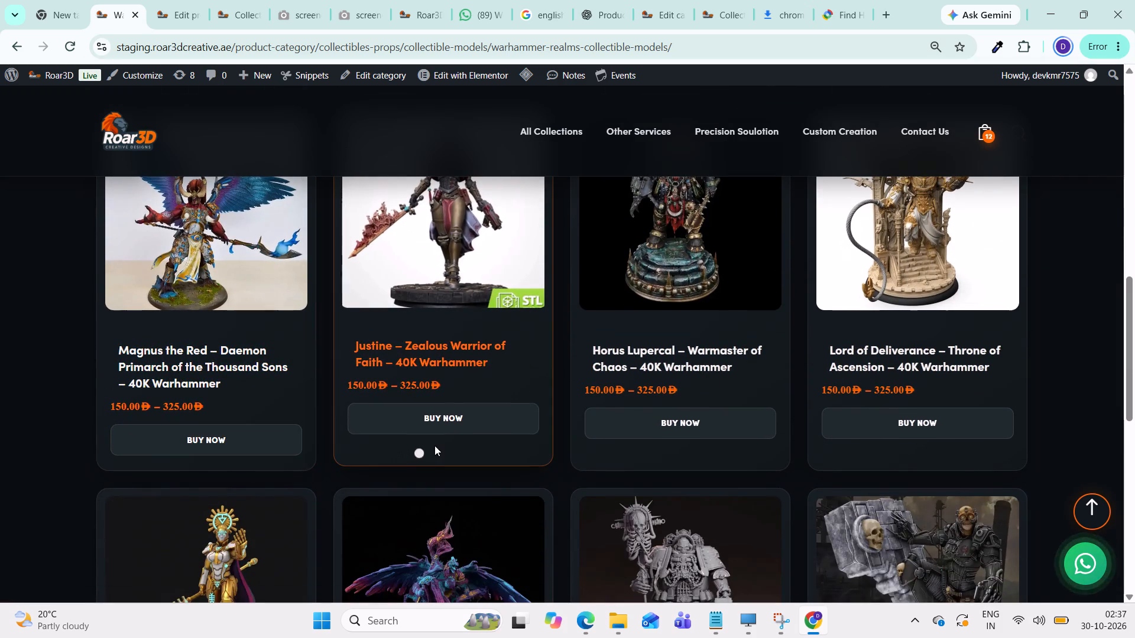
{"action": "scroll", "coordinate": [933, 366], "scroll_direction": "down", "scroll_amount": 3}
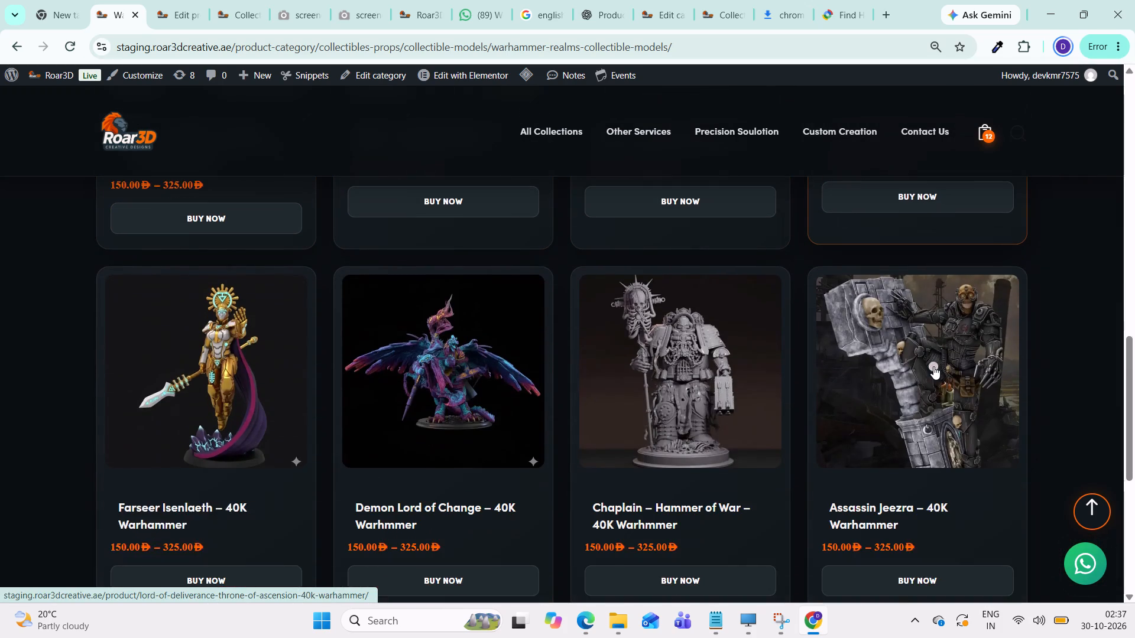
{"action": "scroll", "coordinate": [933, 366], "scroll_direction": "down", "scroll_amount": 2}
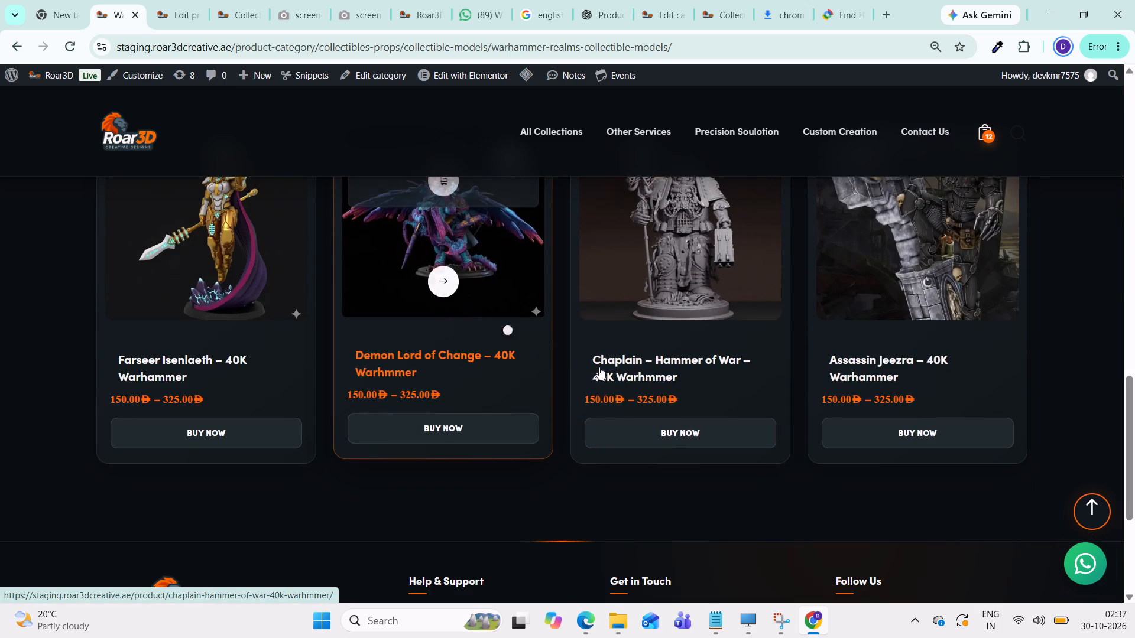
{"action": "scroll", "coordinate": [599, 366], "scroll_direction": "up", "scroll_amount": 10}
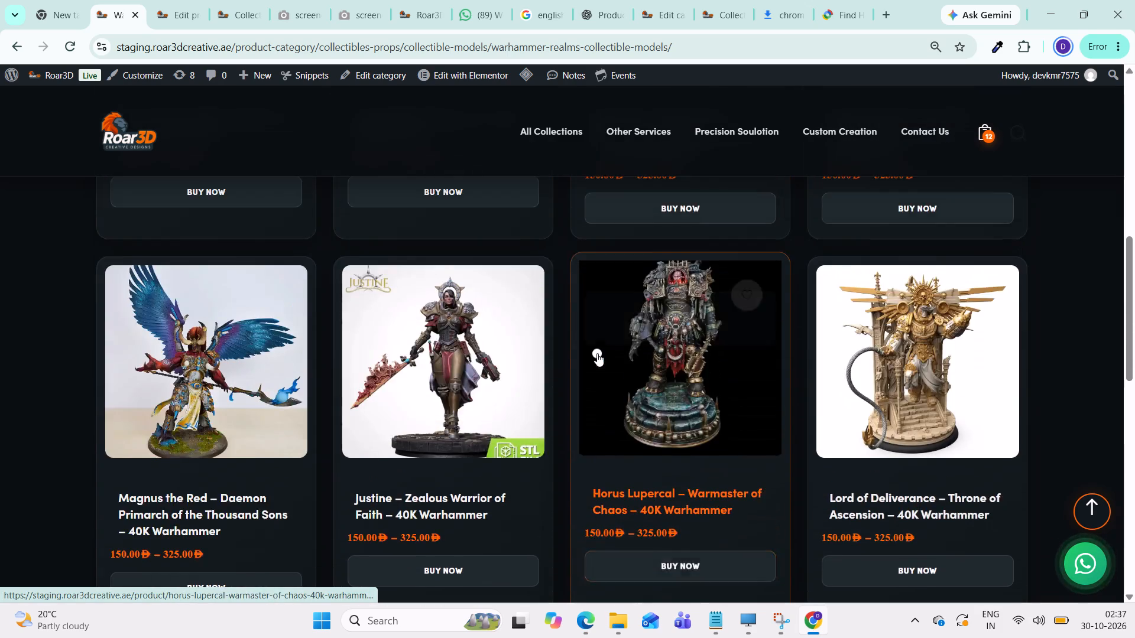
{"action": "scroll", "coordinate": [597, 353], "scroll_direction": "up", "scroll_amount": 8}
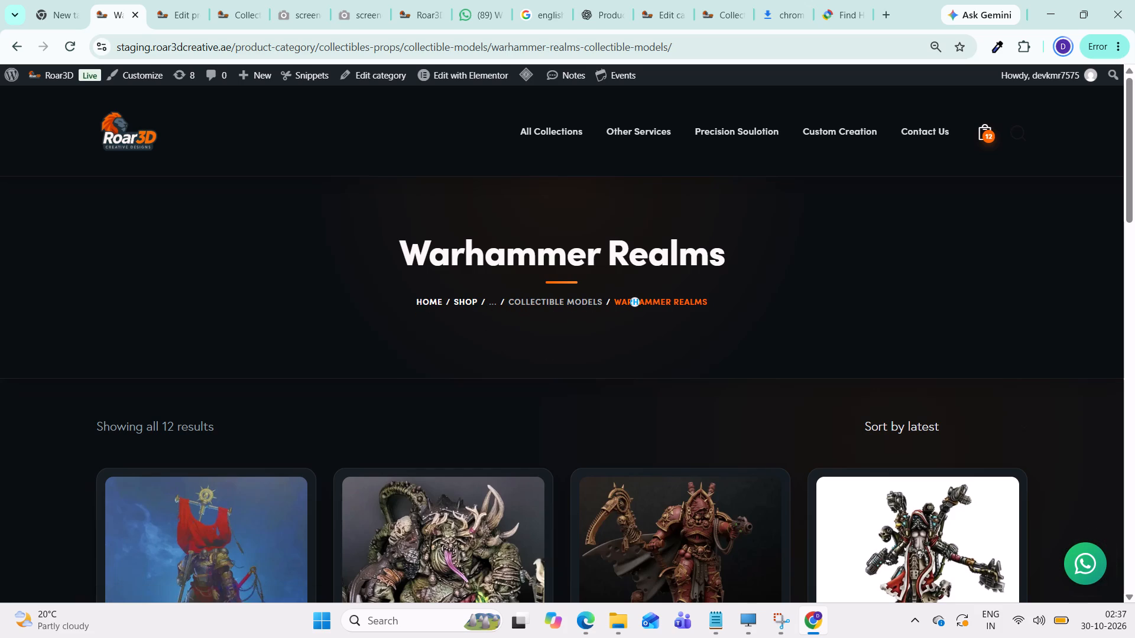
{"action": "scroll", "coordinate": [635, 302], "scroll_direction": "down", "scroll_amount": 1}
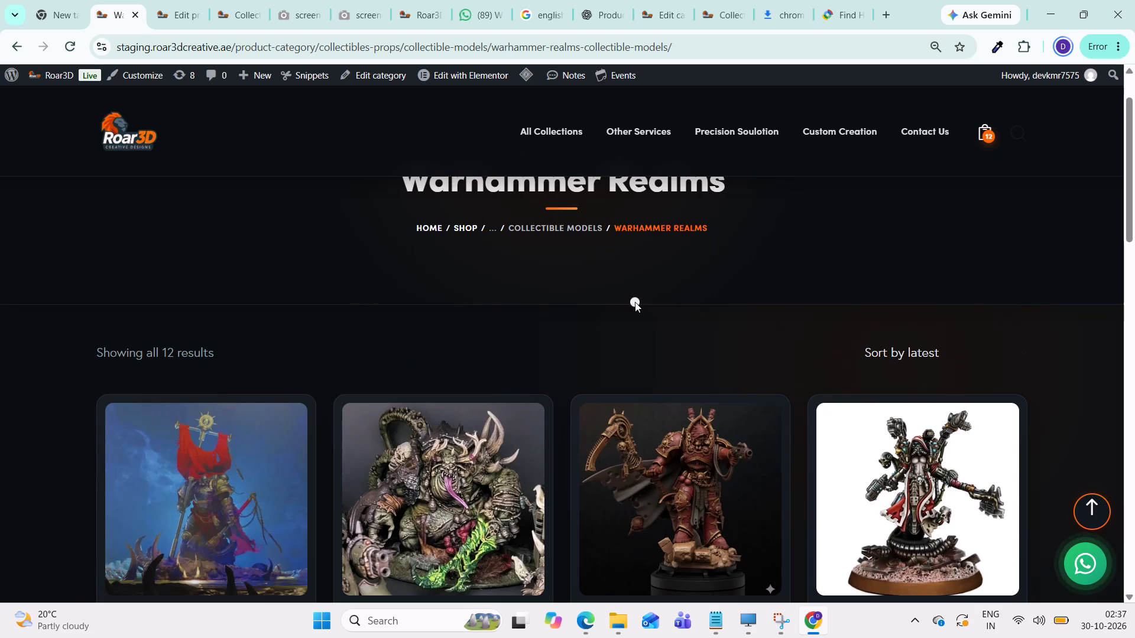
{"action": "scroll", "coordinate": [635, 302], "scroll_direction": "up", "scroll_amount": 1}
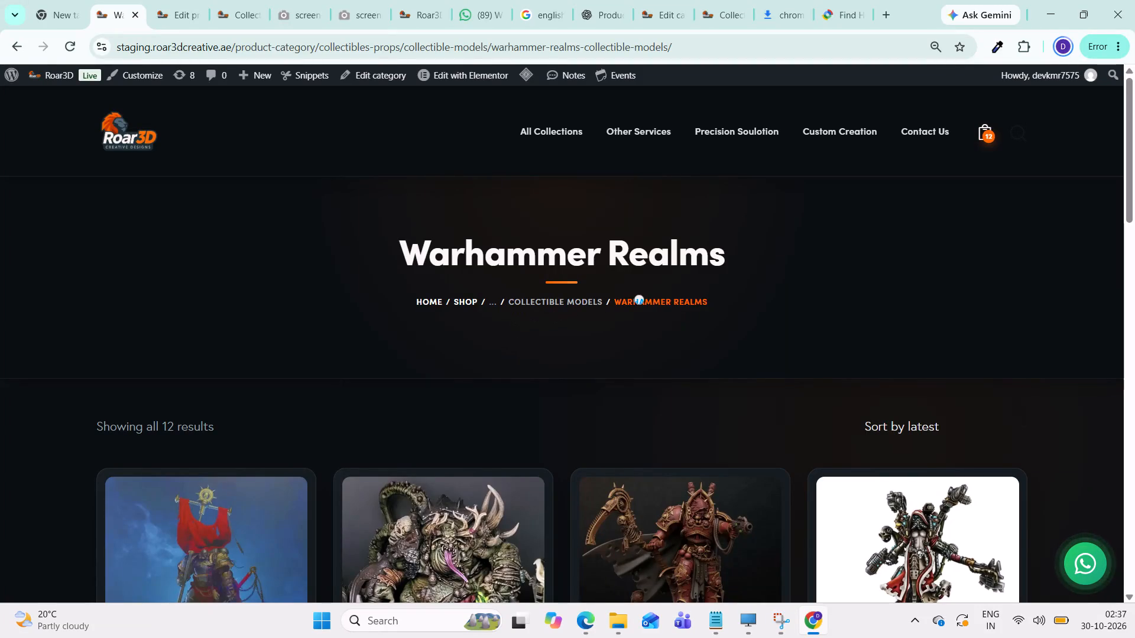
{"action": "left_click_drag", "start_coordinate": [390, 254], "coordinate": [746, 248]}
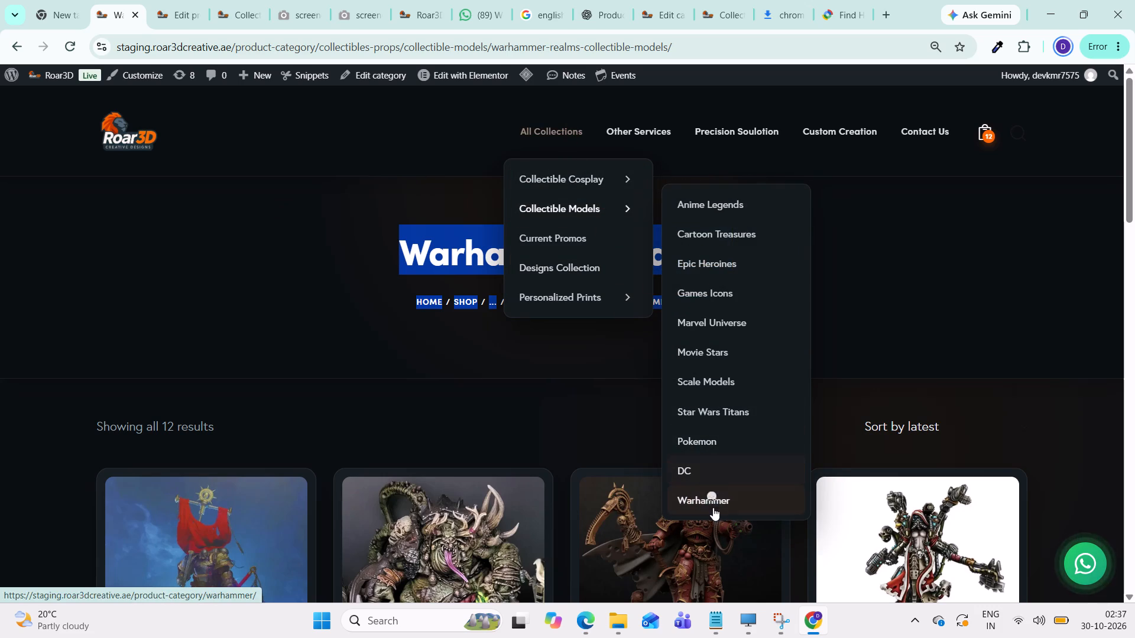
View the top-level Warhammer category from the Collectible Models navigation in a new tab and check which products it lists.
{"action": "right_click", "coordinate": [713, 495]}
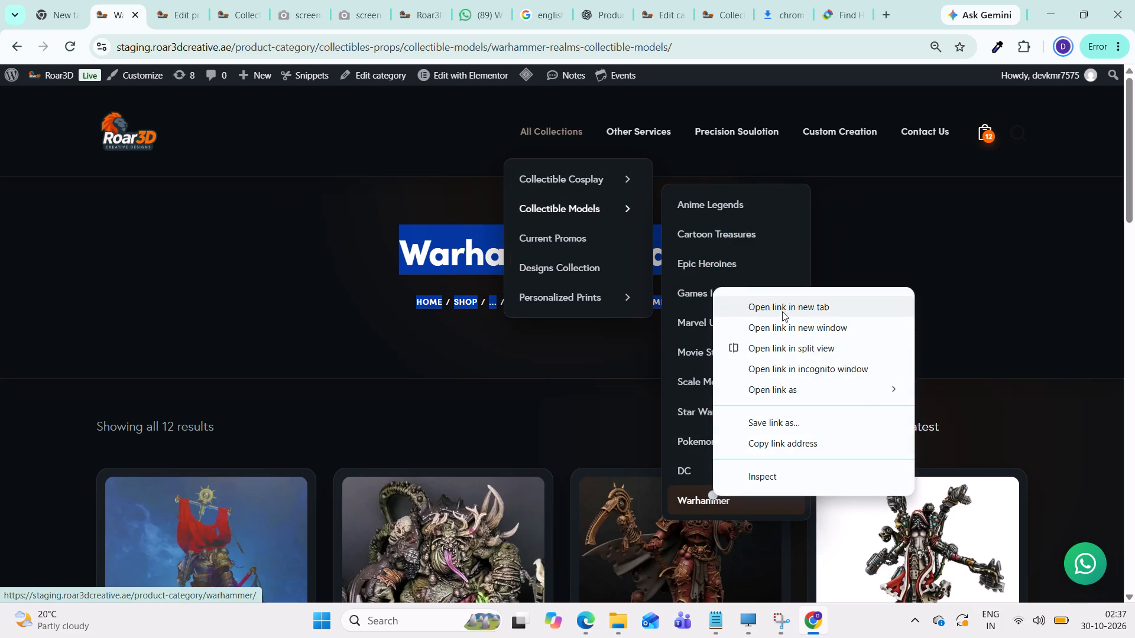
{"action": "left_click", "coordinate": [790, 308]}
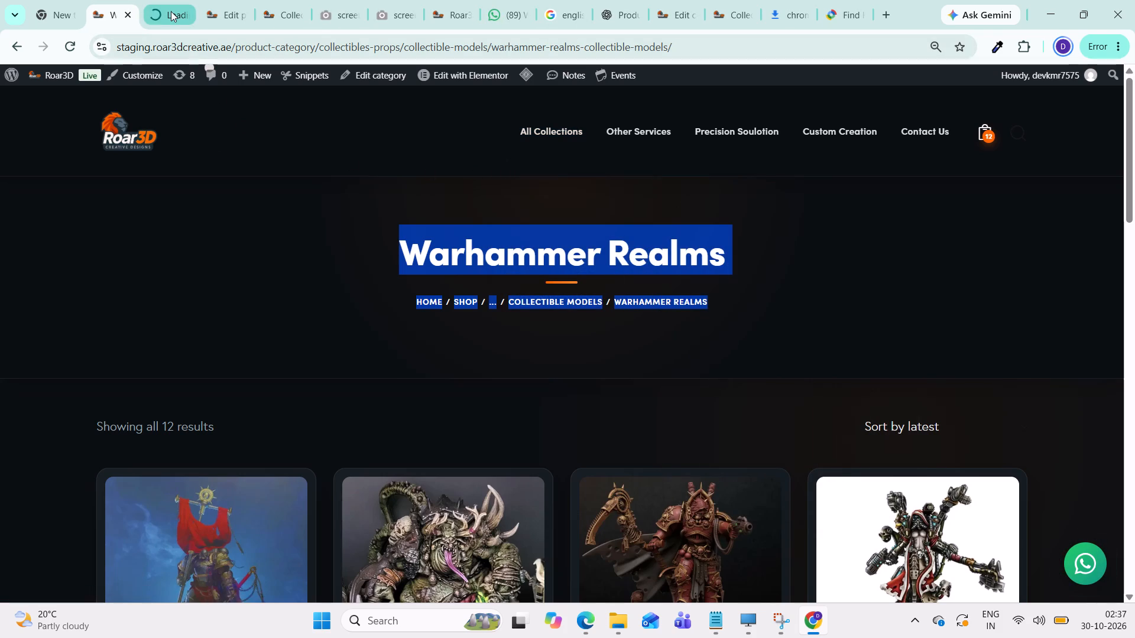
{"action": "left_click", "coordinate": [171, 11]}
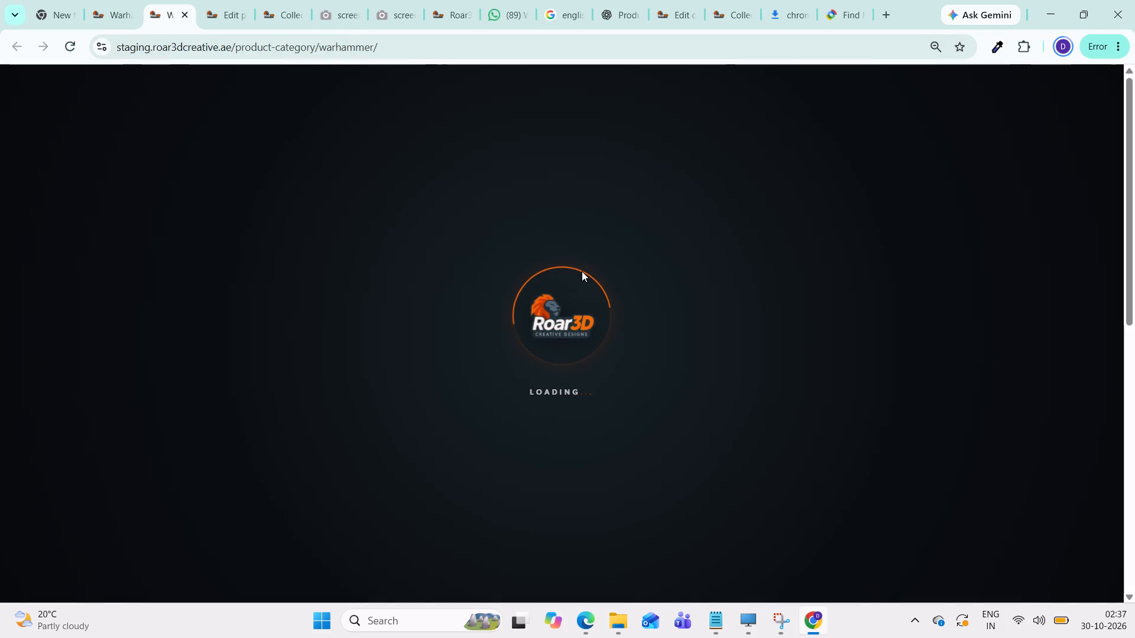
{"action": "scroll", "coordinate": [581, 271], "scroll_direction": "down", "scroll_amount": 1}
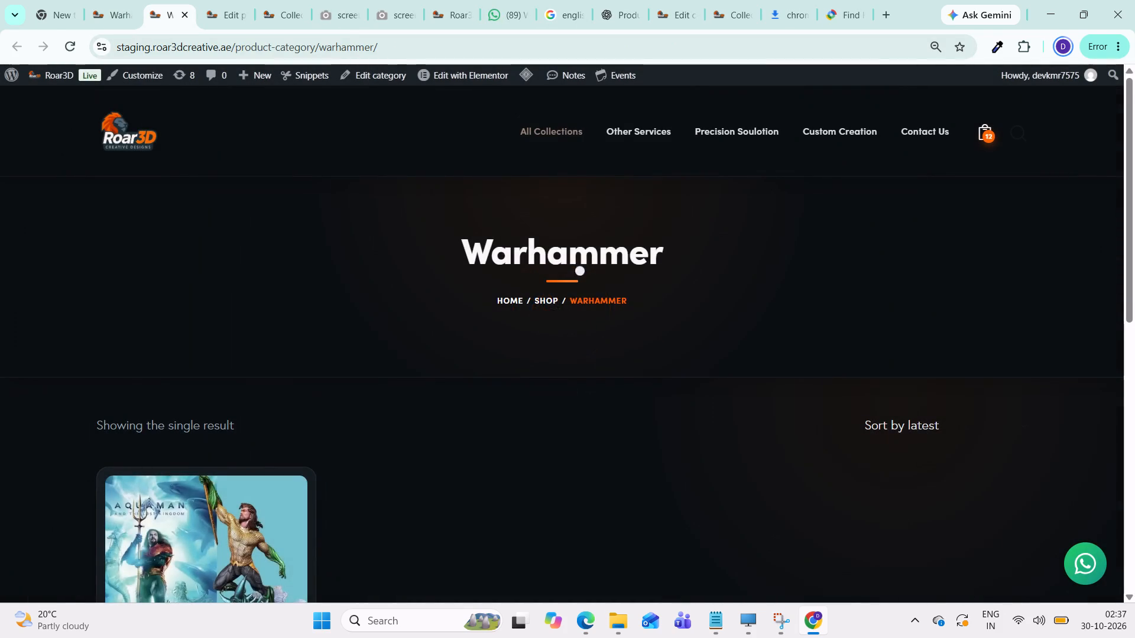
{"action": "scroll", "coordinate": [581, 271], "scroll_direction": "down", "scroll_amount": 2}
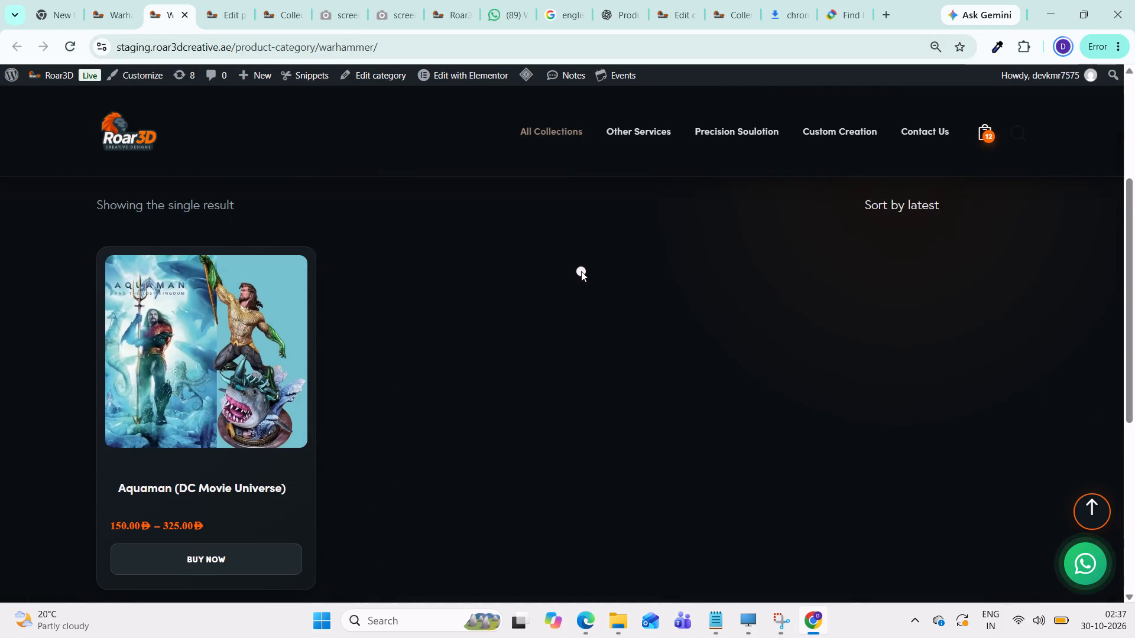
{"action": "scroll", "coordinate": [581, 271], "scroll_direction": "up", "scroll_amount": 3}
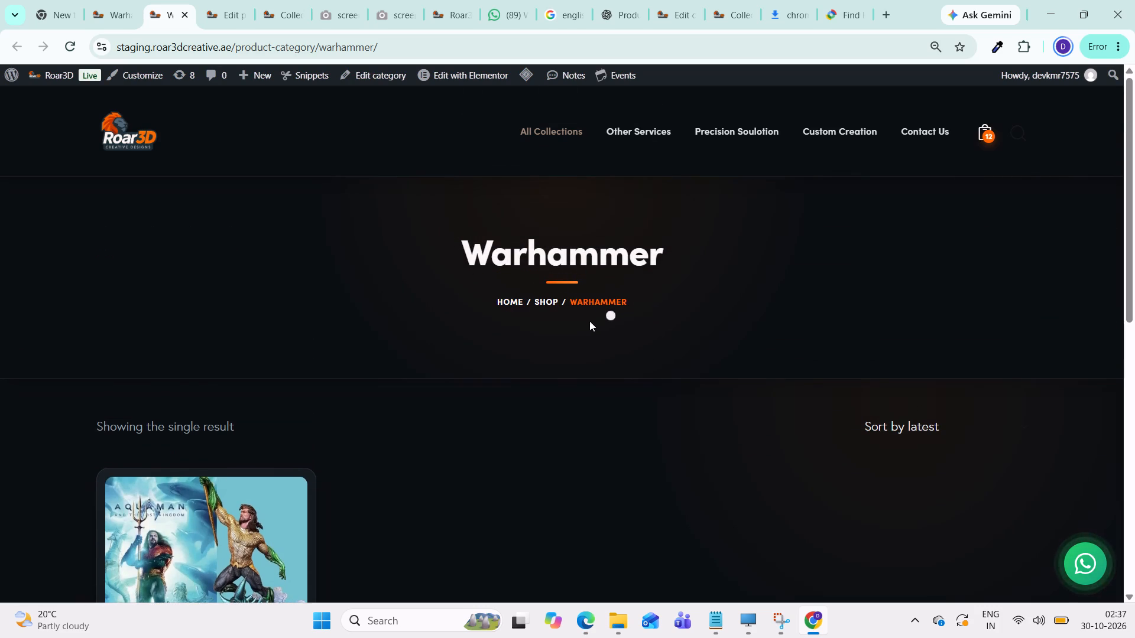
{"action": "scroll", "coordinate": [447, 394], "scroll_direction": "down", "scroll_amount": 3}
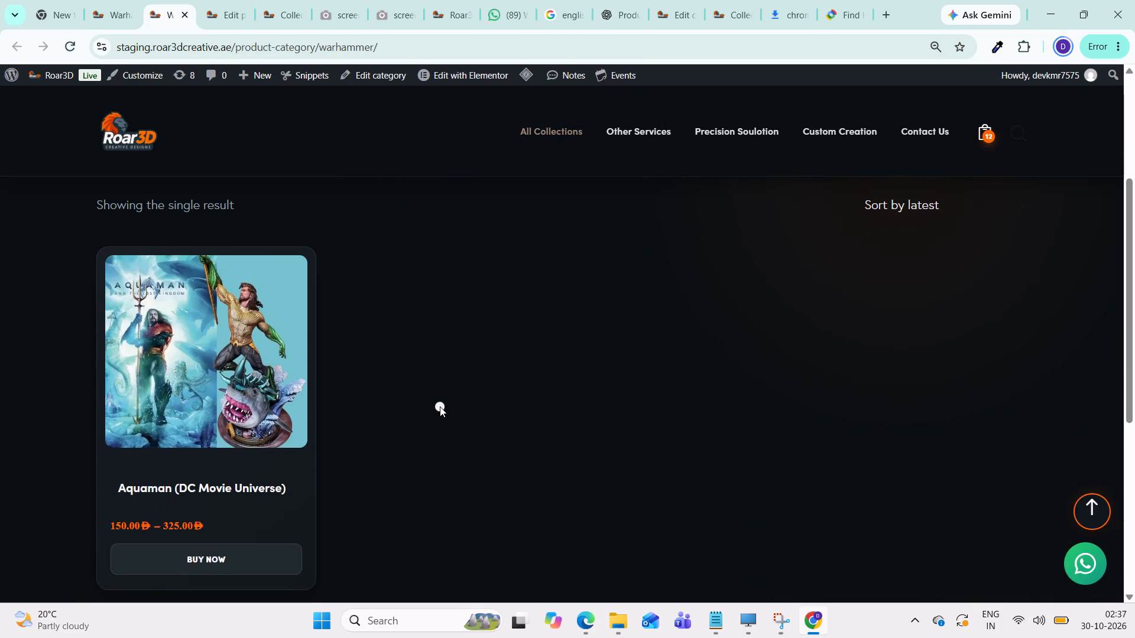
{"action": "scroll", "coordinate": [439, 403], "scroll_direction": "up", "scroll_amount": 2}
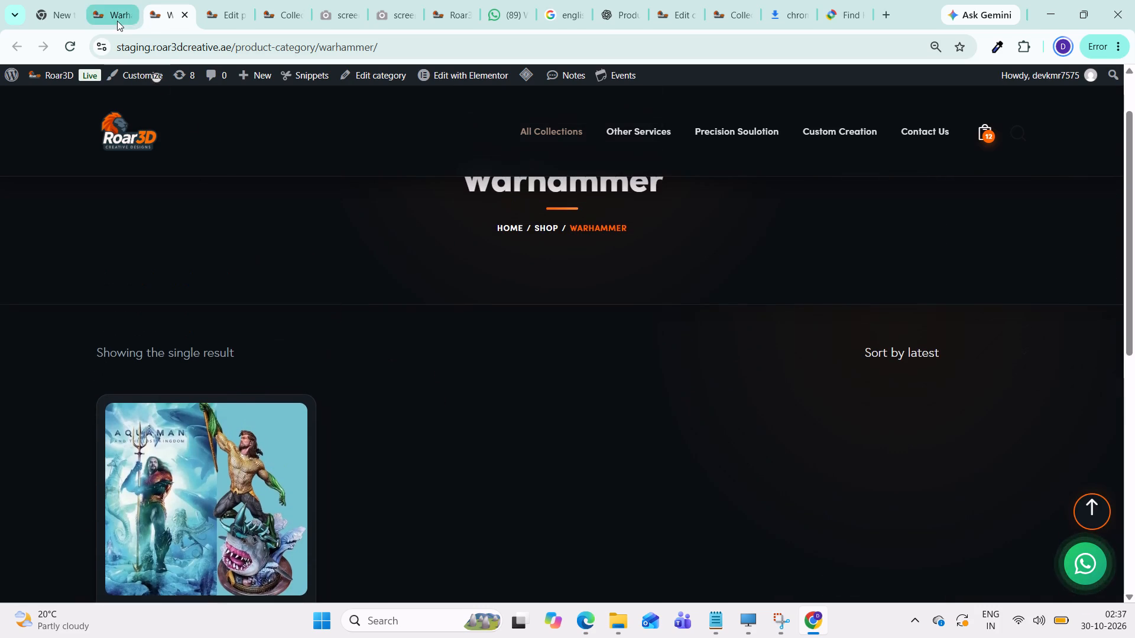
Go to the Products list in the staging site's WordPress admin, starting from the Warhammer Realms page.
{"action": "left_click", "coordinate": [116, 21]}
{"action": "left_click", "coordinate": [60, 20]}
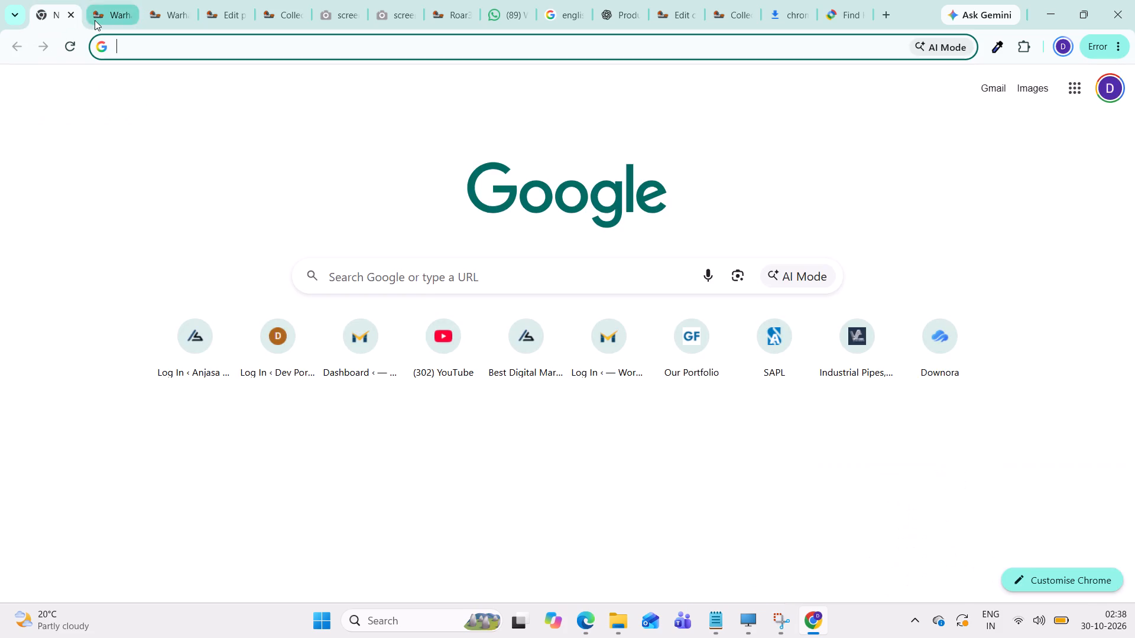
{"action": "left_click", "coordinate": [95, 20]}
{"action": "left_click", "coordinate": [7, 70]}
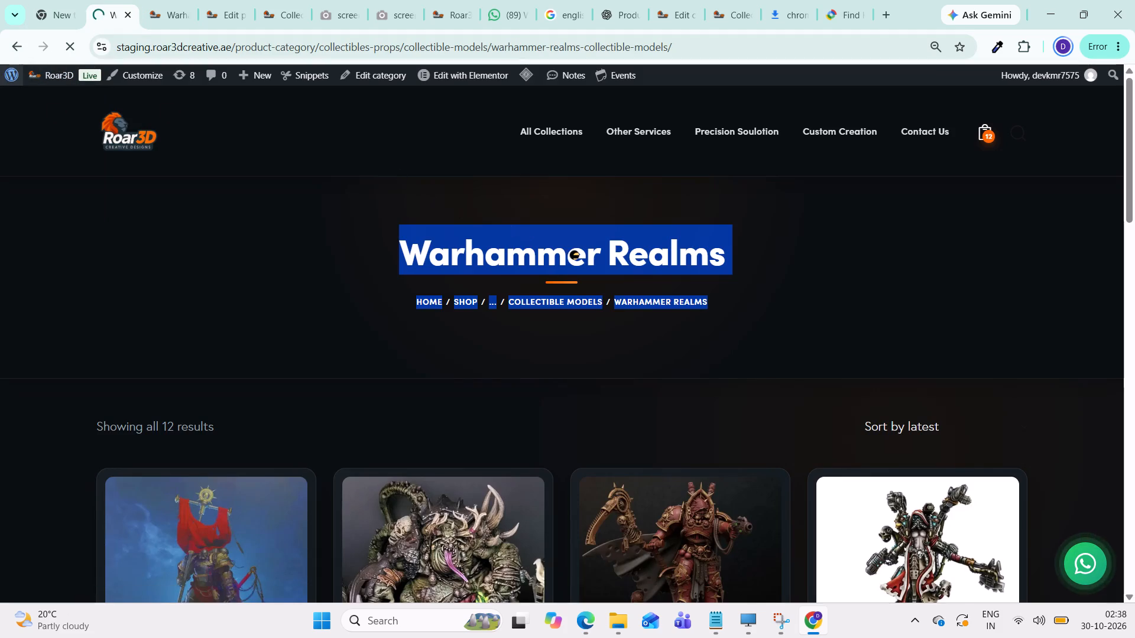
{"action": "scroll", "coordinate": [575, 255], "scroll_direction": "down", "scroll_amount": 2}
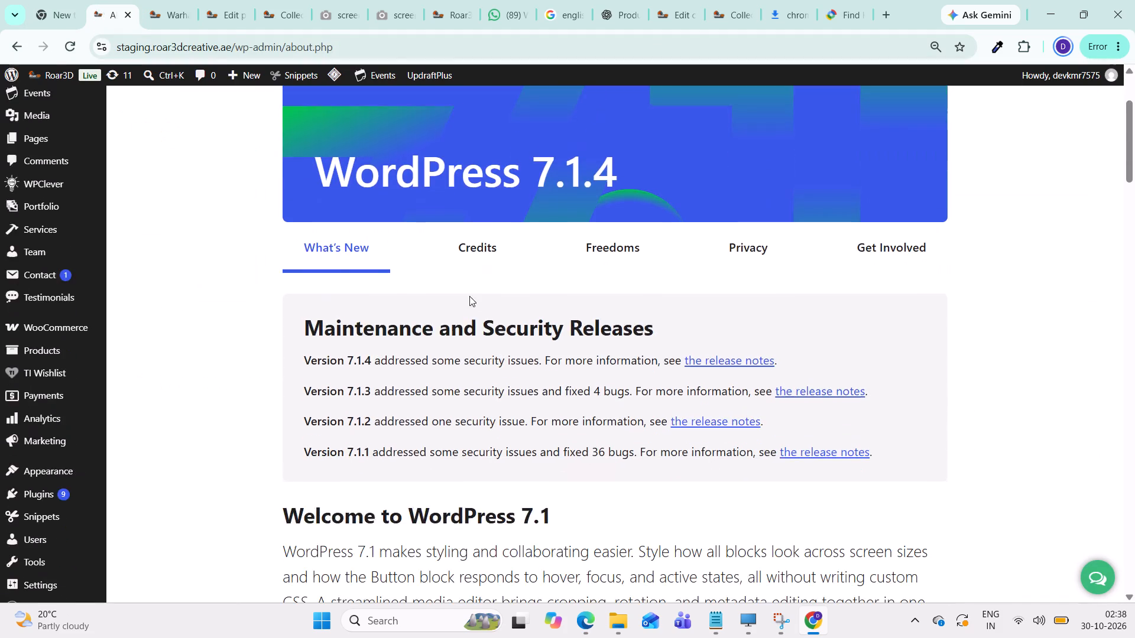
{"action": "scroll", "coordinate": [486, 272], "scroll_direction": "down", "scroll_amount": 7}
{"action": "scroll", "coordinate": [77, 336], "scroll_direction": "down", "scroll_amount": 1}
{"action": "scroll", "coordinate": [62, 294], "scroll_direction": "up", "scroll_amount": 1}
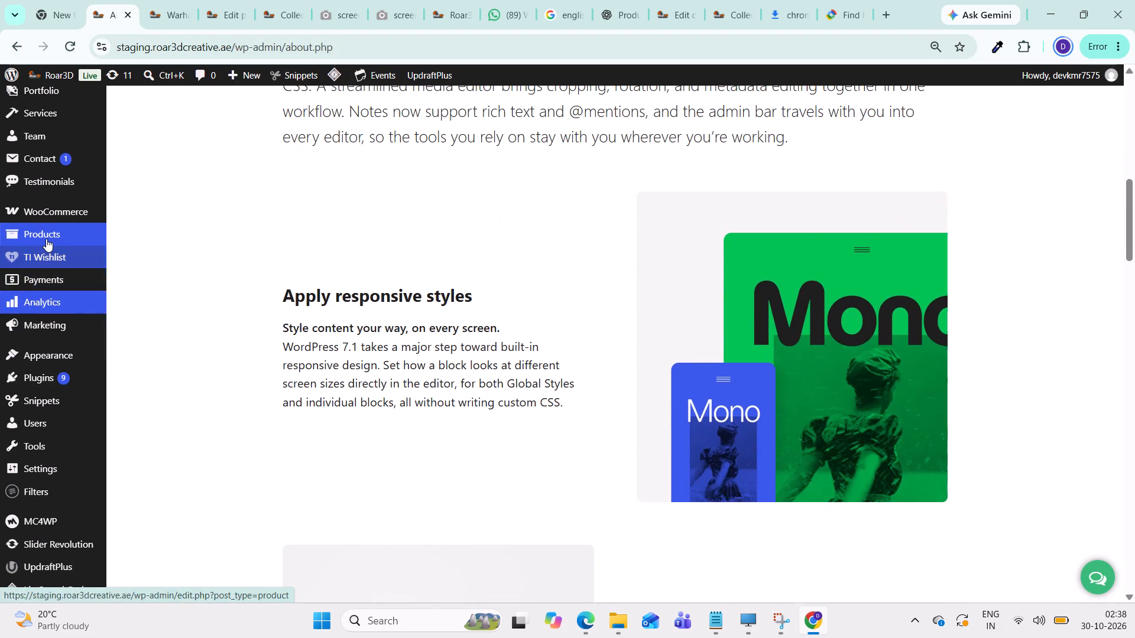
{"action": "left_click", "coordinate": [134, 239]}
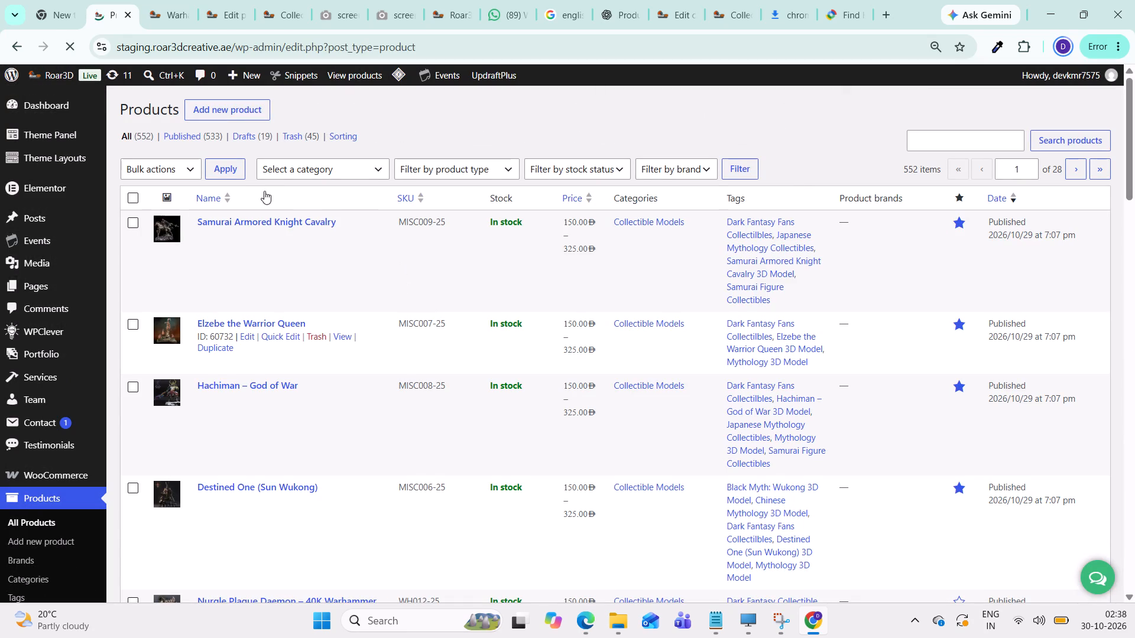
Filter the staging product list by the Warhammer Realms category under Collectible Models.
{"action": "scroll", "coordinate": [485, 291], "scroll_direction": "down", "scroll_amount": 2}
{"action": "scroll", "coordinate": [445, 322], "scroll_direction": "down", "scroll_amount": 2}
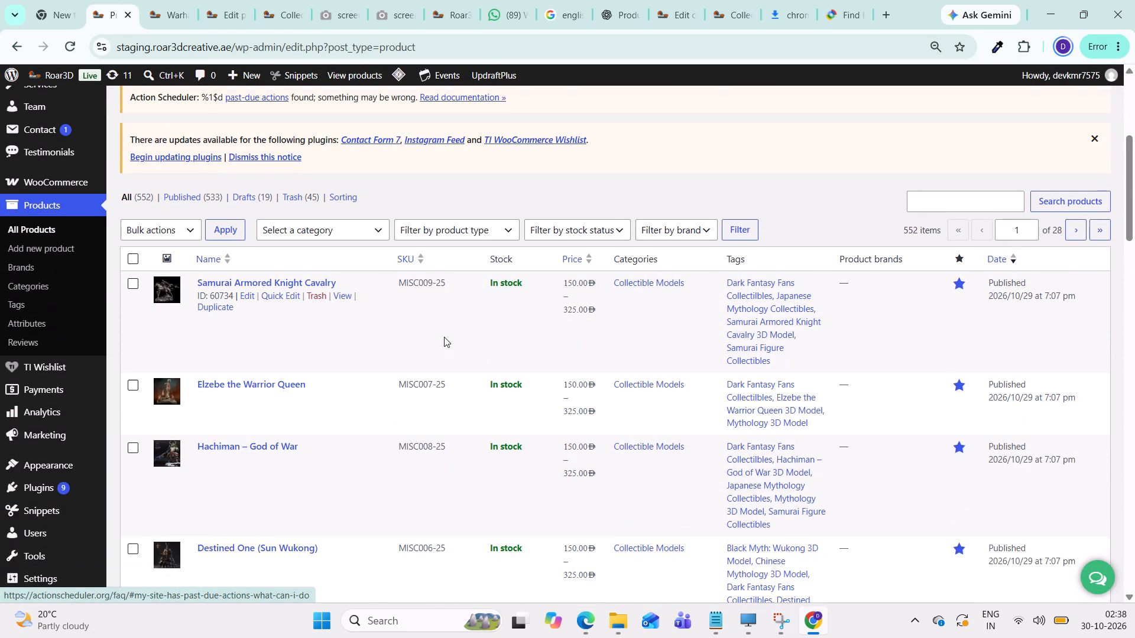
{"action": "left_click", "coordinate": [335, 233]}
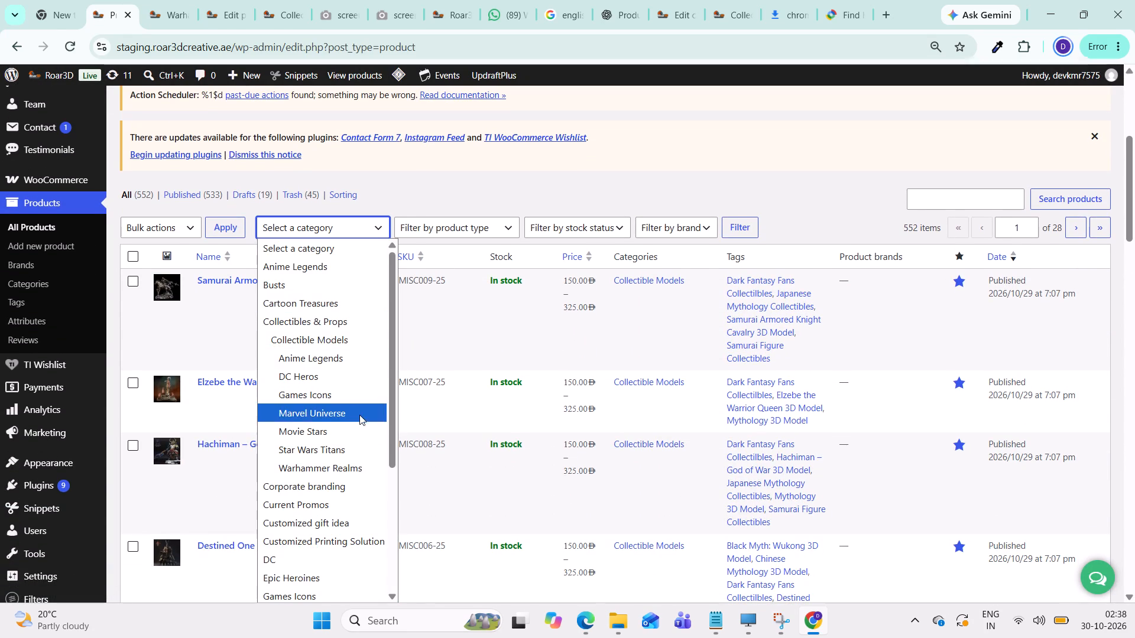
{"action": "left_click", "coordinate": [342, 468]}
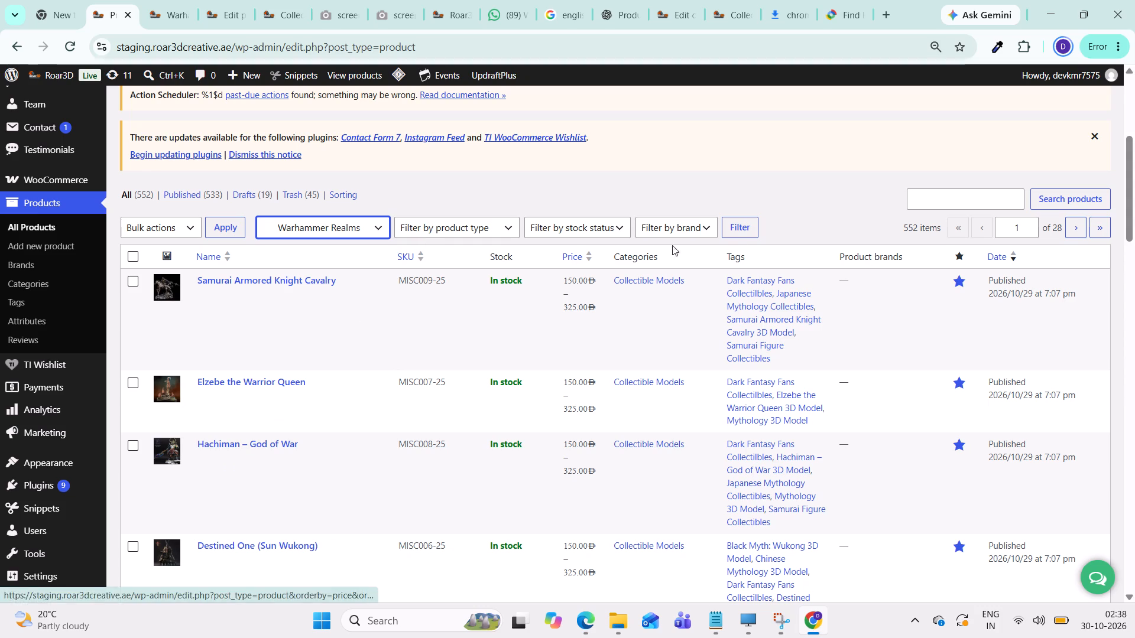
{"action": "left_click", "coordinate": [742, 234]}
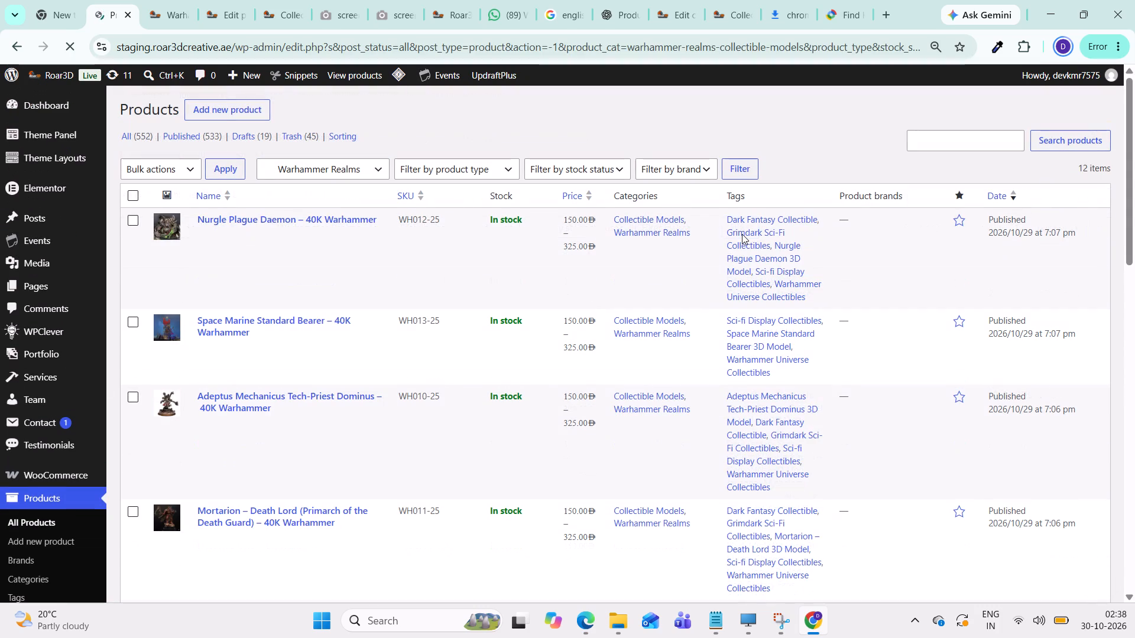
Review the filtered Warhammer Realms products from first to last, checking their assigned categories.
{"action": "scroll", "coordinate": [742, 234], "scroll_direction": "down", "scroll_amount": 2}
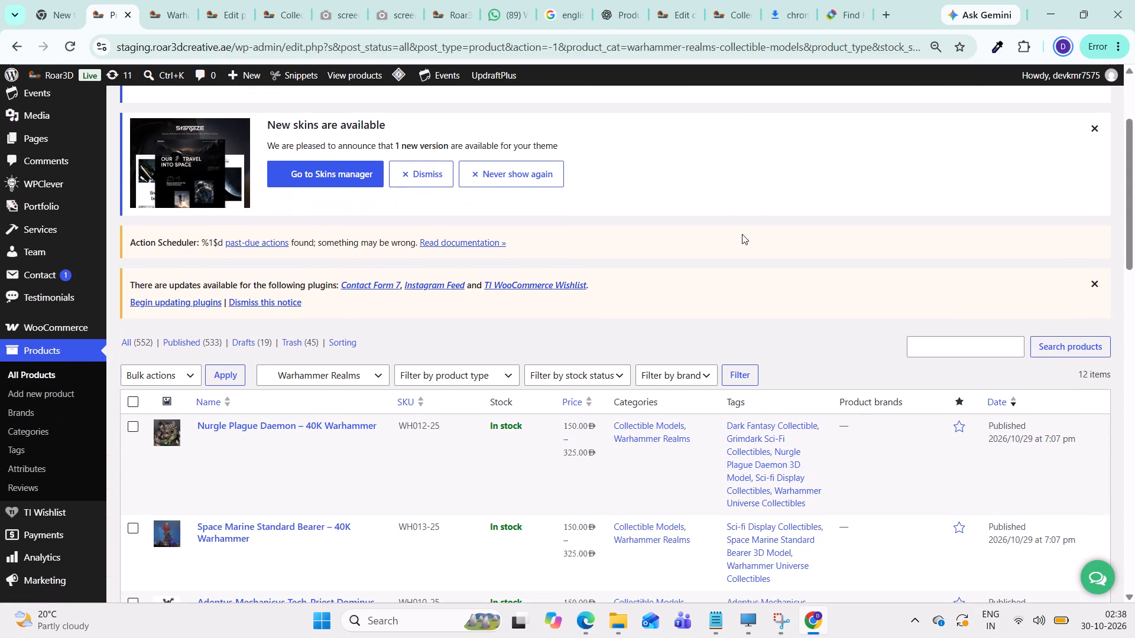
{"action": "scroll", "coordinate": [742, 234], "scroll_direction": "down", "scroll_amount": 2}
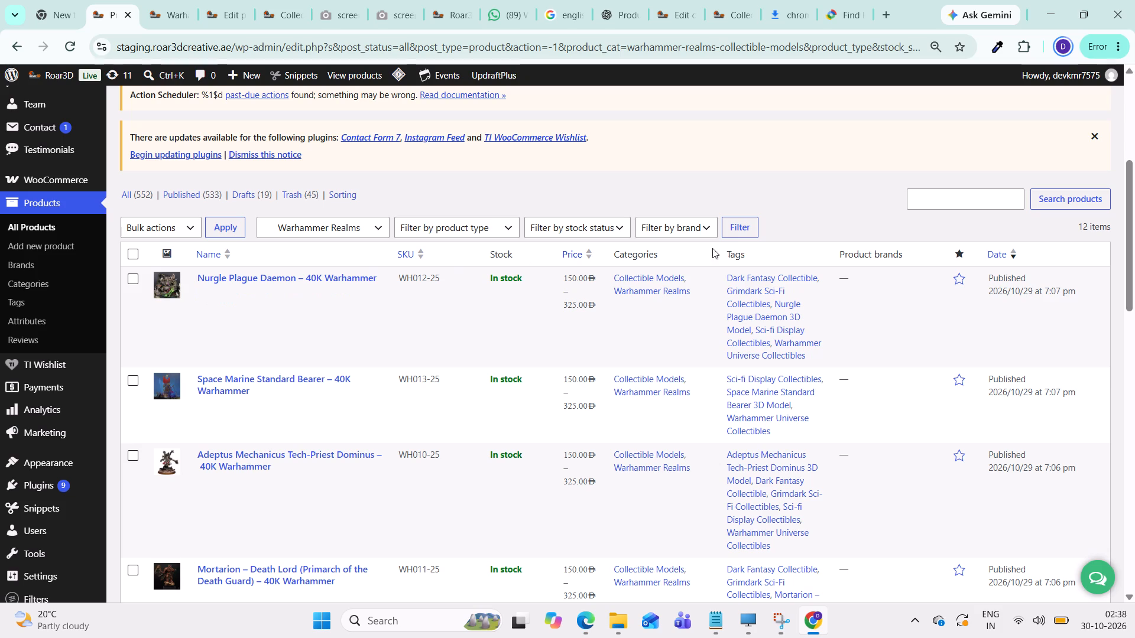
{"action": "scroll", "coordinate": [891, 315], "scroll_direction": "down", "scroll_amount": 11}
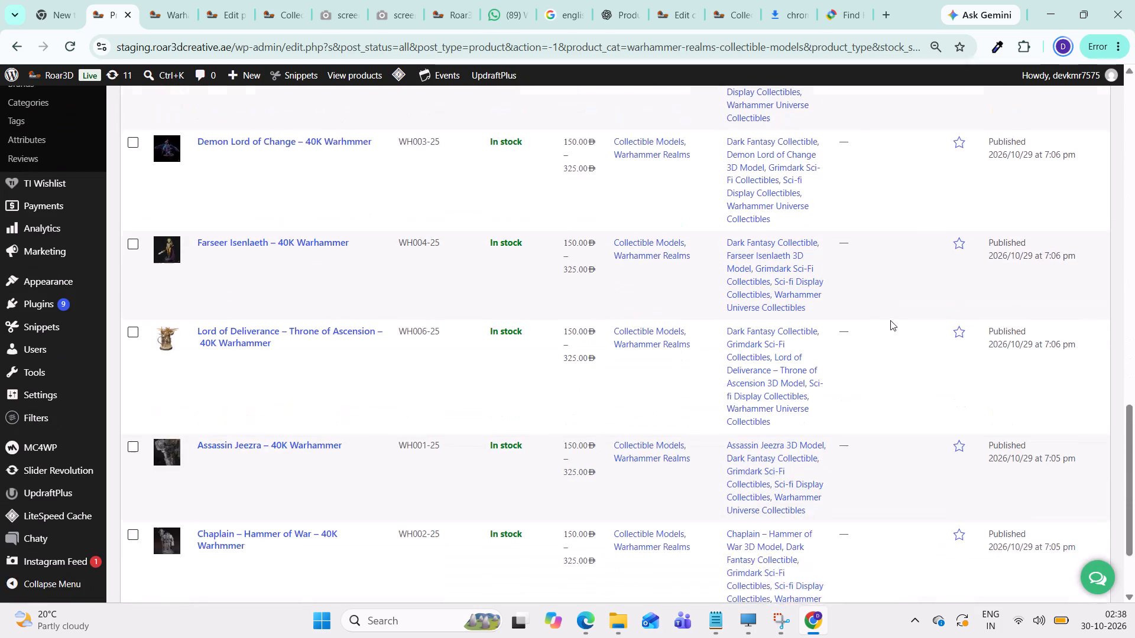
{"action": "scroll", "coordinate": [890, 320], "scroll_direction": "down", "scroll_amount": 5}
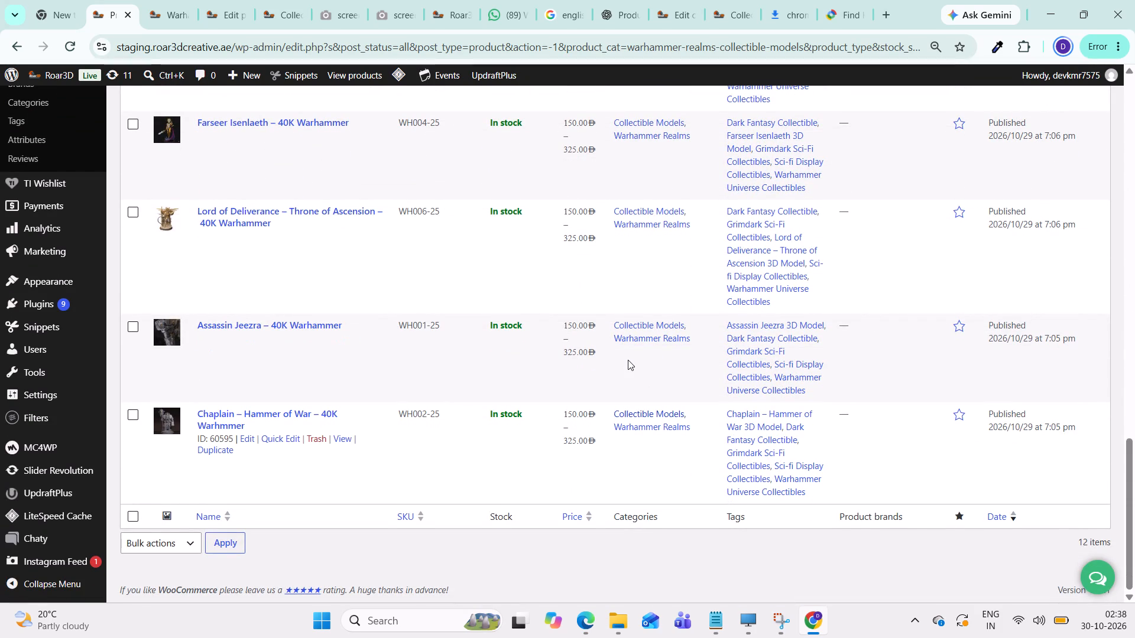
{"action": "scroll", "coordinate": [628, 360], "scroll_direction": "up", "scroll_amount": 2}
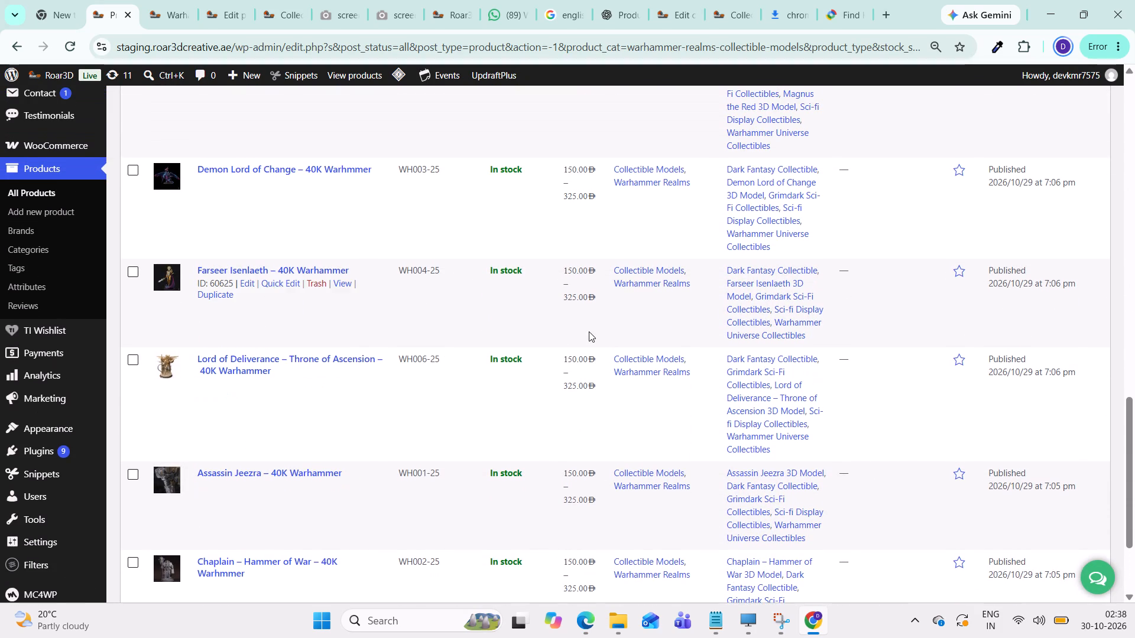
{"action": "scroll", "coordinate": [589, 328], "scroll_direction": "up", "scroll_amount": 1}
{"action": "scroll", "coordinate": [599, 210], "scroll_direction": "up", "scroll_amount": 1}
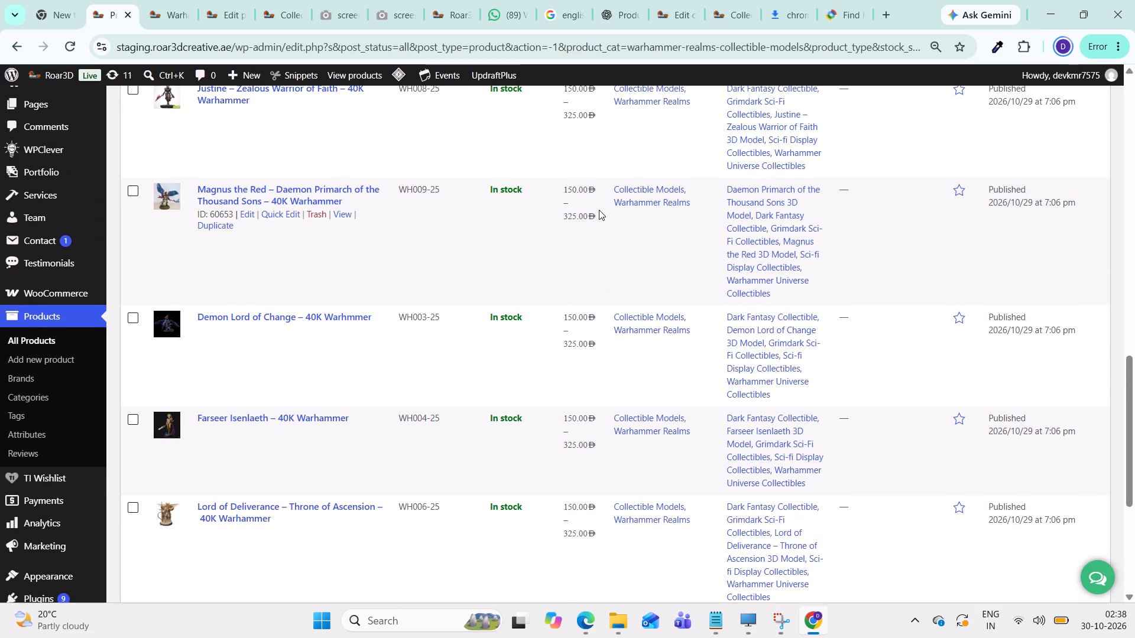
{"action": "scroll", "coordinate": [599, 210], "scroll_direction": "up", "scroll_amount": 4}
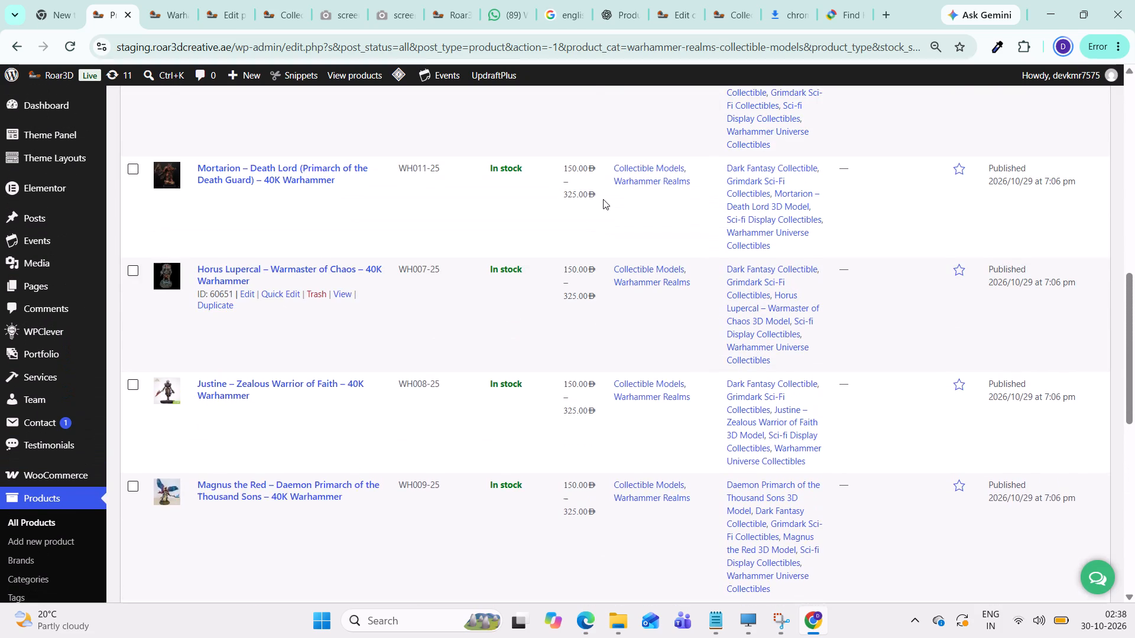
{"action": "scroll", "coordinate": [603, 199], "scroll_direction": "up", "scroll_amount": 5}
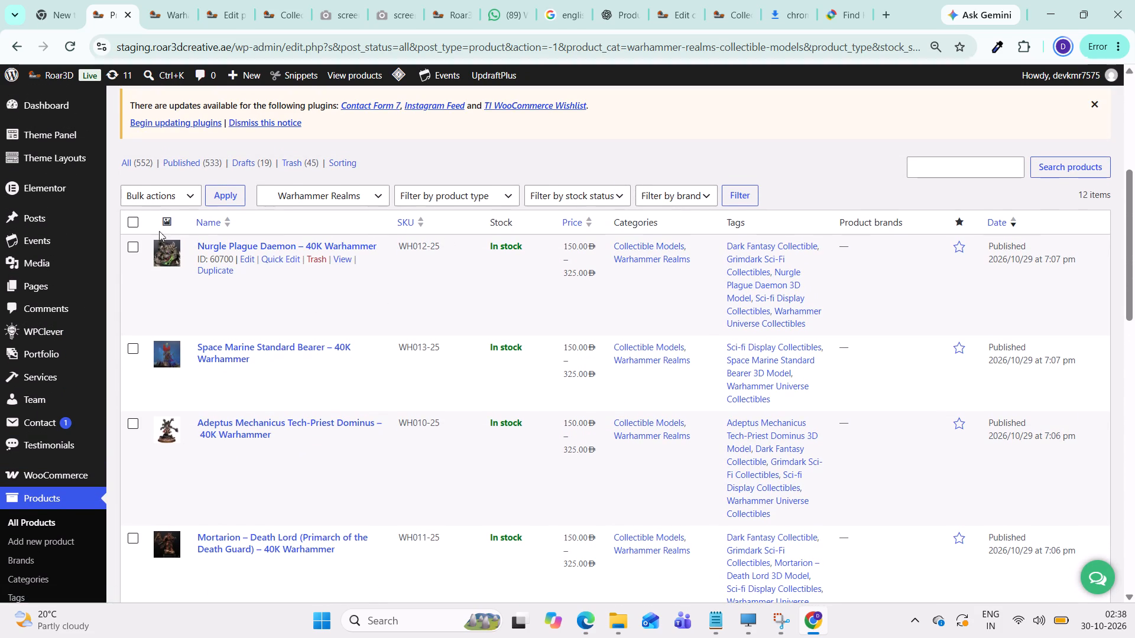
Bulk-edit all the filtered Warhammer Realms products to add the top-level Warhammer category, and apply the update.
{"action": "left_click", "coordinate": [130, 224]}
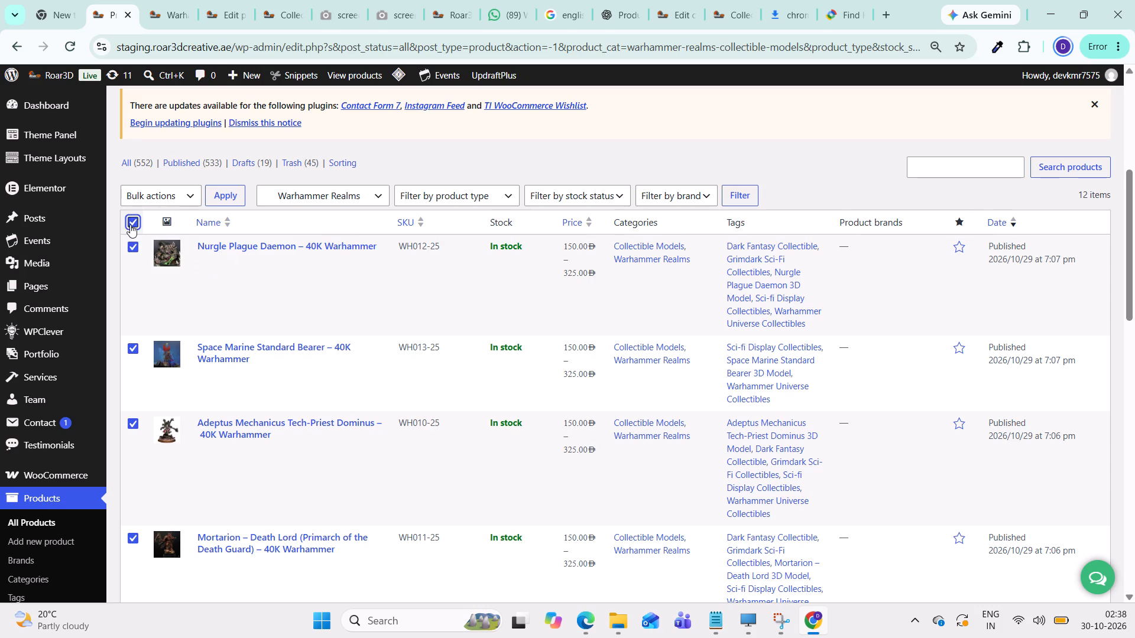
{"action": "left_click", "coordinate": [160, 197]}
{"action": "left_click", "coordinate": [164, 237]}
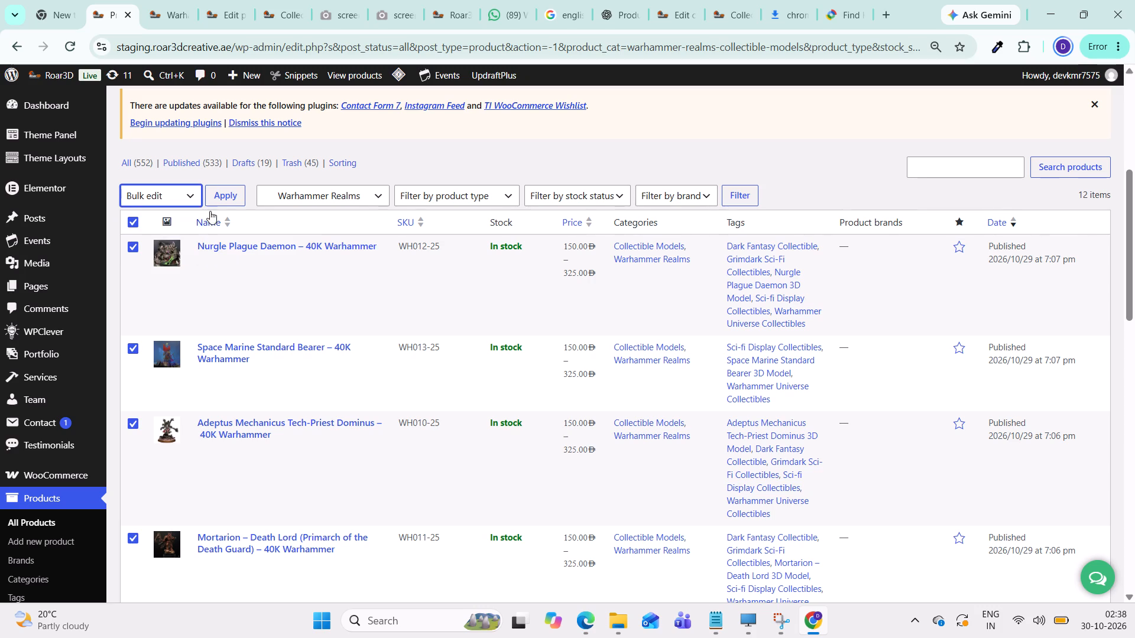
{"action": "left_click", "coordinate": [224, 200]}
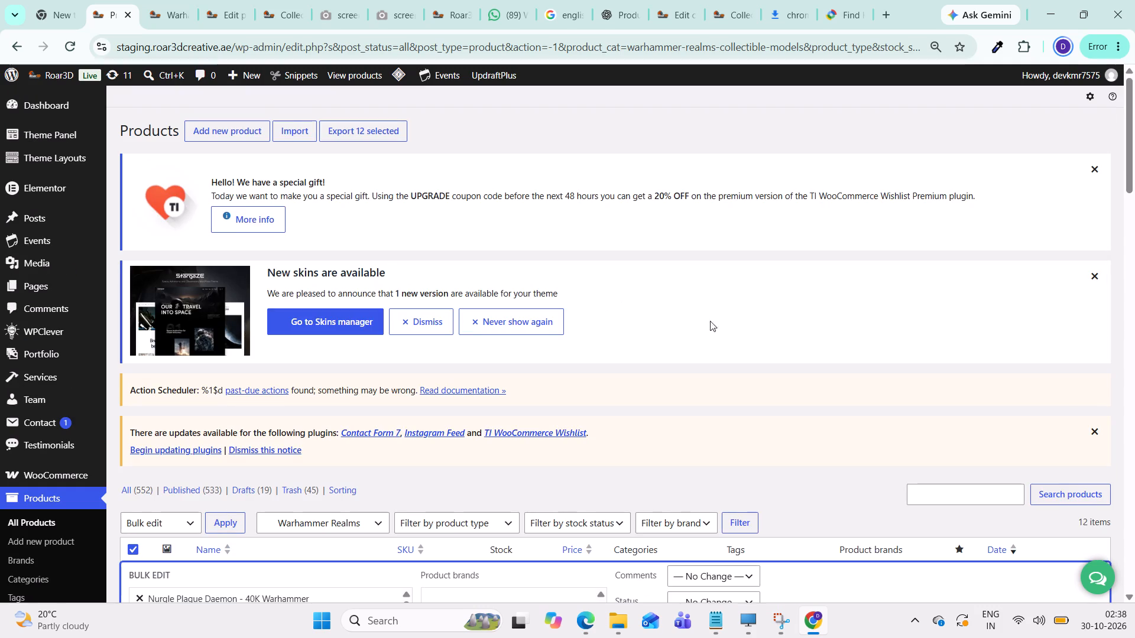
{"action": "scroll", "coordinate": [727, 321], "scroll_direction": "down", "scroll_amount": 6}
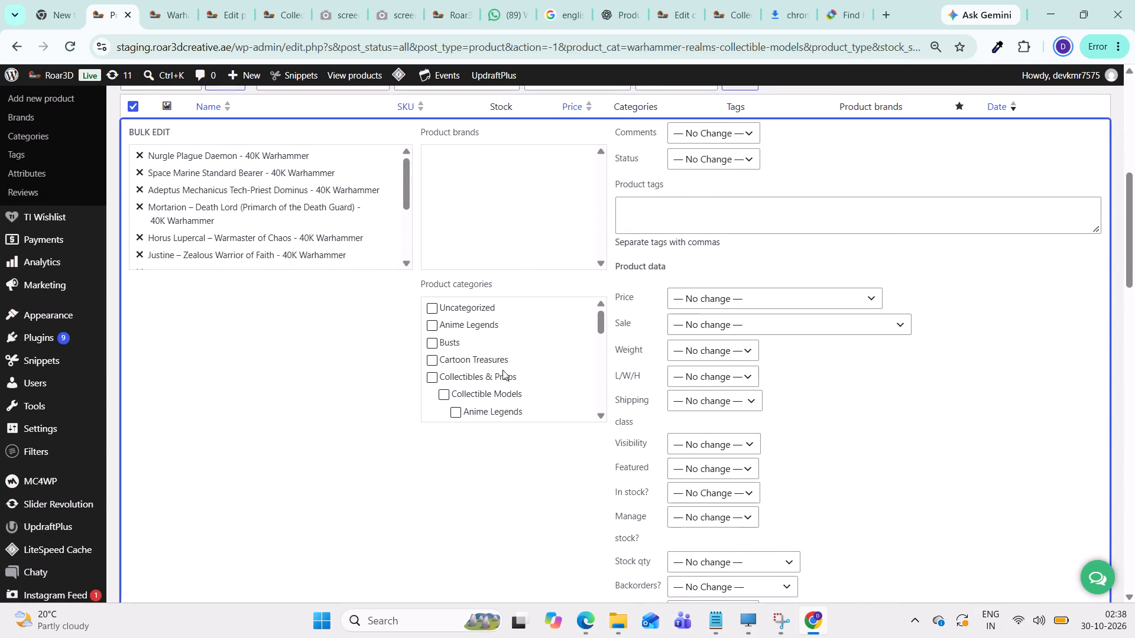
{"action": "scroll", "coordinate": [482, 374], "scroll_direction": "up", "scroll_amount": 1}
{"action": "scroll", "coordinate": [482, 374], "scroll_direction": "down", "scroll_amount": 3}
{"action": "scroll", "coordinate": [482, 372], "scroll_direction": "up", "scroll_amount": 5}
{"action": "scroll", "coordinate": [488, 344], "scroll_direction": "down", "scroll_amount": 3}
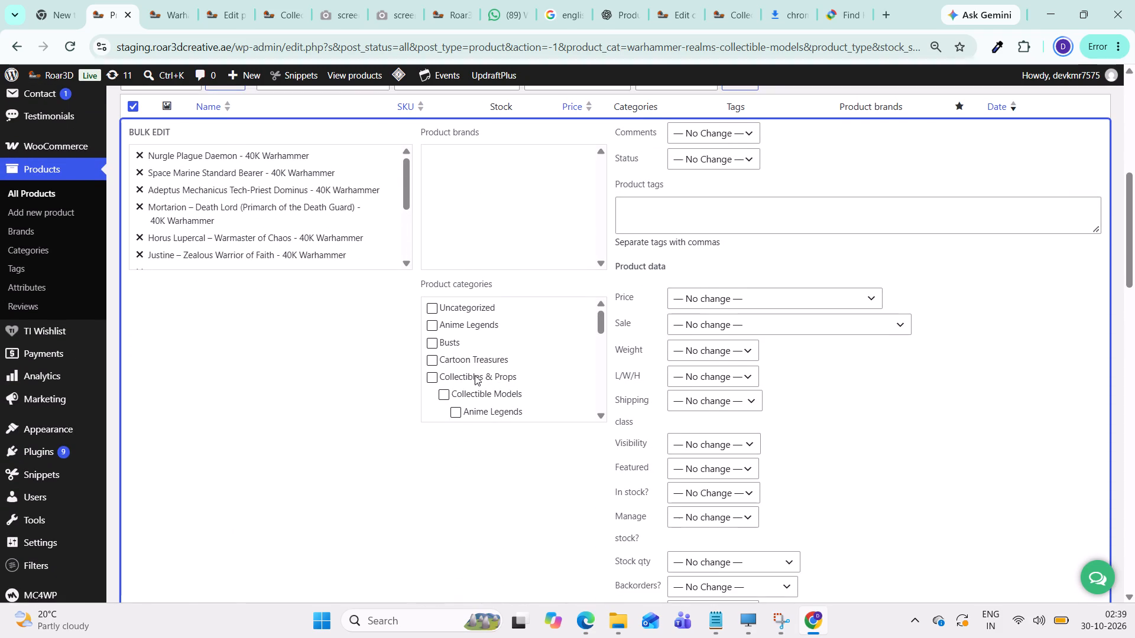
{"action": "scroll", "coordinate": [559, 350], "scroll_direction": "down", "scroll_amount": 1}
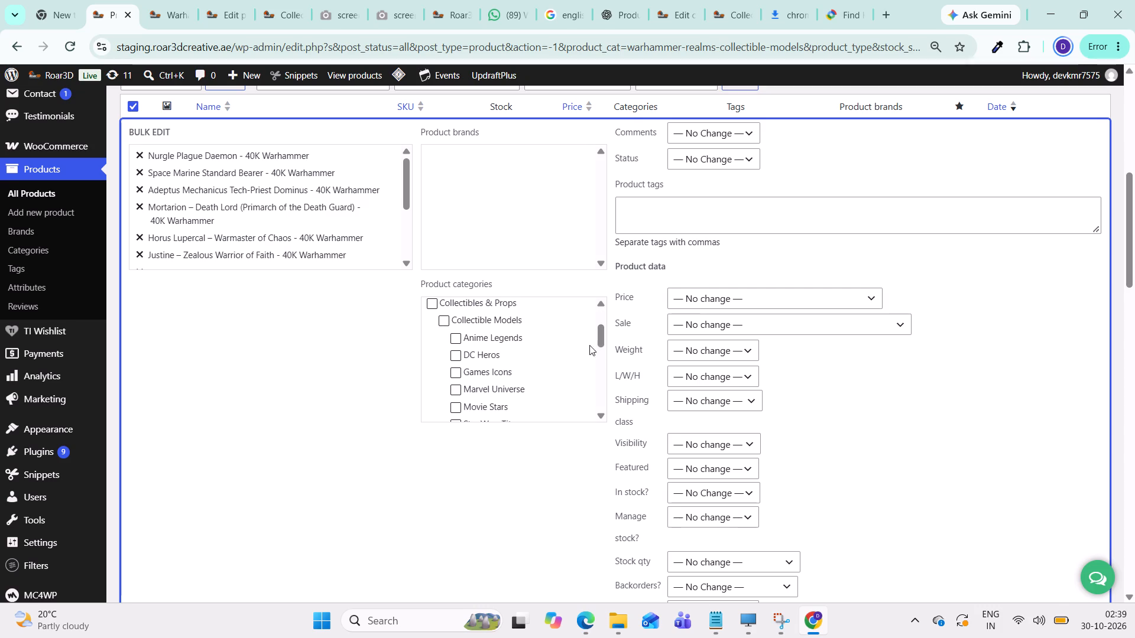
{"action": "left_click_drag", "start_coordinate": [601, 344], "coordinate": [605, 357]}
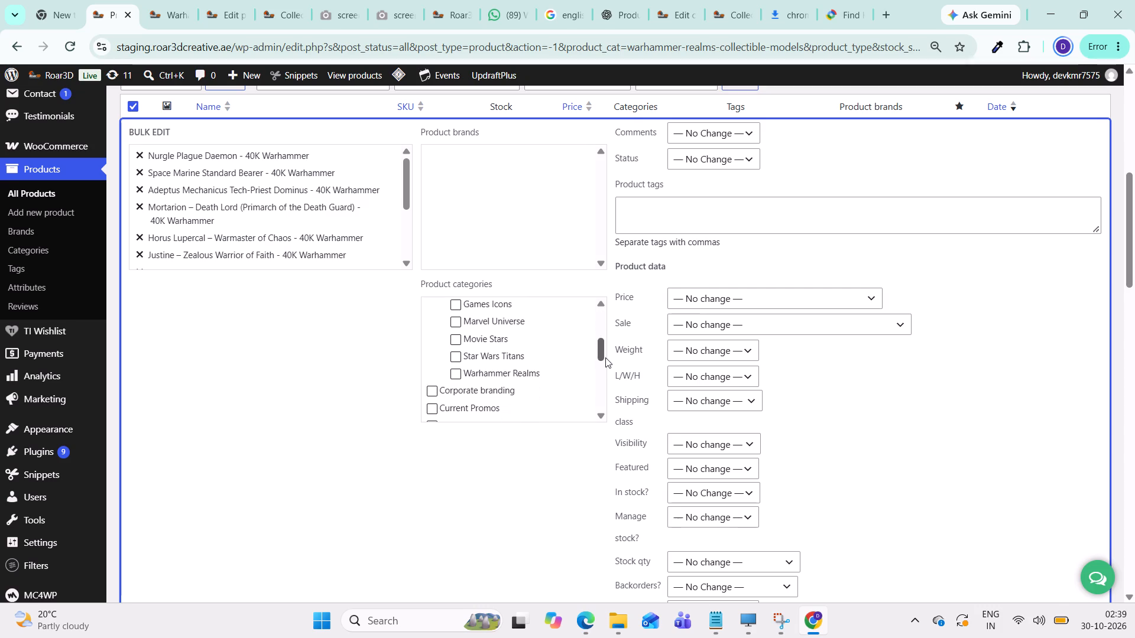
{"action": "left_click_drag", "start_coordinate": [605, 357], "coordinate": [605, 372]}
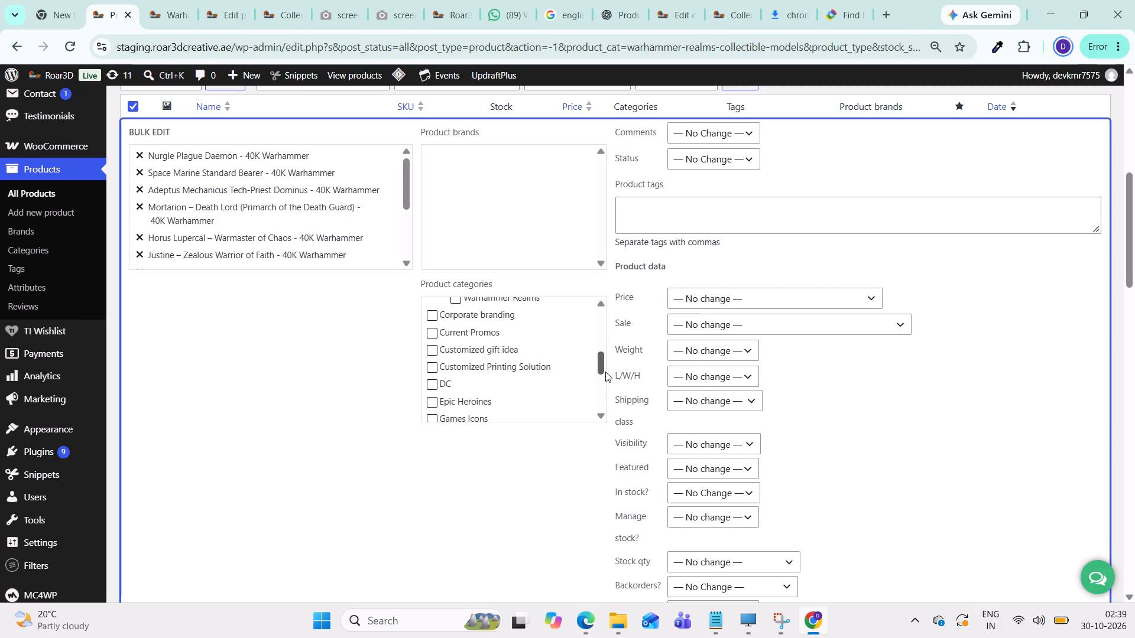
{"action": "left_click_drag", "start_coordinate": [605, 372], "coordinate": [605, 395]}
{"action": "left_click_drag", "start_coordinate": [604, 380], "coordinate": [605, 394]}
{"action": "left_click", "coordinate": [431, 394]}
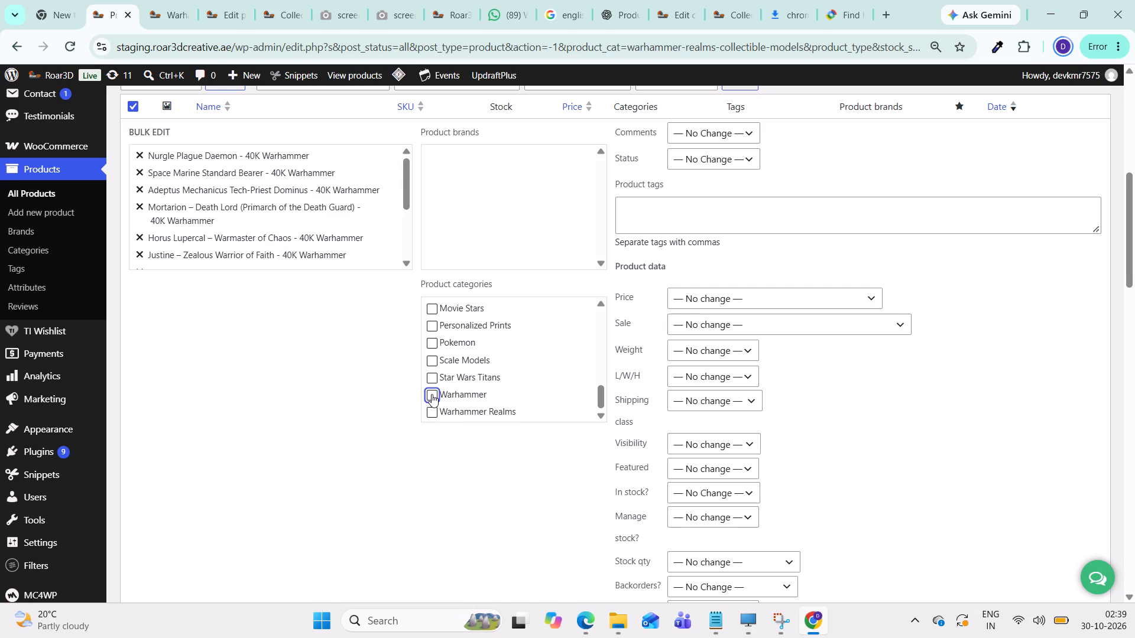
{"action": "scroll", "coordinate": [631, 359], "scroll_direction": "down", "scroll_amount": 2}
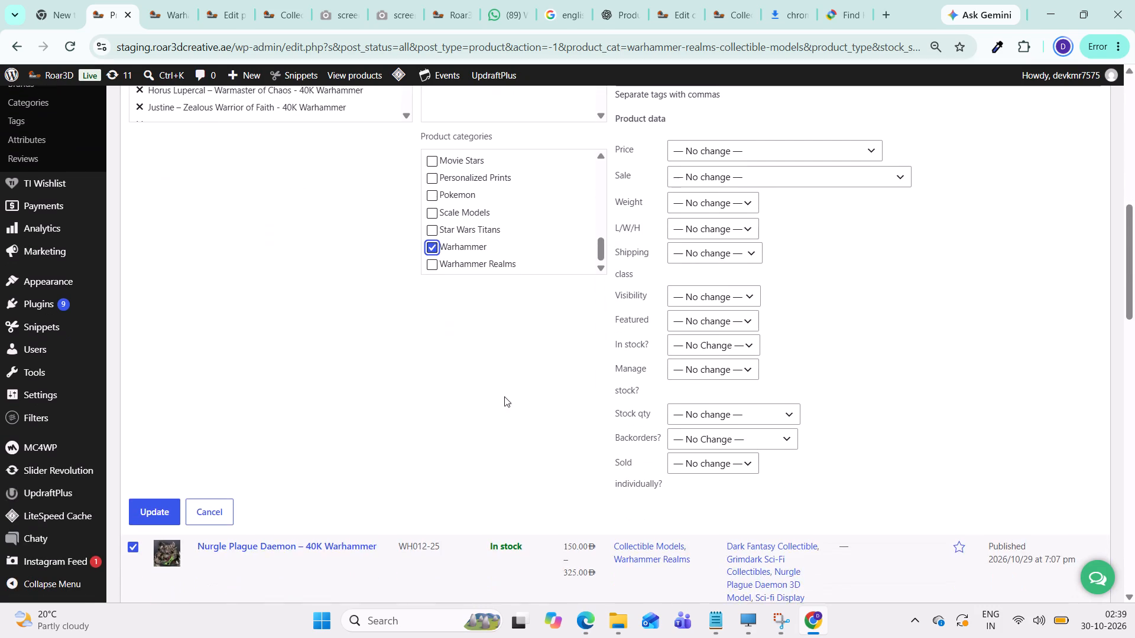
{"action": "scroll", "coordinate": [504, 396], "scroll_direction": "down", "scroll_amount": 2}
{"action": "scroll", "coordinate": [461, 383], "scroll_direction": "up", "scroll_amount": 4}
{"action": "scroll", "coordinate": [552, 354], "scroll_direction": "up", "scroll_amount": 1}
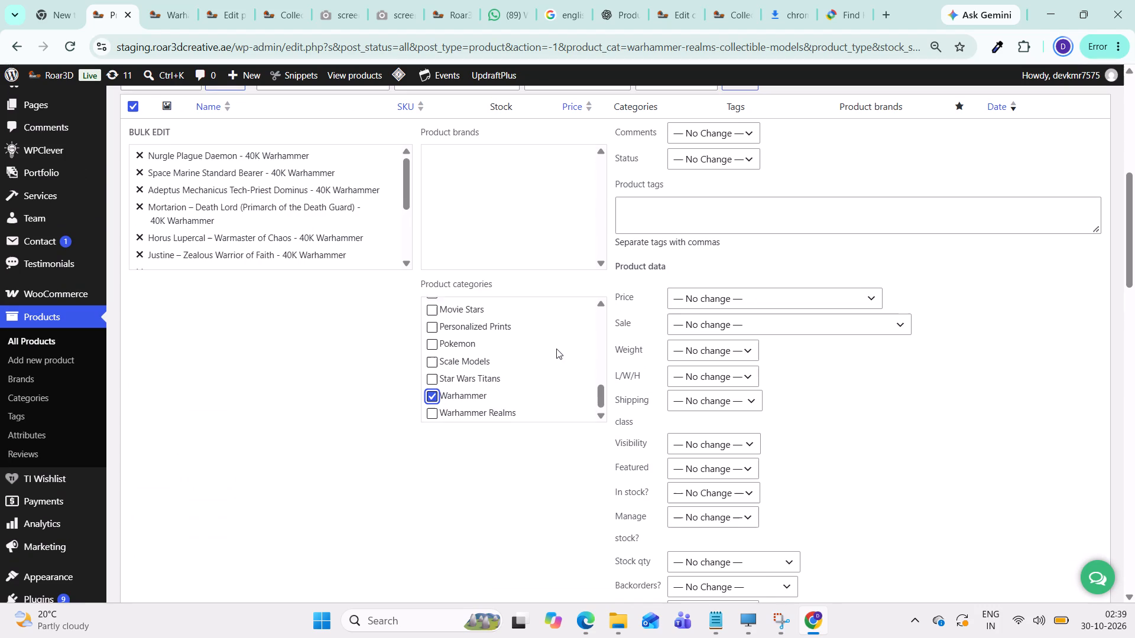
{"action": "scroll", "coordinate": [556, 349], "scroll_direction": "up", "scroll_amount": 2}
{"action": "scroll", "coordinate": [348, 395], "scroll_direction": "down", "scroll_amount": 2}
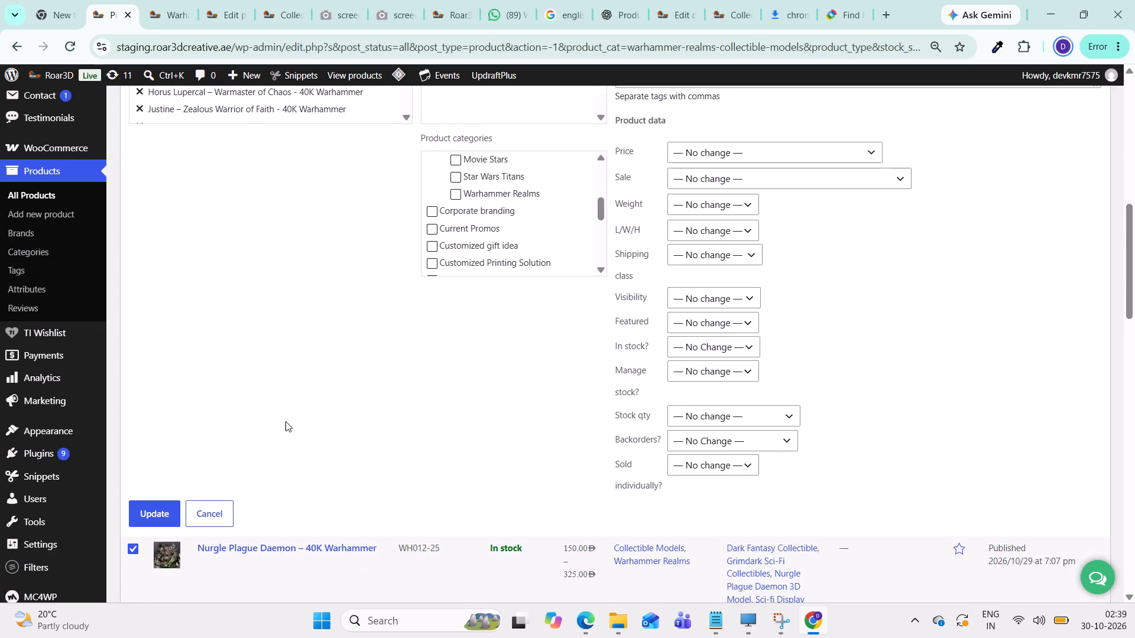
{"action": "scroll", "coordinate": [264, 445], "scroll_direction": "down", "scroll_amount": 2}
{"action": "left_click", "coordinate": [163, 364]}
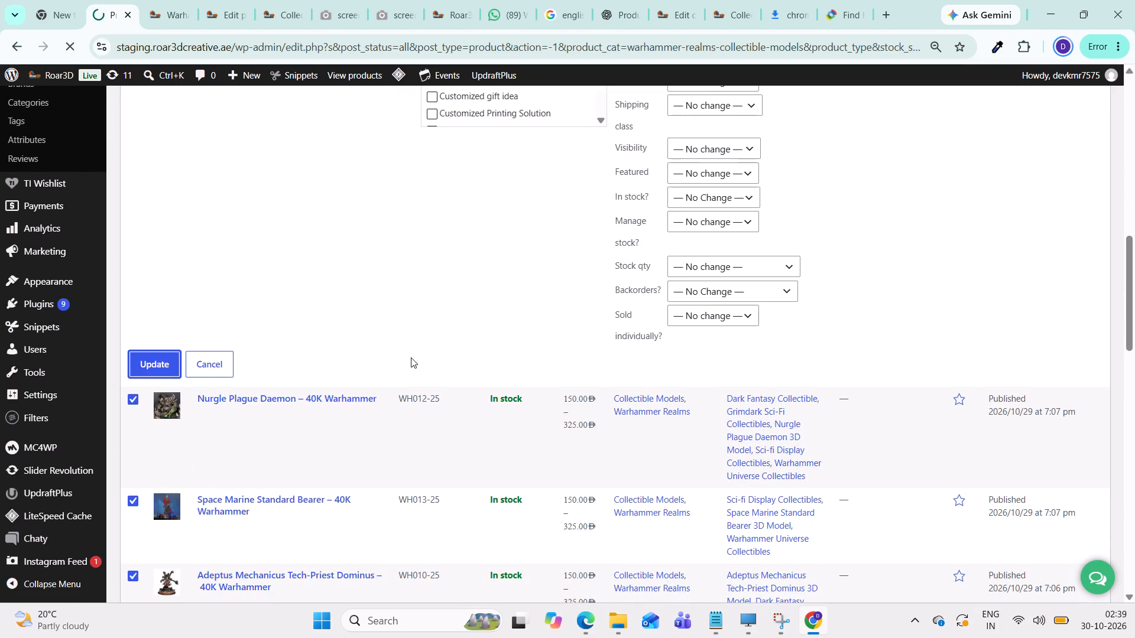
Reload the staging shop's Warhammer category page and check the products it lists.
{"action": "left_click", "coordinate": [267, 18]}
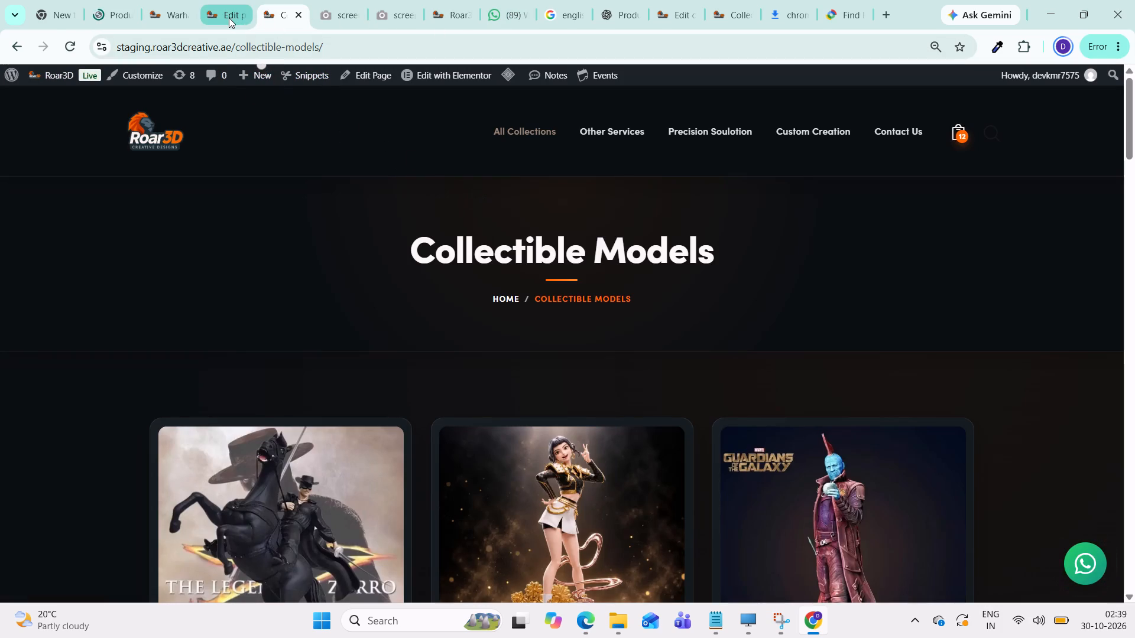
{"action": "left_click", "coordinate": [174, 17]}
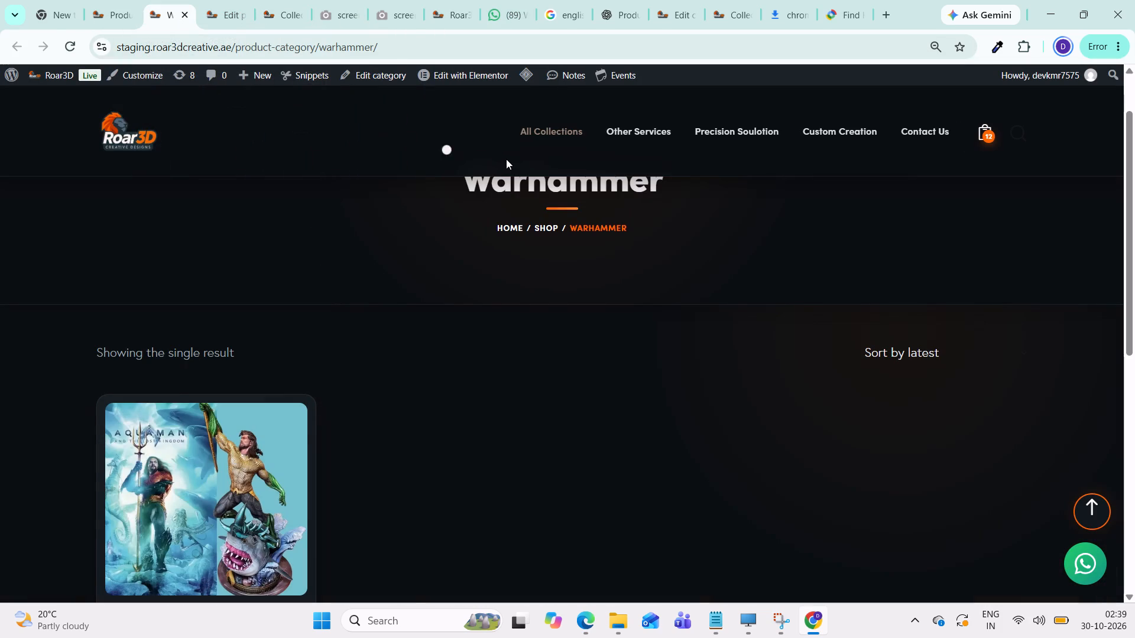
{"action": "scroll", "coordinate": [508, 157], "scroll_direction": "up", "scroll_amount": 1}
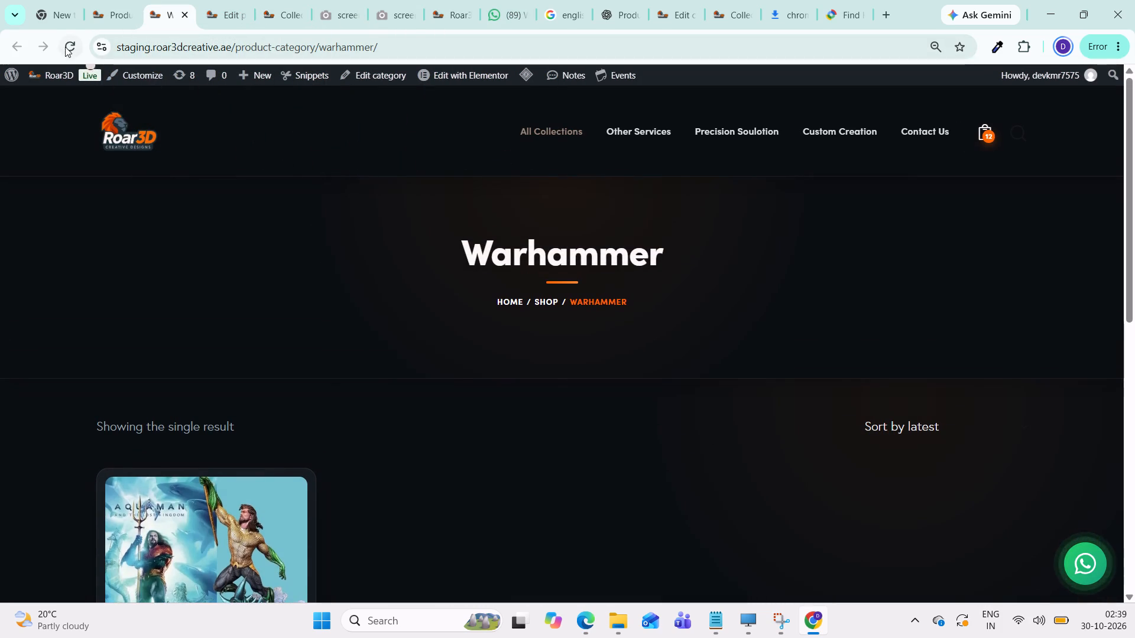
{"action": "left_click", "coordinate": [65, 46]}
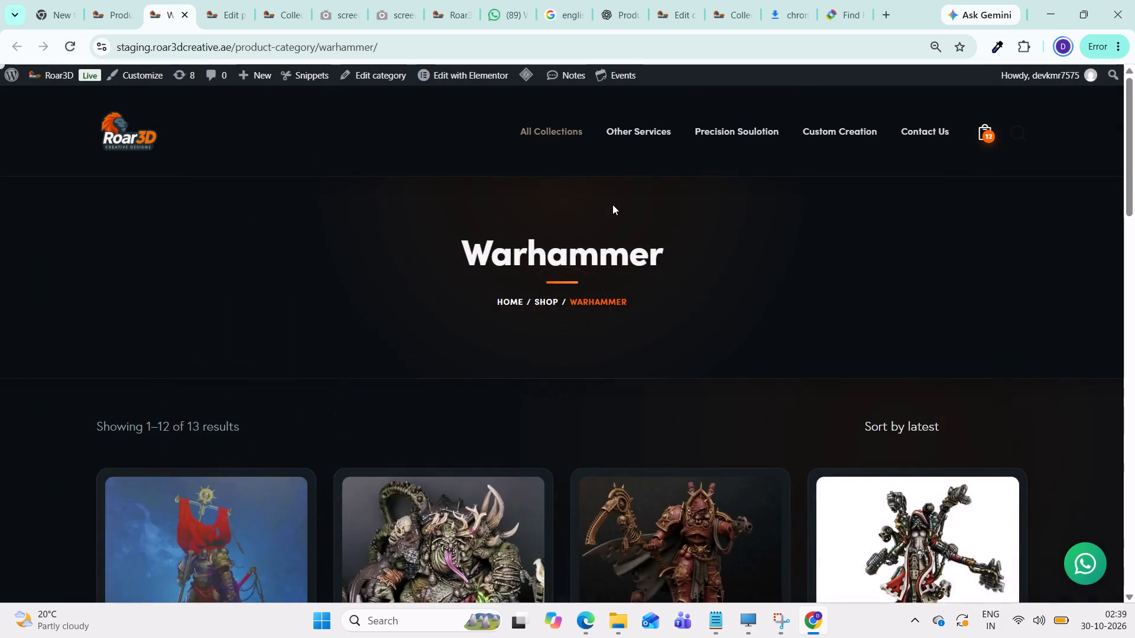
{"action": "scroll", "coordinate": [612, 204], "scroll_direction": "down", "scroll_amount": 12}
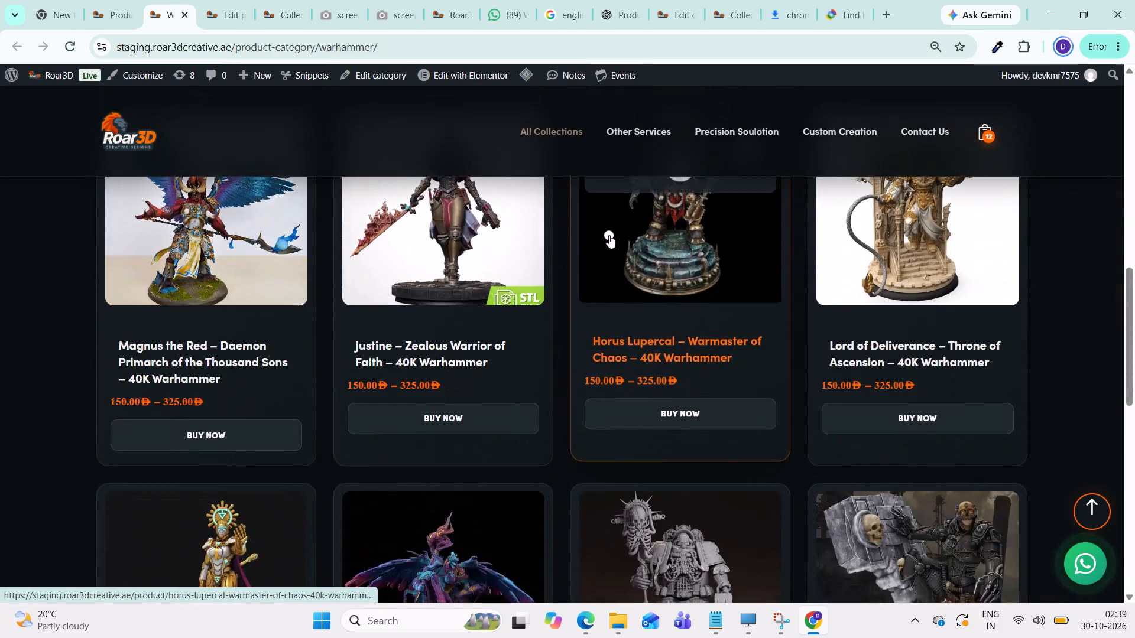
{"action": "scroll", "coordinate": [609, 235], "scroll_direction": "down", "scroll_amount": 5}
{"action": "scroll", "coordinate": [620, 289], "scroll_direction": "up", "scroll_amount": 4}
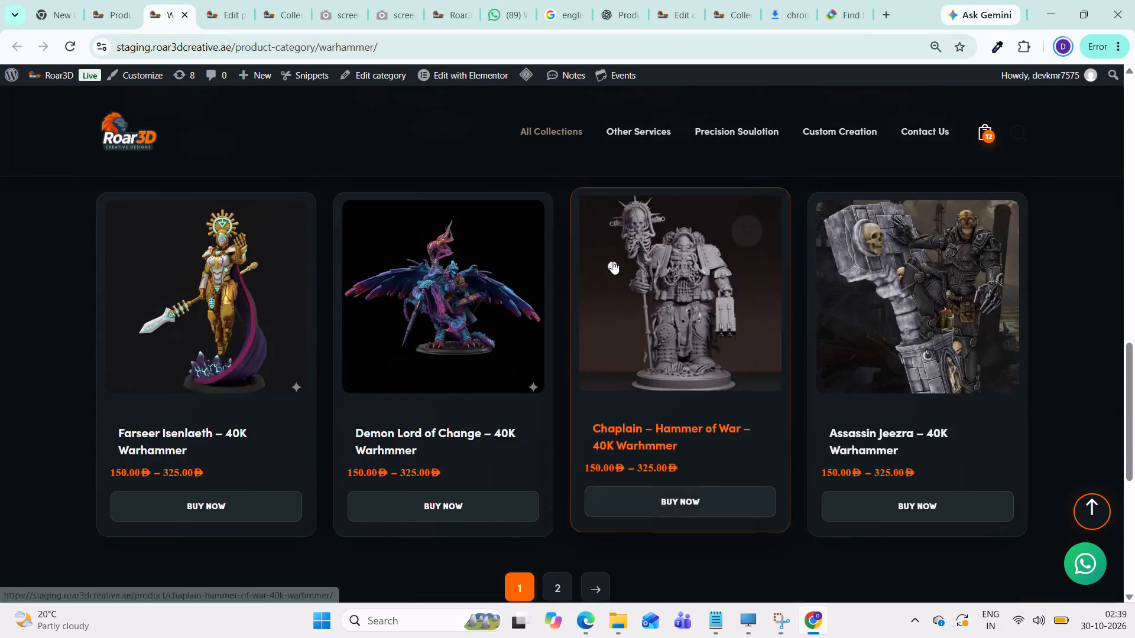
{"action": "scroll", "coordinate": [612, 261], "scroll_direction": "up", "scroll_amount": 1}
{"action": "scroll", "coordinate": [949, 409], "scroll_direction": "down", "scroll_amount": 2}
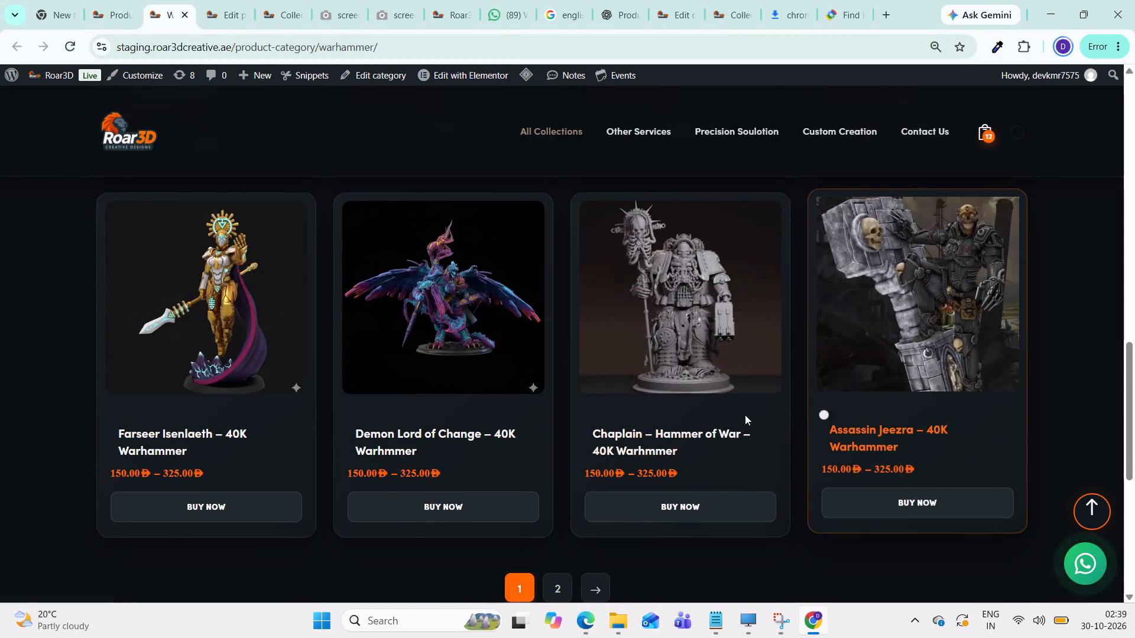
{"action": "scroll", "coordinate": [546, 369], "scroll_direction": "up", "scroll_amount": 5}
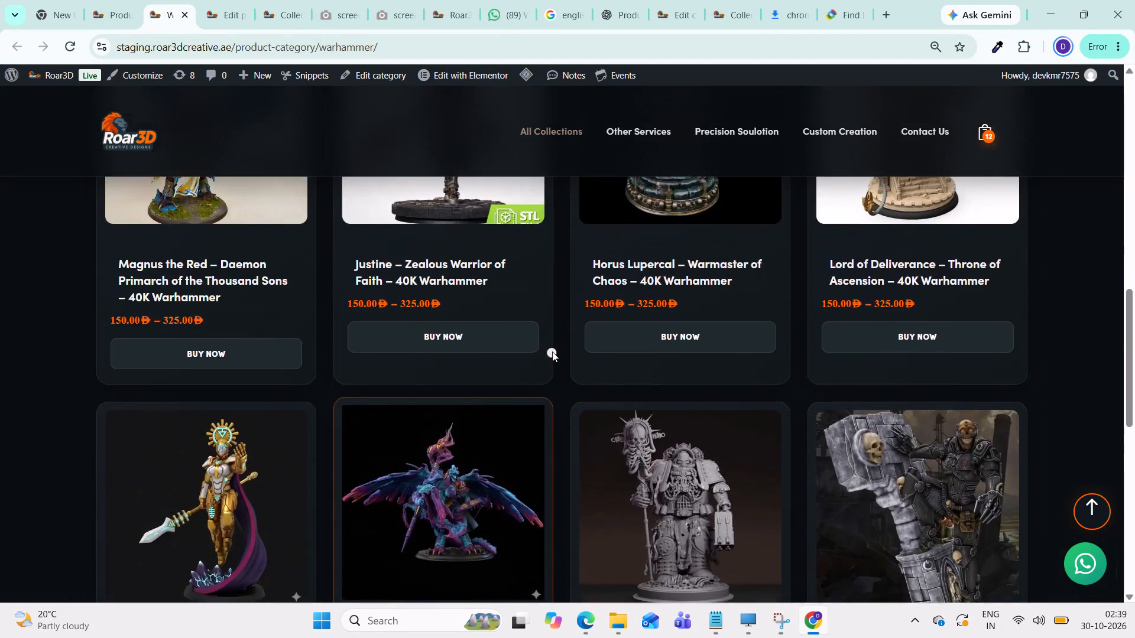
{"action": "scroll", "coordinate": [552, 351], "scroll_direction": "up", "scroll_amount": 9}
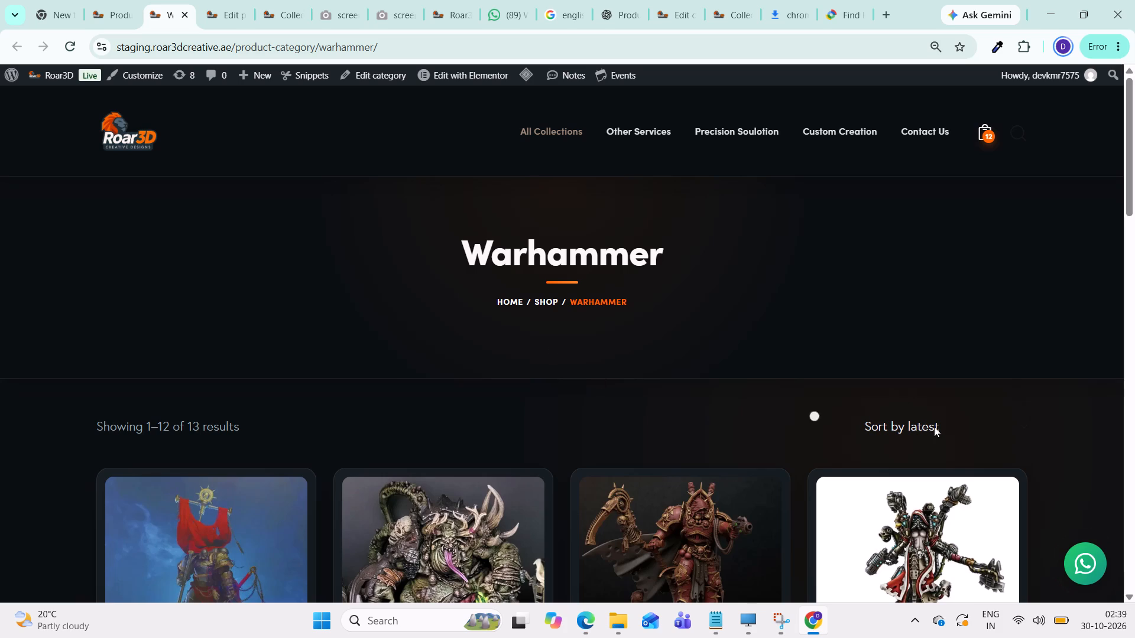
Sort the Warhammer category page by price from low to high, after trying sorting by popularity.
{"action": "left_click", "coordinate": [913, 427]}
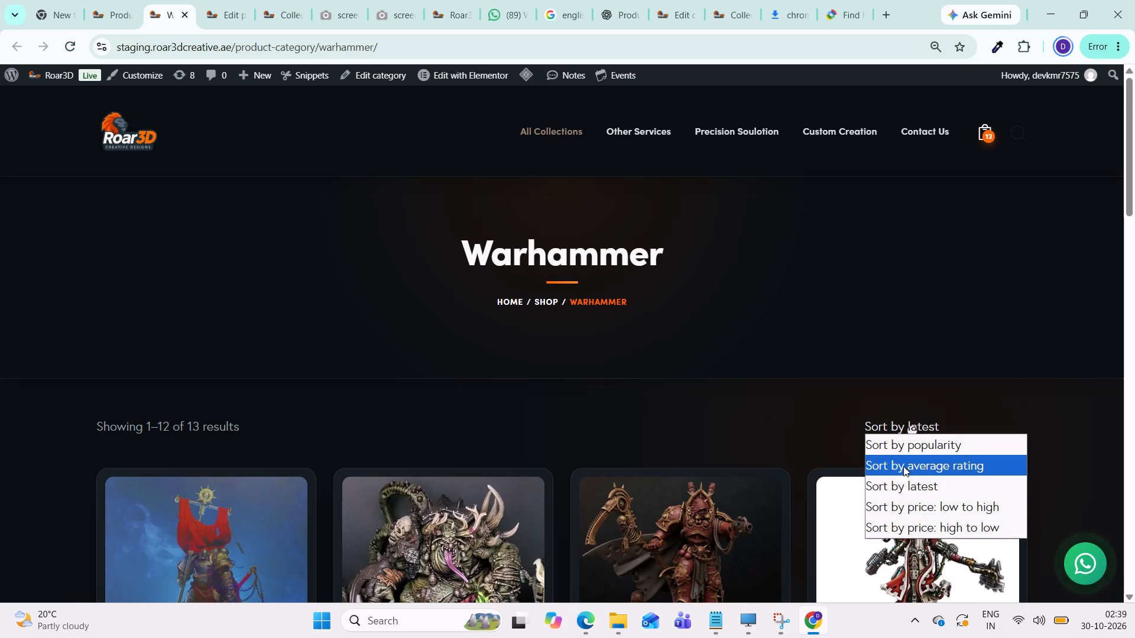
{"action": "left_click", "coordinate": [929, 450]}
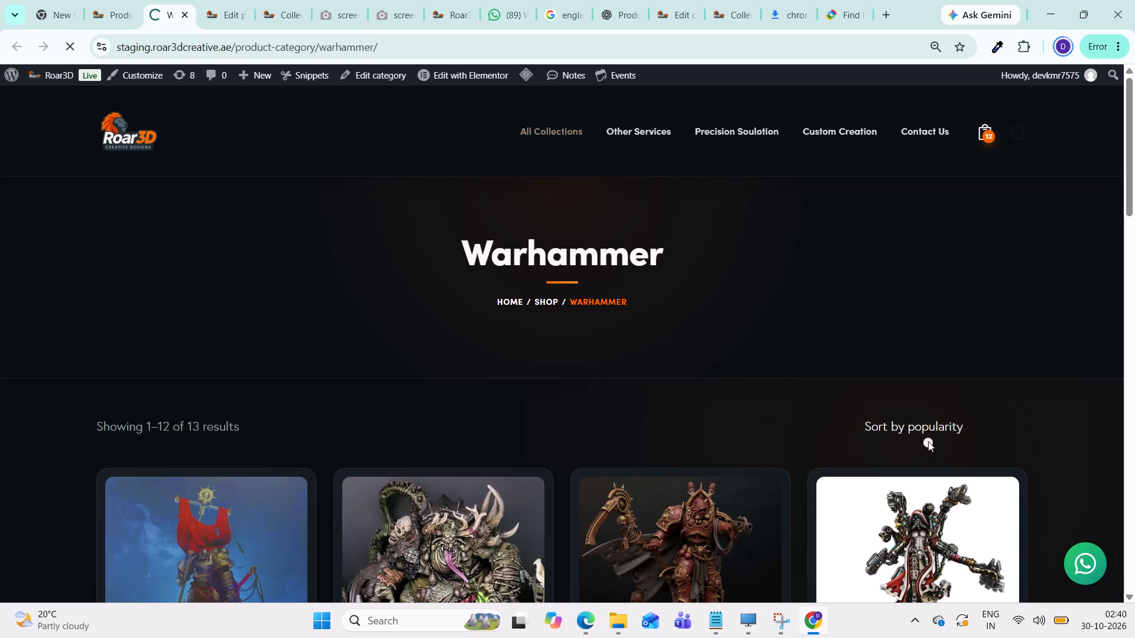
{"action": "left_click", "coordinate": [928, 433]}
{"action": "left_click", "coordinate": [944, 506]}
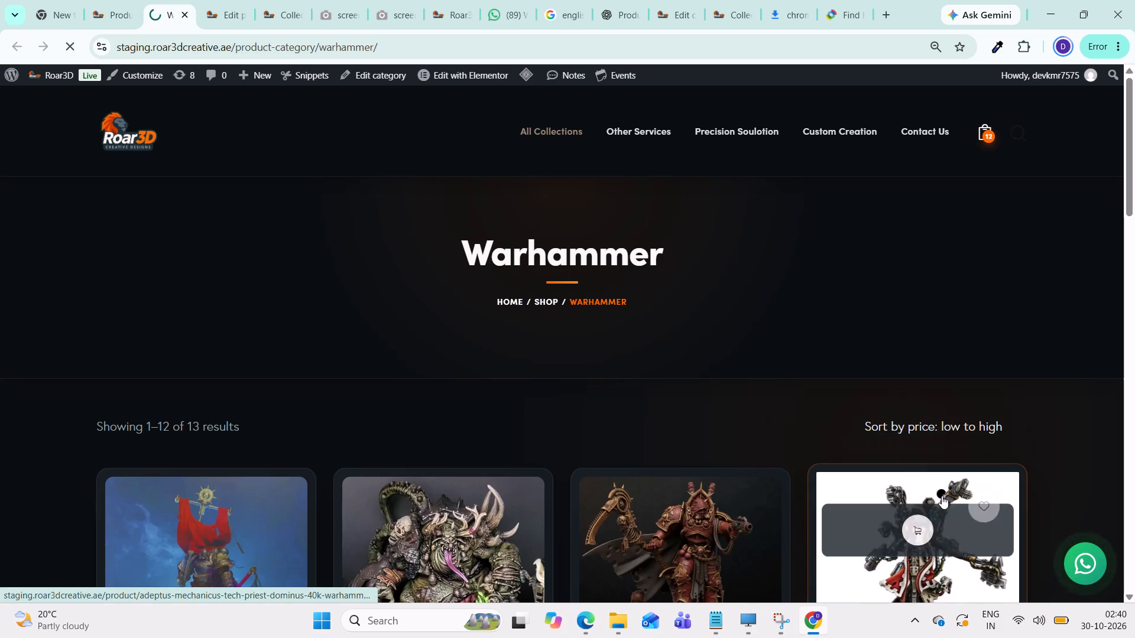
{"action": "left_click", "coordinate": [201, 422]}
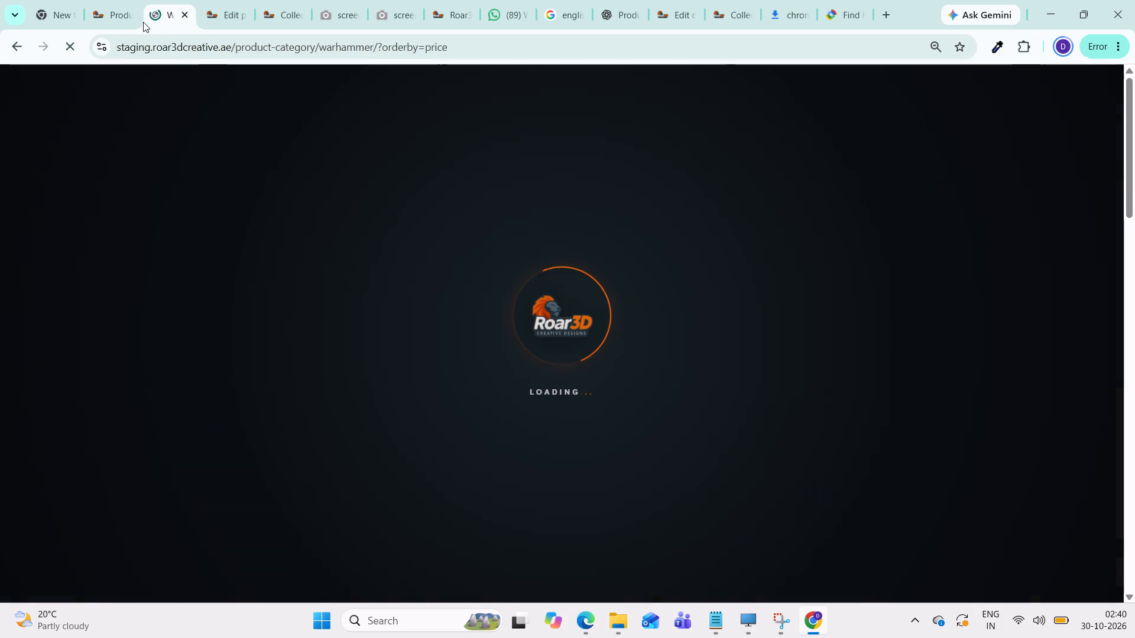
Return to the staging admin's product list and open the Product categories page.
{"action": "left_click", "coordinate": [91, 18]}
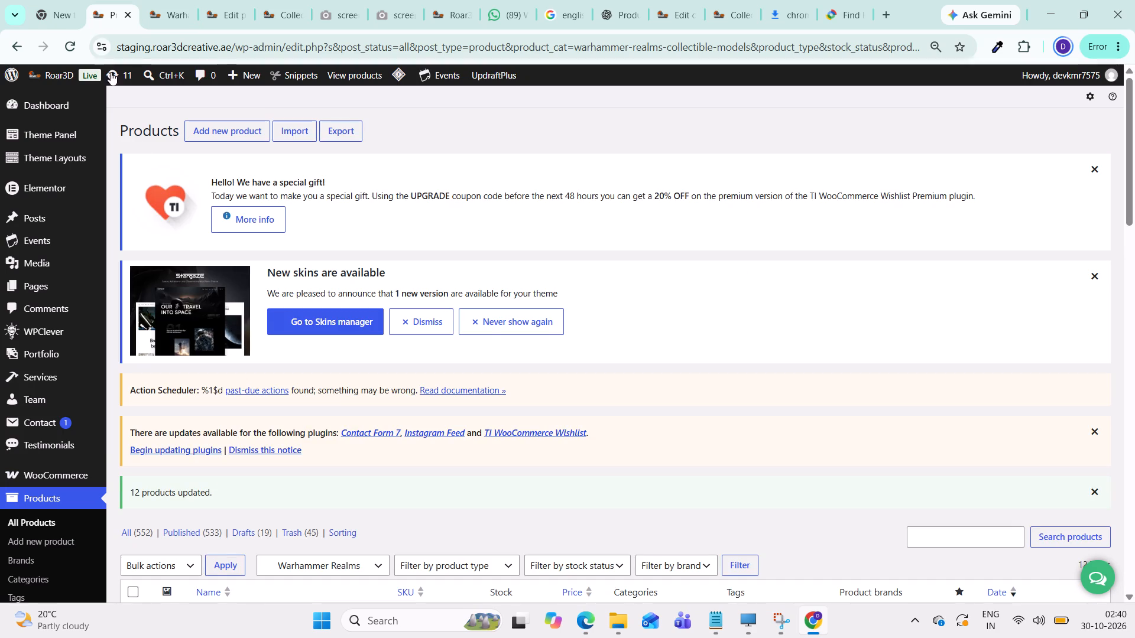
{"action": "scroll", "coordinate": [136, 416], "scroll_direction": "down", "scroll_amount": 2}
{"action": "scroll", "coordinate": [53, 388], "scroll_direction": "down", "scroll_amount": 2}
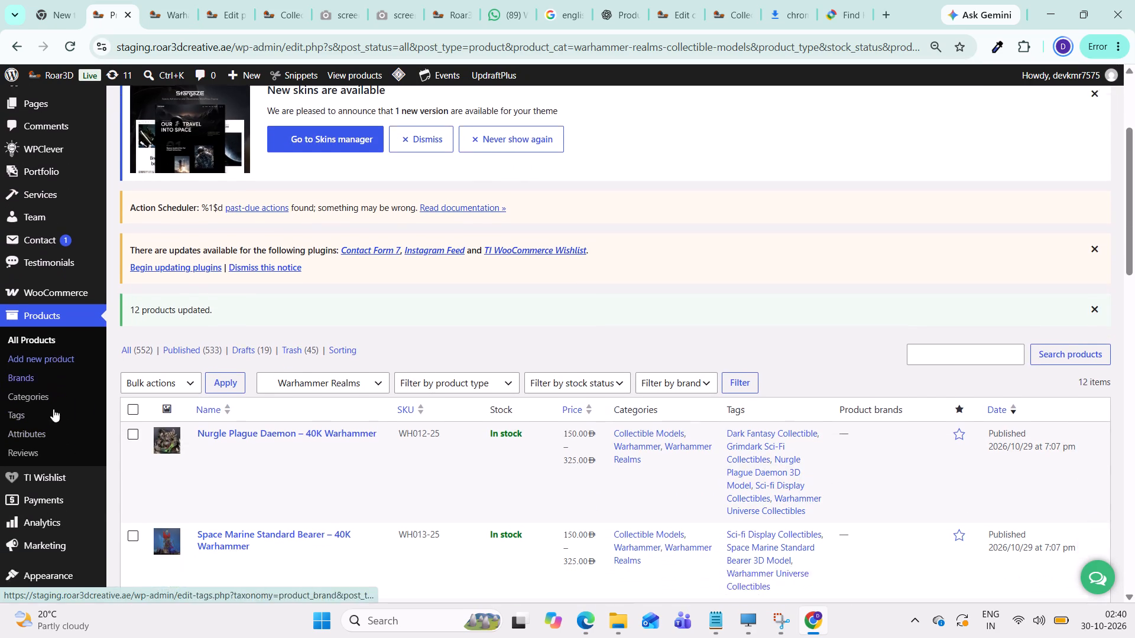
{"action": "left_click", "coordinate": [38, 282]}
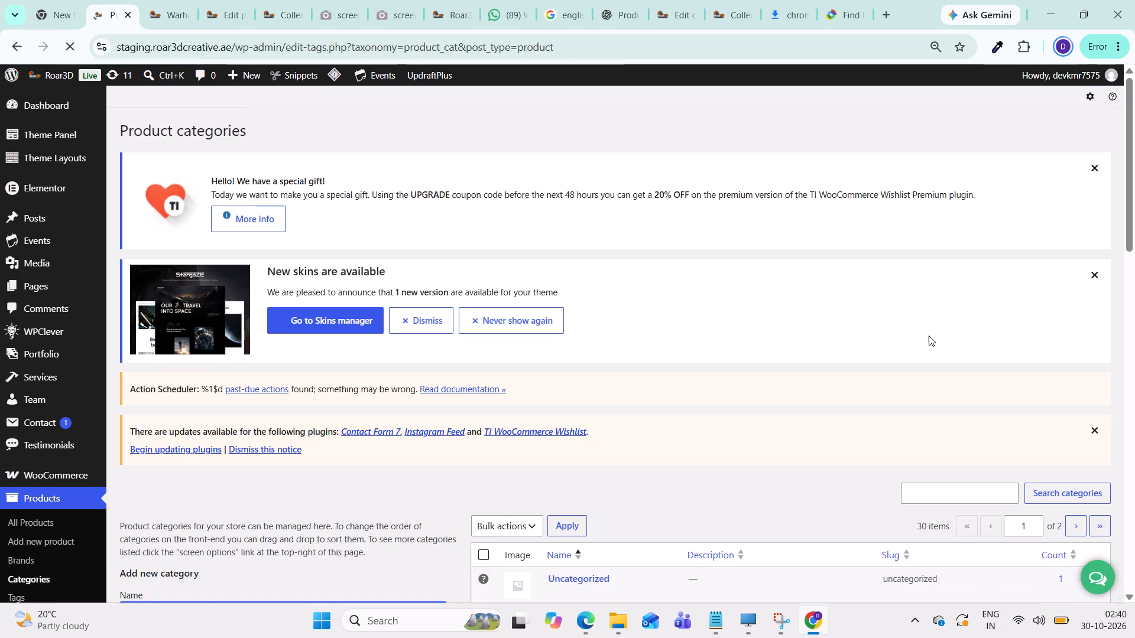
Review the product categories list, comparing product counts of the Collectible Models subcategories with the top-level categories.
{"action": "scroll", "coordinate": [929, 336], "scroll_direction": "down", "scroll_amount": 10}
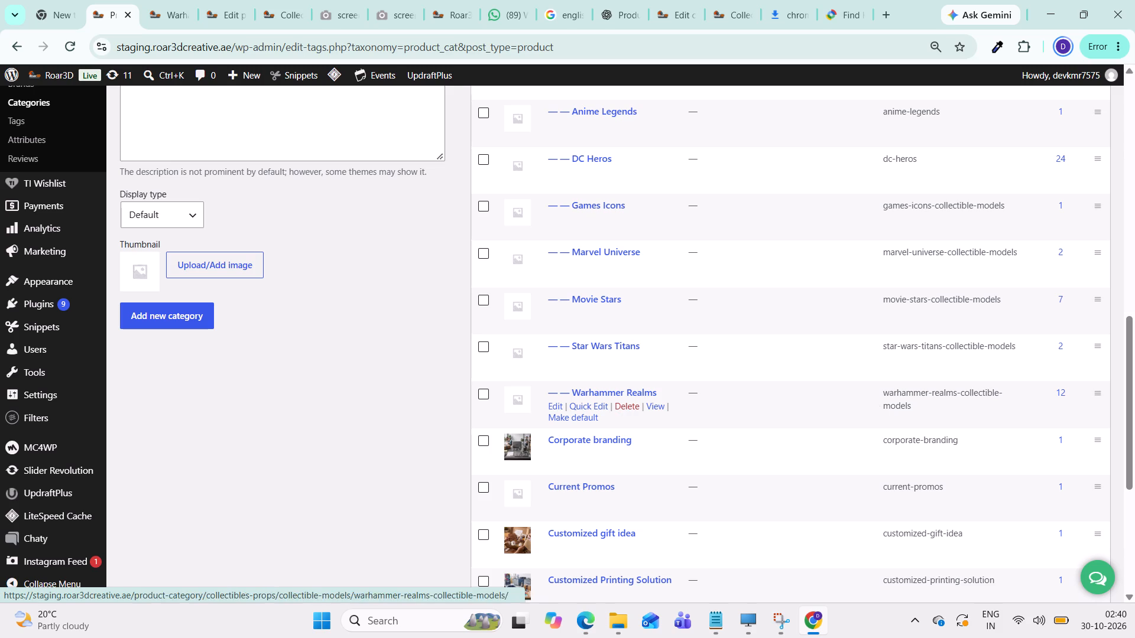
{"action": "scroll", "coordinate": [991, 427], "scroll_direction": "down", "scroll_amount": 3}
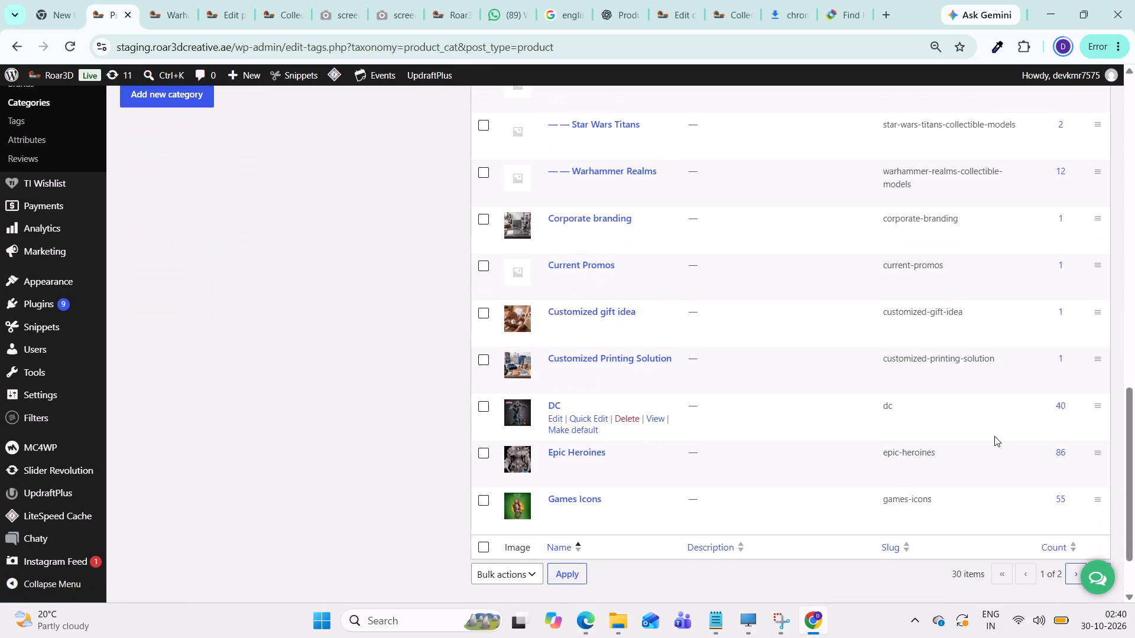
{"action": "scroll", "coordinate": [994, 436], "scroll_direction": "up", "scroll_amount": 8}
{"action": "scroll", "coordinate": [992, 425], "scroll_direction": "down", "scroll_amount": 5}
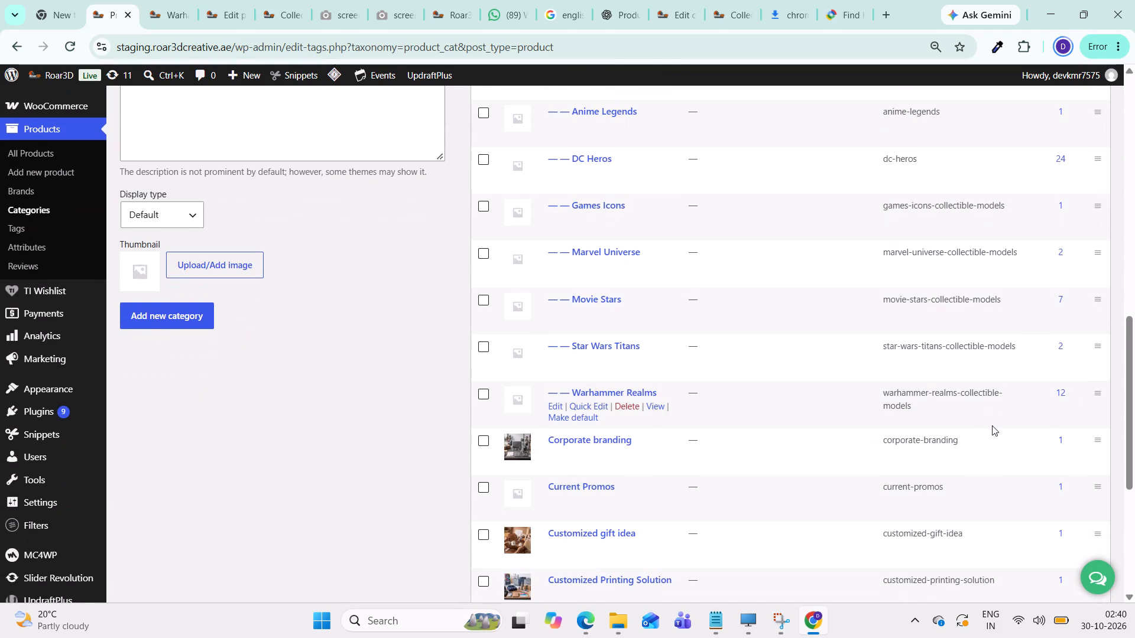
{"action": "scroll", "coordinate": [992, 425], "scroll_direction": "down", "scroll_amount": 3}
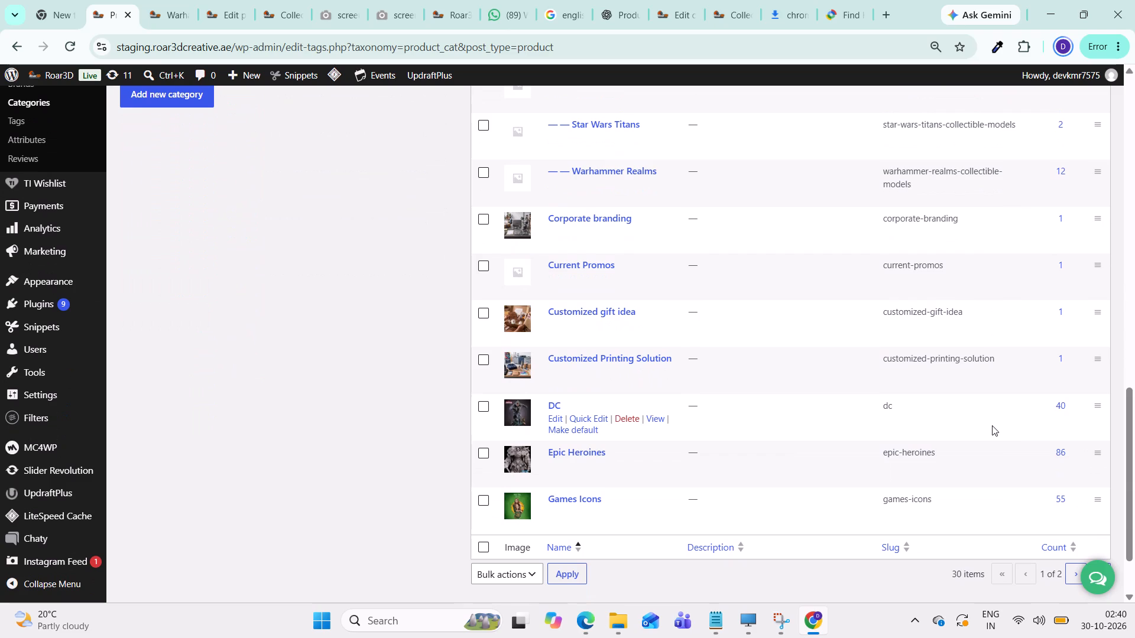
{"action": "scroll", "coordinate": [992, 425], "scroll_direction": "up", "scroll_amount": 2}
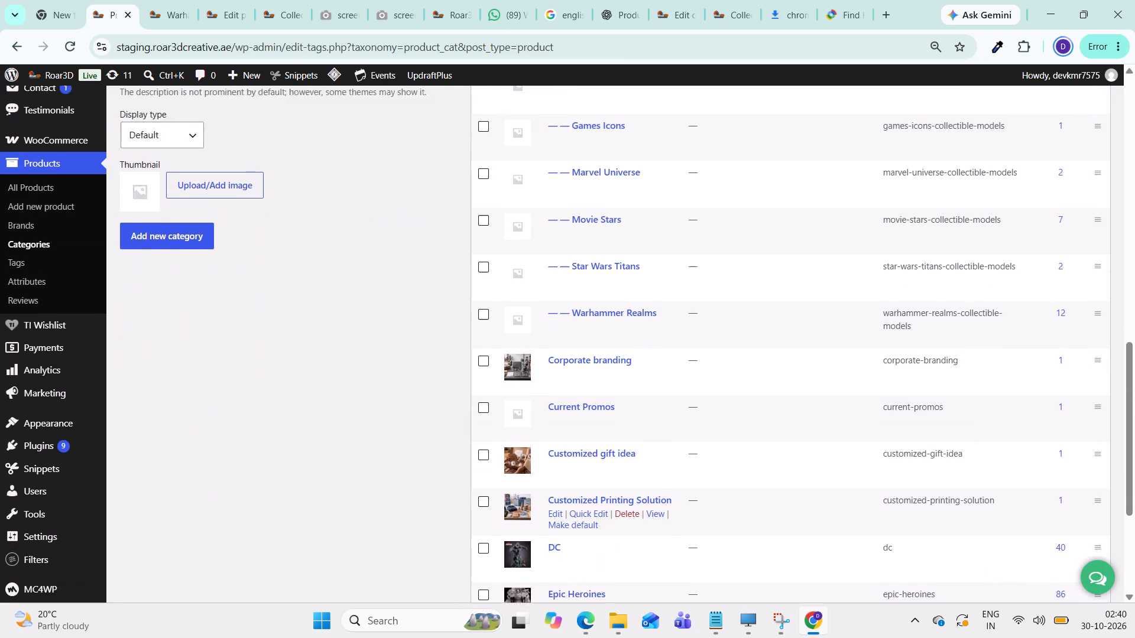
{"action": "scroll", "coordinate": [992, 425], "scroll_direction": "up", "scroll_amount": 3}
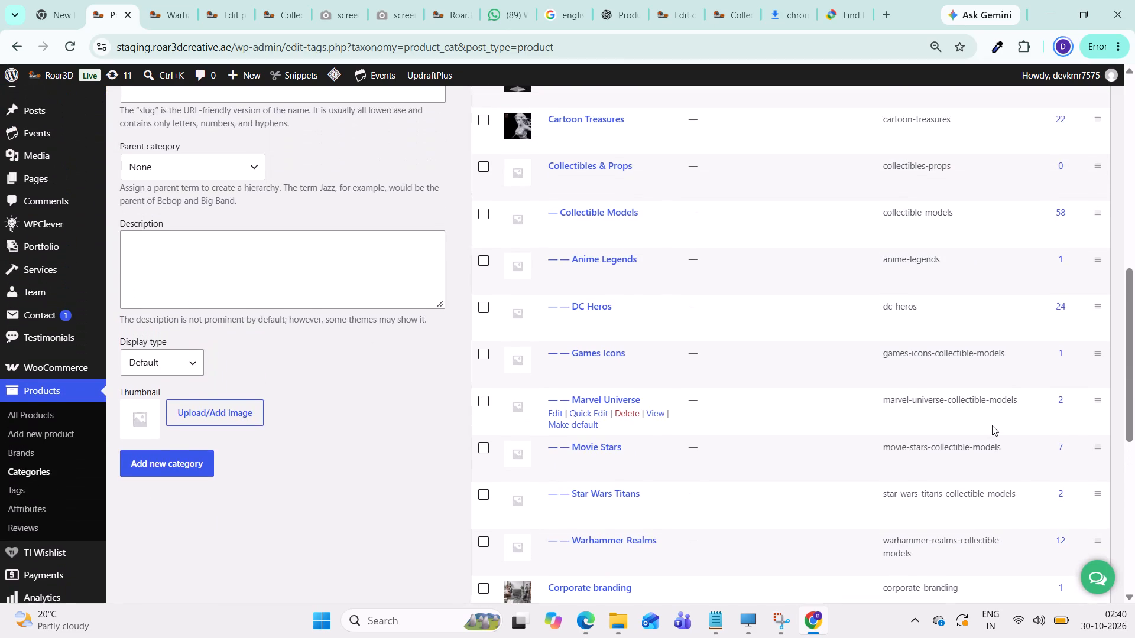
Review both pages of the product categories list, comparing the Collectible Models subcategories with the top-level categories and their product counts.
{"action": "scroll", "coordinate": [992, 425], "scroll_direction": "up", "scroll_amount": 2}
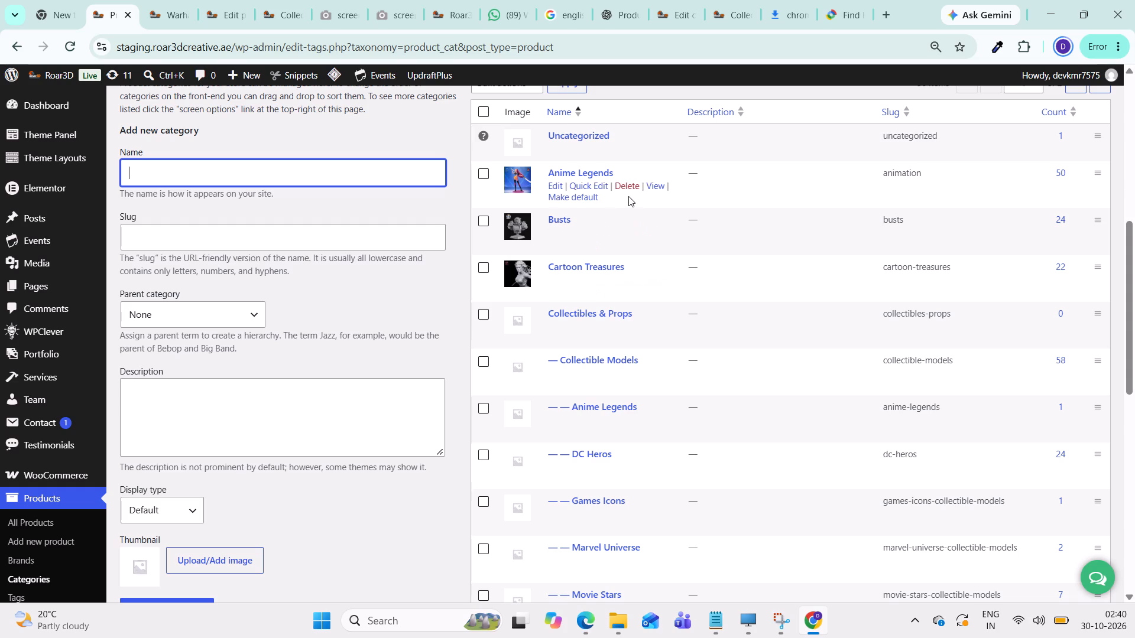
{"action": "scroll", "coordinate": [614, 412], "scroll_direction": "down", "scroll_amount": 2}
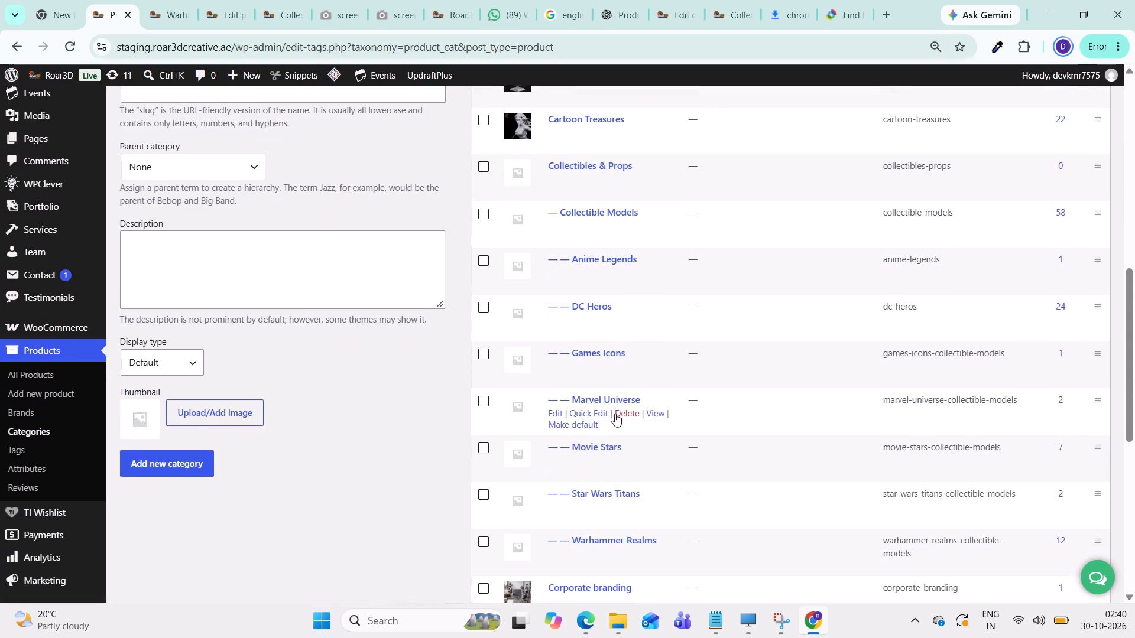
{"action": "scroll", "coordinate": [615, 414], "scroll_direction": "down", "scroll_amount": 2}
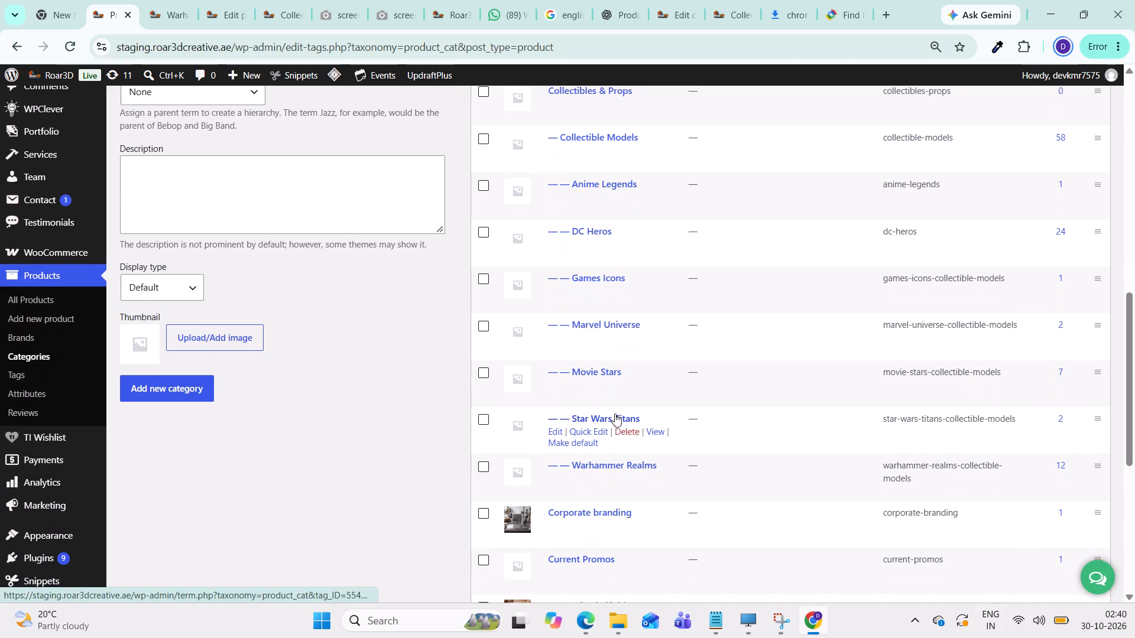
{"action": "scroll", "coordinate": [615, 414], "scroll_direction": "down", "scroll_amount": 2}
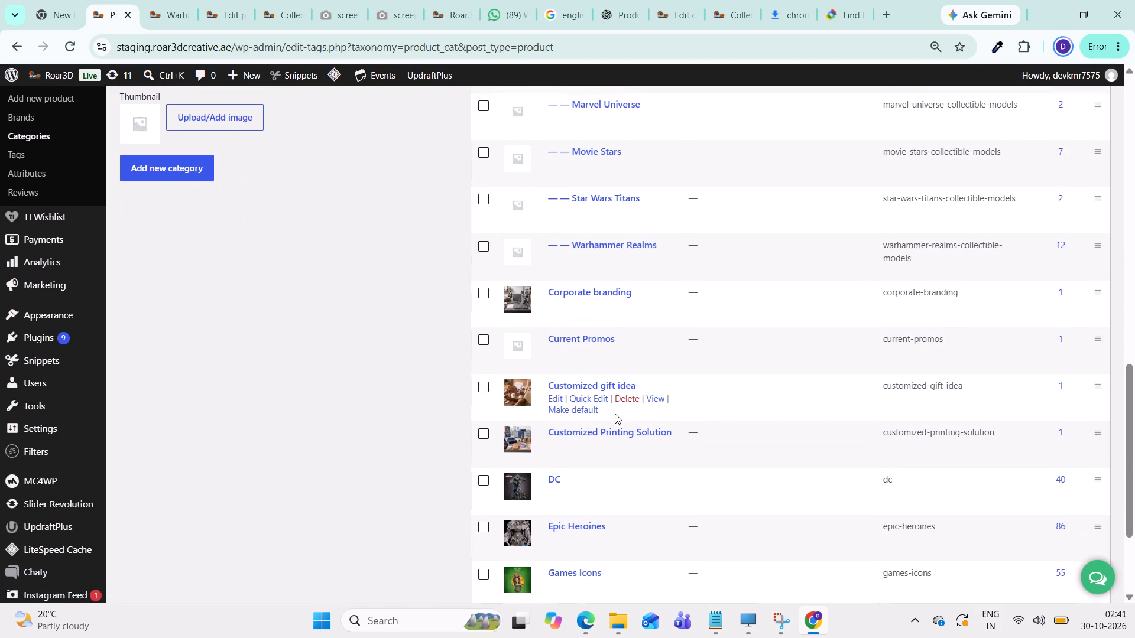
{"action": "scroll", "coordinate": [615, 414], "scroll_direction": "down", "scroll_amount": 2}
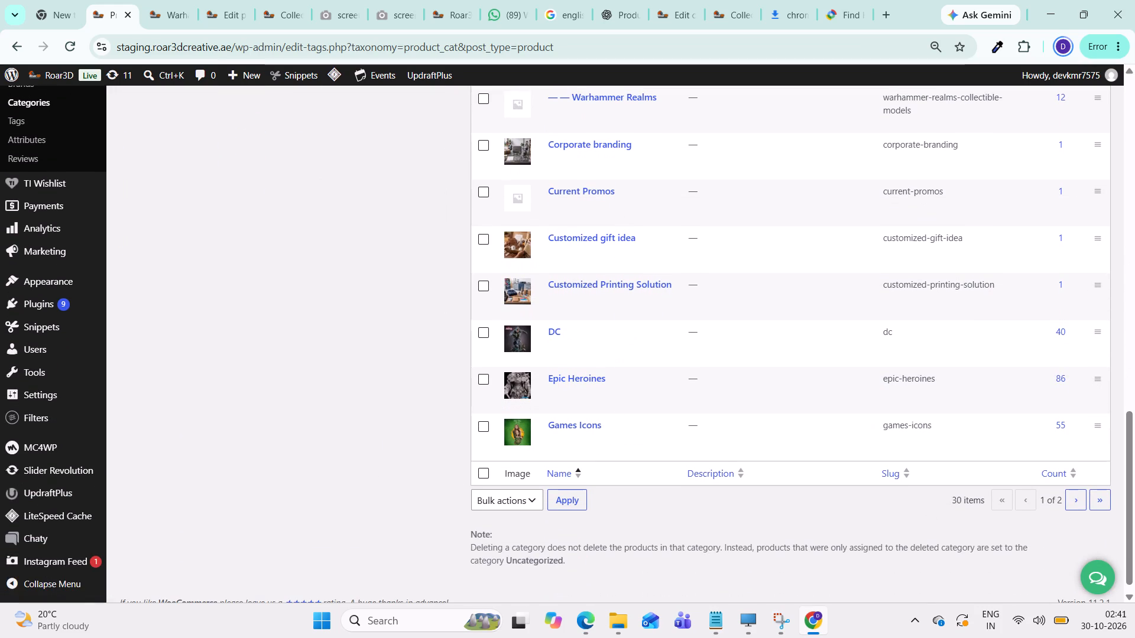
{"action": "left_click", "coordinate": [1074, 507]}
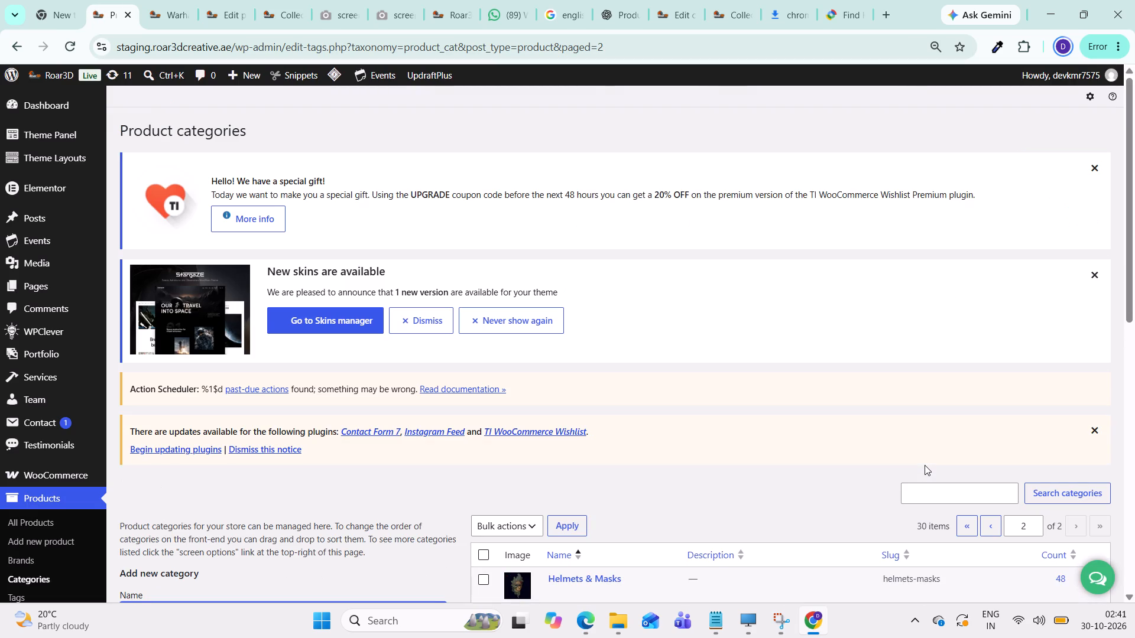
{"action": "scroll", "coordinate": [1090, 185], "scroll_direction": "down", "scroll_amount": 3}
{"action": "scroll", "coordinate": [932, 391], "scroll_direction": "down", "scroll_amount": 2}
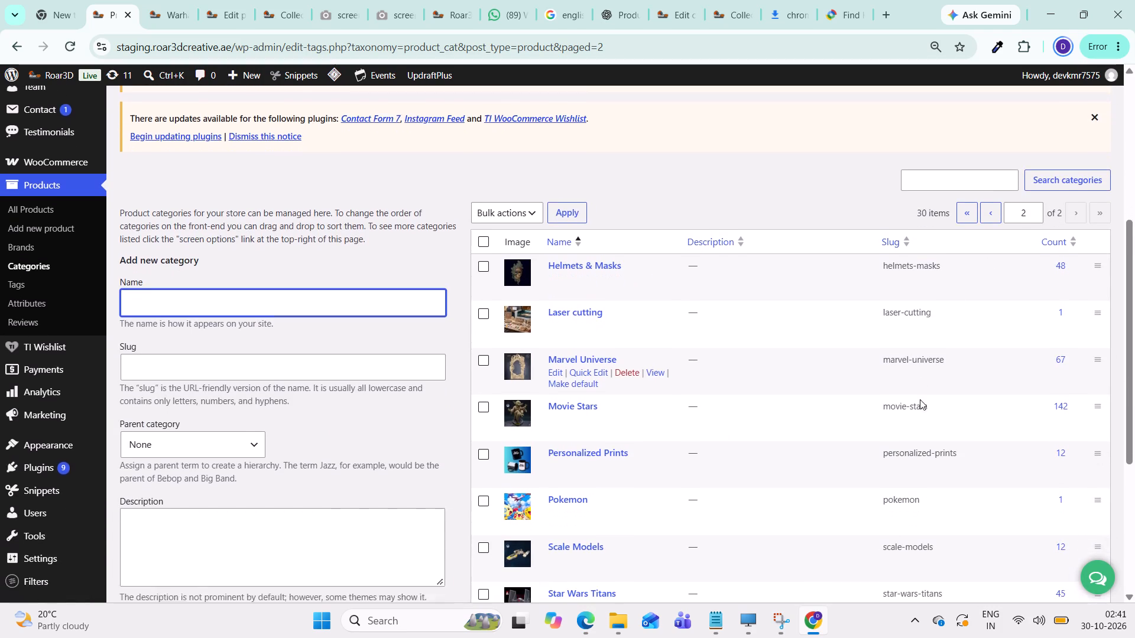
{"action": "scroll", "coordinate": [668, 496], "scroll_direction": "down", "scroll_amount": 2}
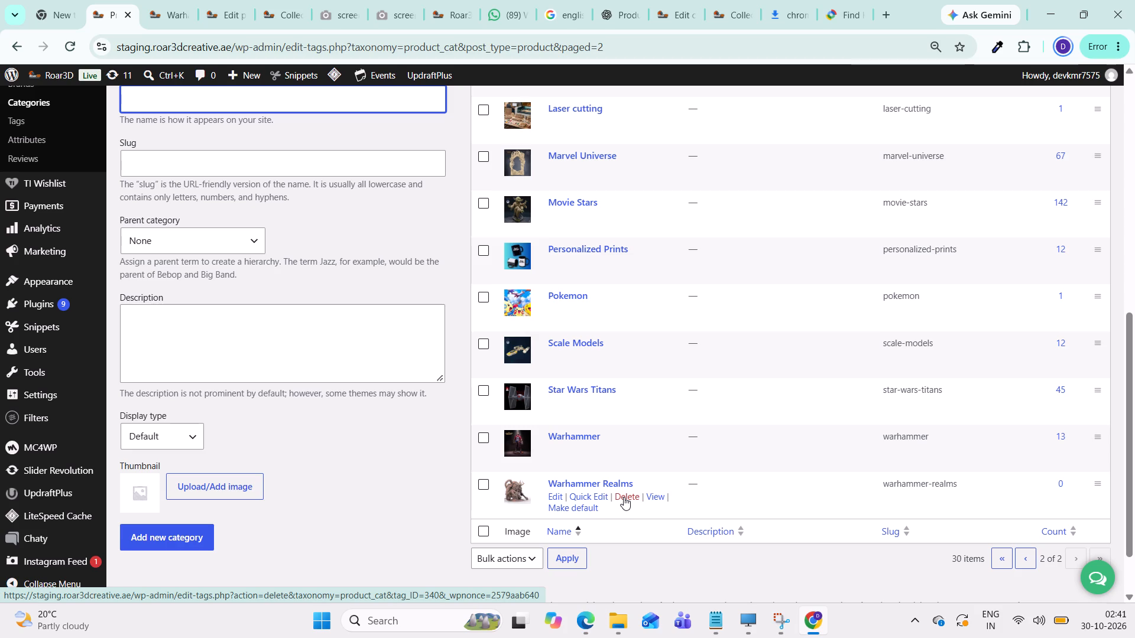
Check the category tiles in the products catalogue on the live roar3dcreative.shop collectible figurines page.
{"action": "left_click", "coordinate": [724, 17]}
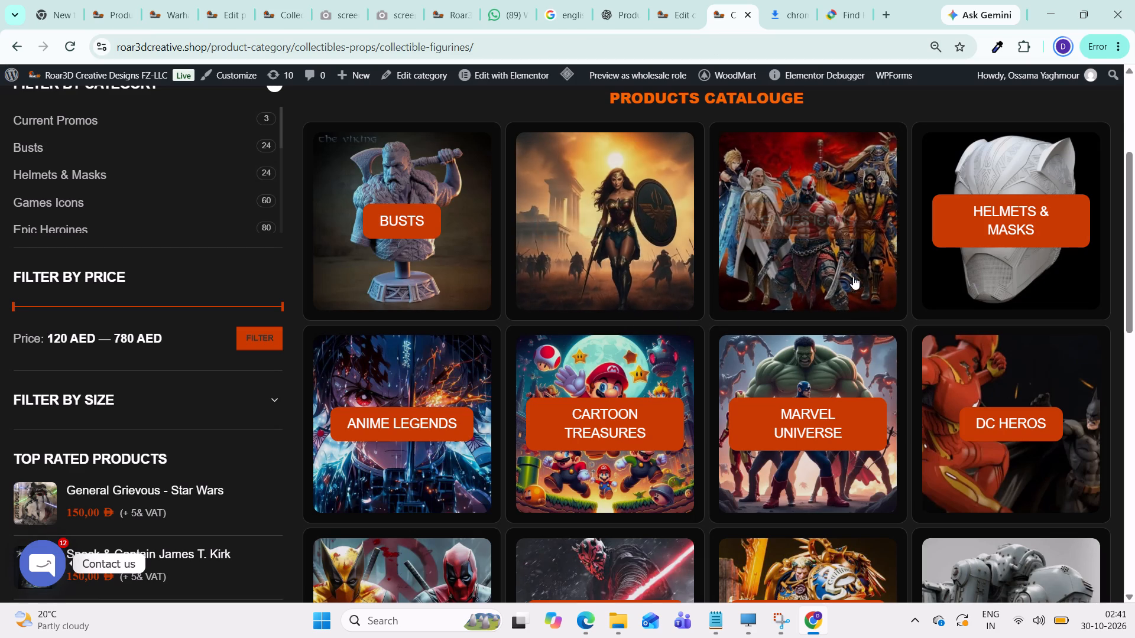
{"action": "scroll", "coordinate": [942, 288], "scroll_direction": "down", "scroll_amount": 3}
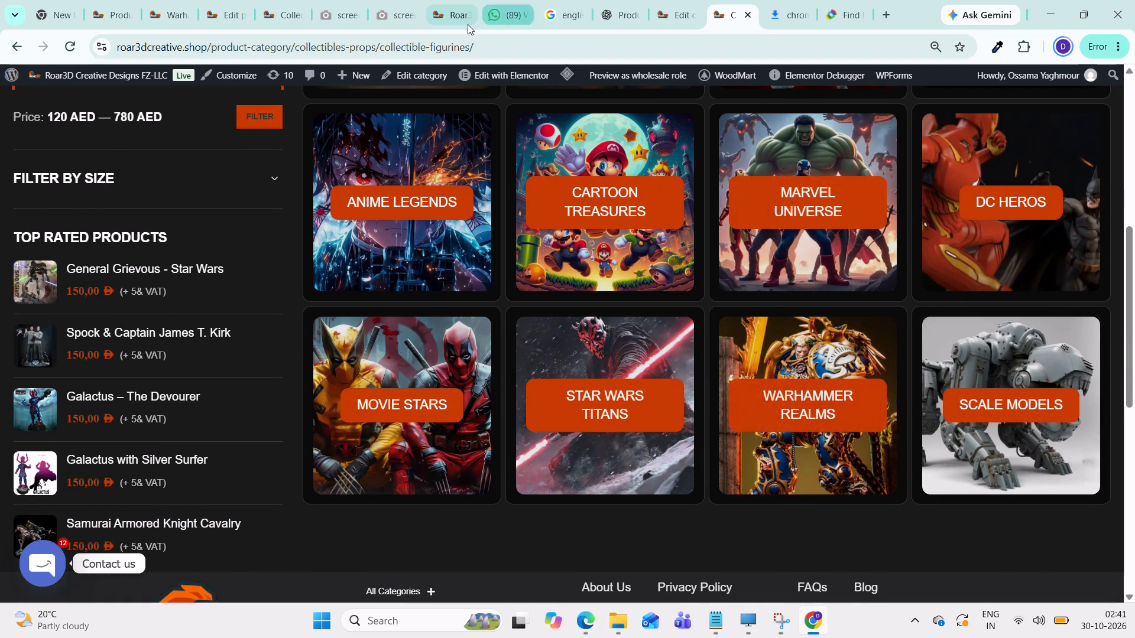
Return to the staging product categories list and delete the top-level Warhammer Realms category with the slug warhammer-realms.
{"action": "left_click", "coordinate": [104, 22]}
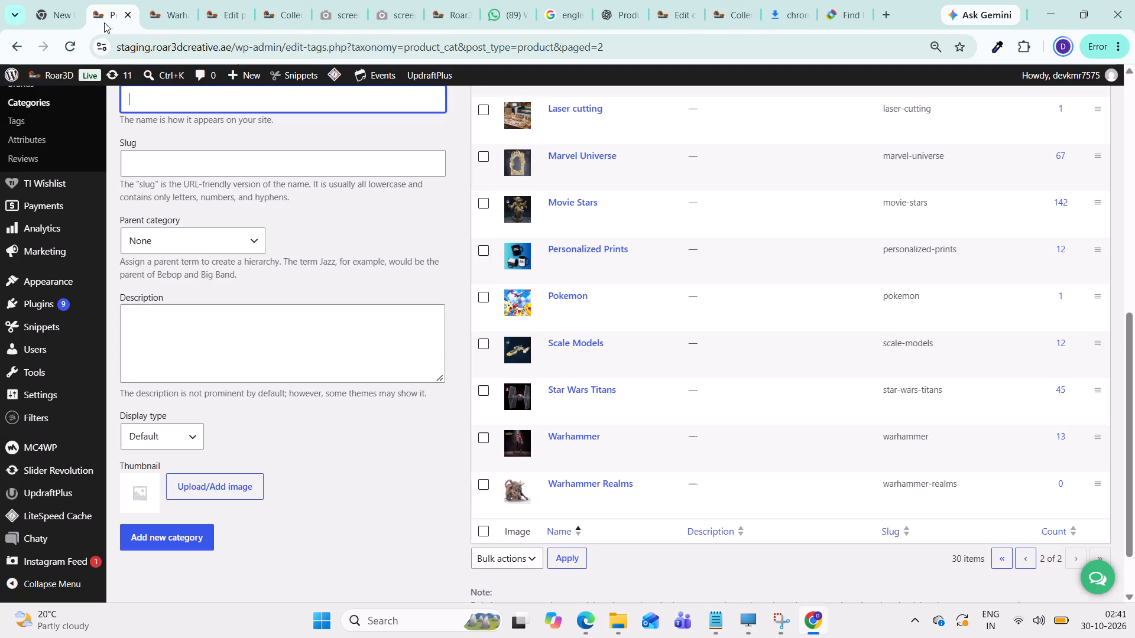
{"action": "left_click", "coordinate": [626, 497]}
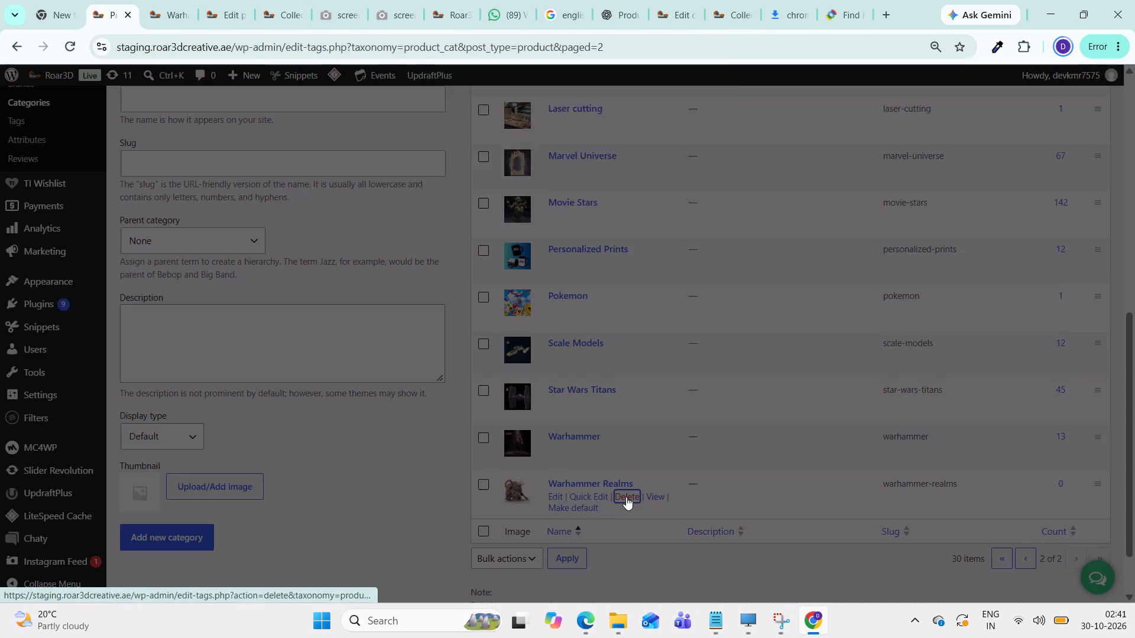
{"action": "left_click", "coordinate": [633, 188]}
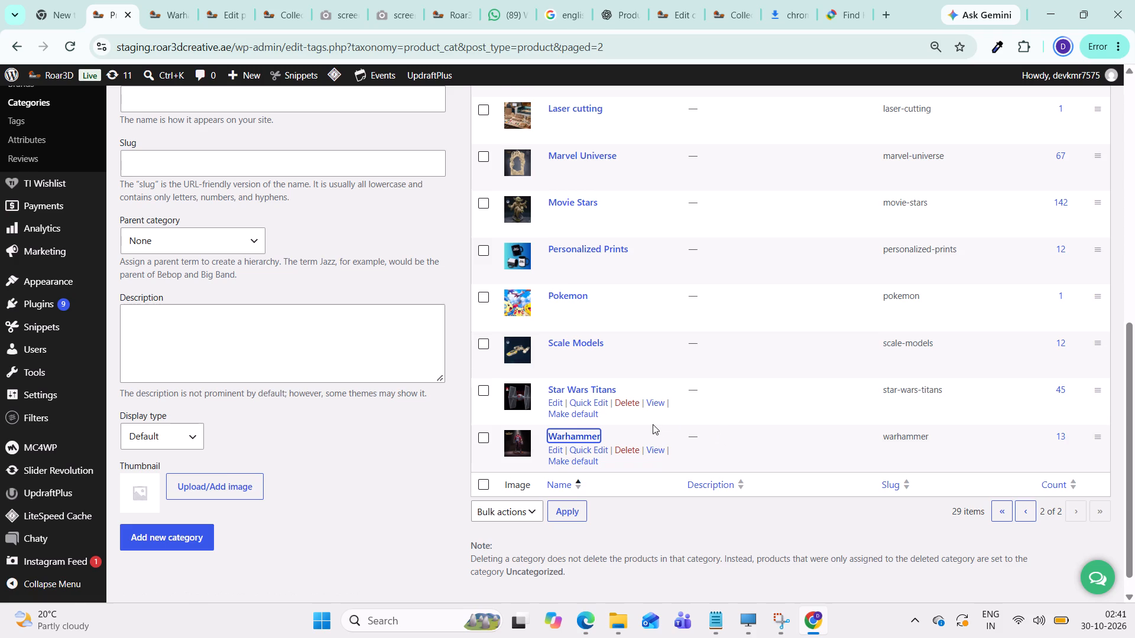
Delete the Warhammer Realms subcategory under Collectible Models, found on the first page of the product categories list.
{"action": "scroll", "coordinate": [656, 414], "scroll_direction": "up", "scroll_amount": 1}
{"action": "scroll", "coordinate": [670, 416], "scroll_direction": "down", "scroll_amount": 2}
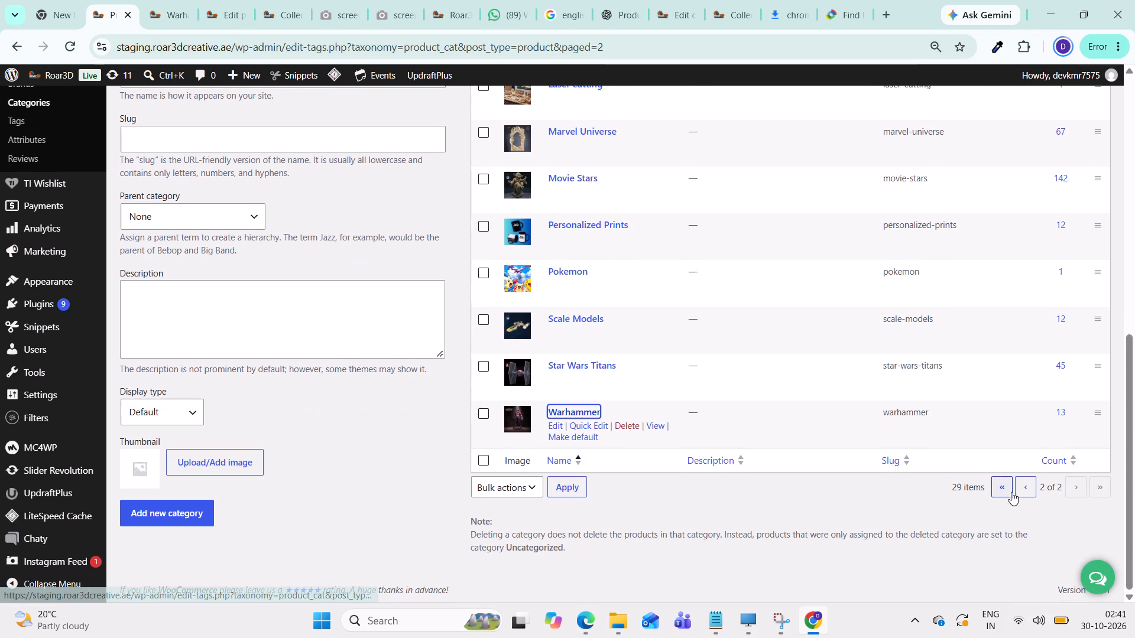
{"action": "left_click", "coordinate": [1005, 490]}
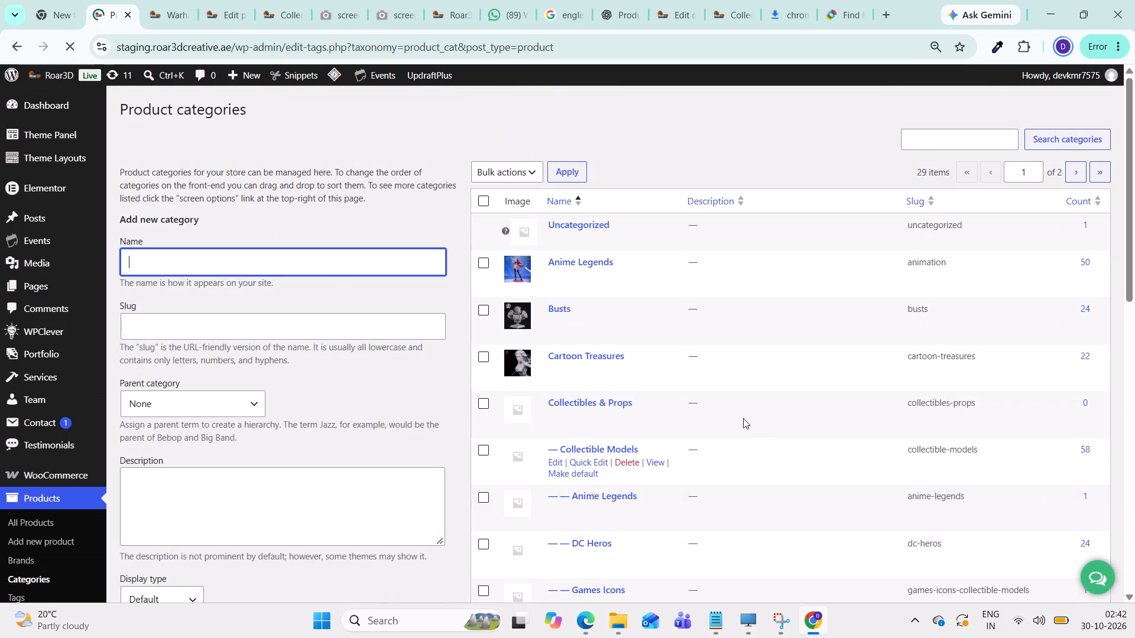
{"action": "scroll", "coordinate": [663, 311], "scroll_direction": "down", "scroll_amount": 2}
{"action": "scroll", "coordinate": [579, 431], "scroll_direction": "down", "scroll_amount": 2}
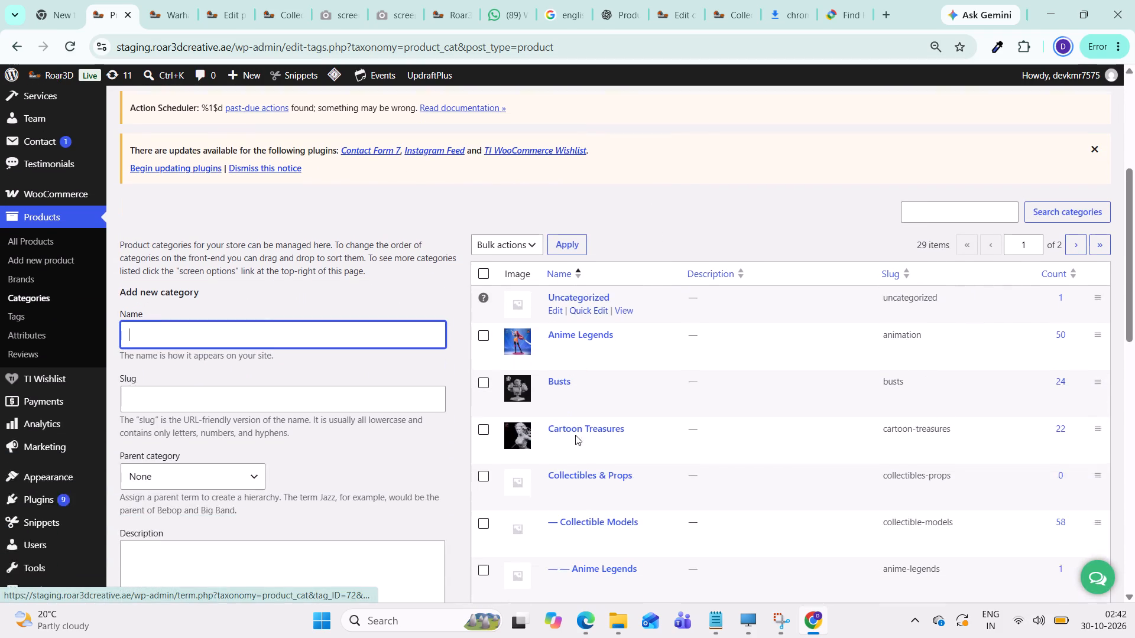
{"action": "scroll", "coordinate": [579, 406], "scroll_direction": "down", "scroll_amount": 2}
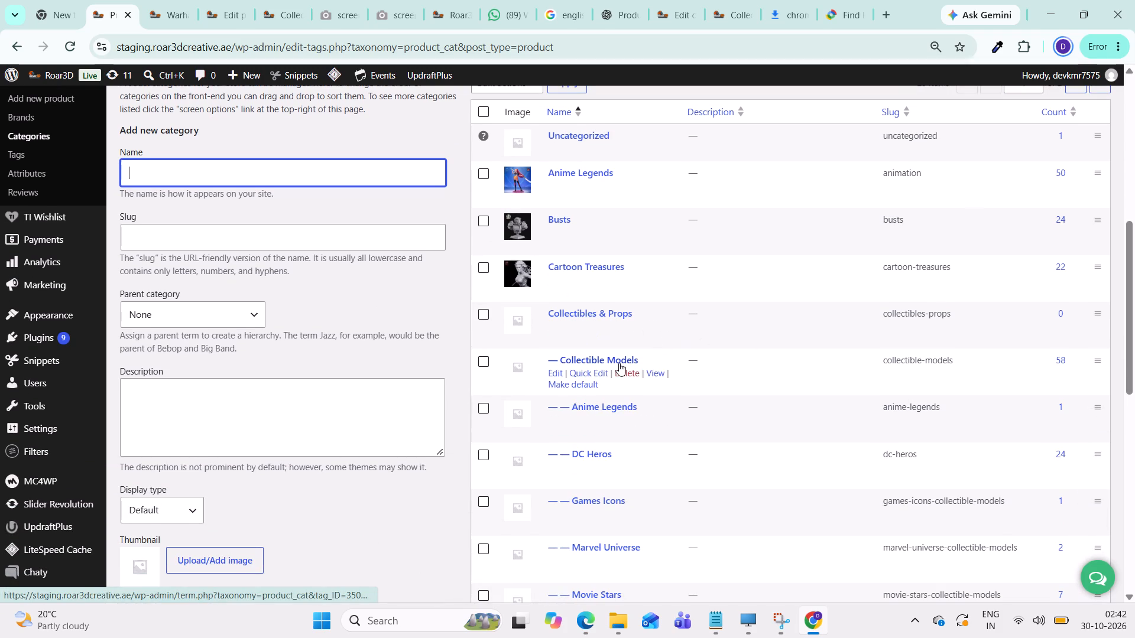
{"action": "scroll", "coordinate": [619, 363], "scroll_direction": "down", "scroll_amount": 5}
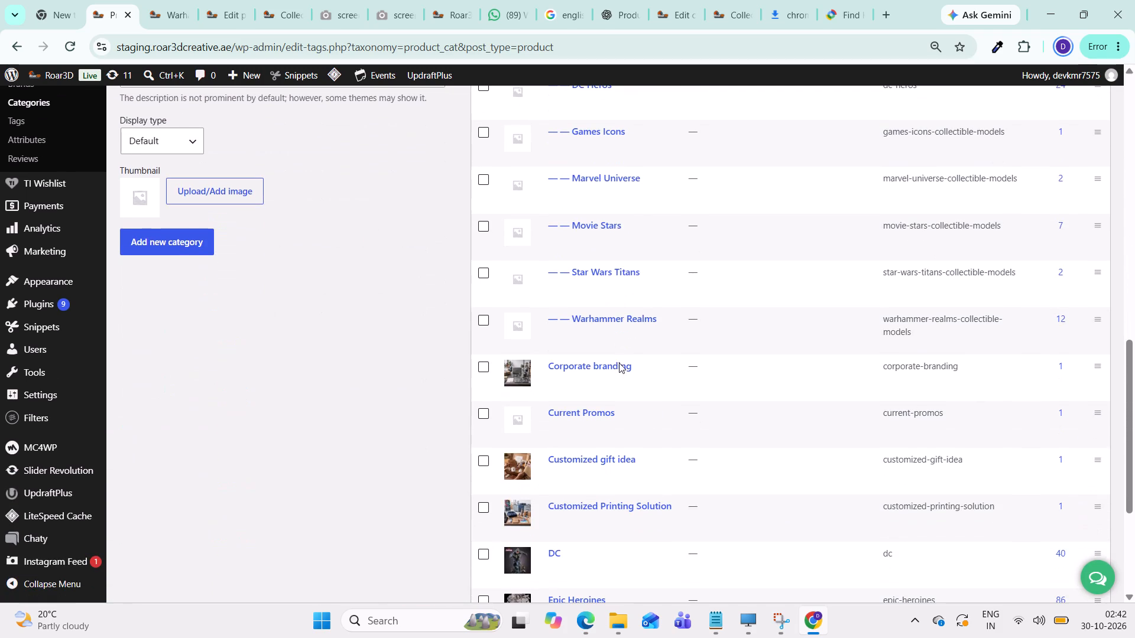
{"action": "scroll", "coordinate": [637, 430], "scroll_direction": "down", "scroll_amount": 2}
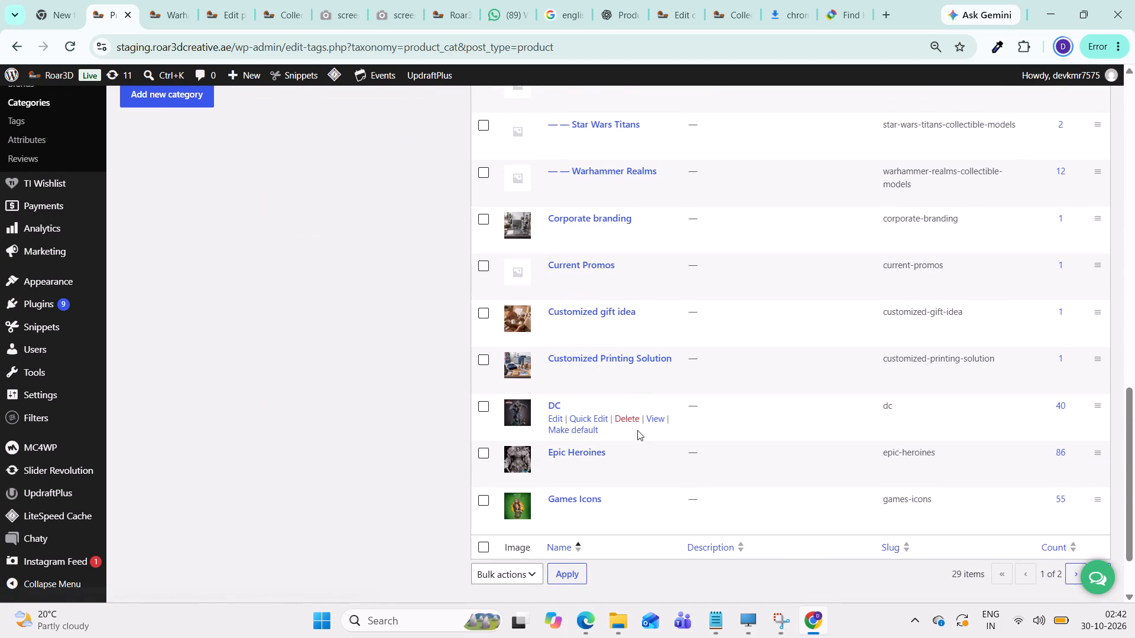
{"action": "scroll", "coordinate": [940, 314], "scroll_direction": "up", "scroll_amount": 2}
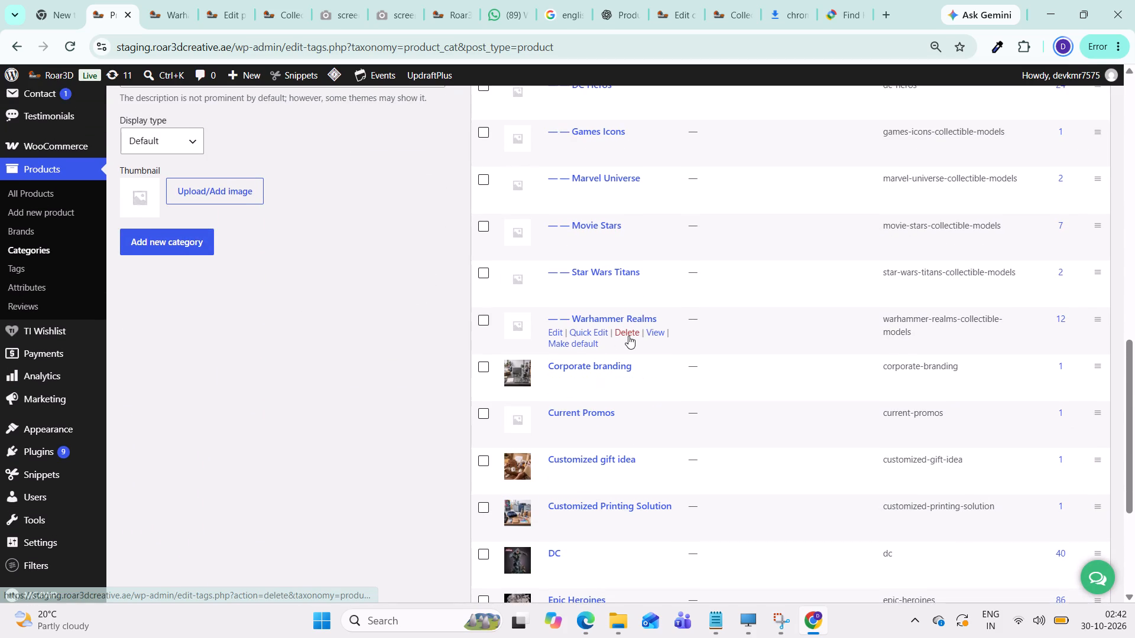
{"action": "left_click", "coordinate": [628, 336]}
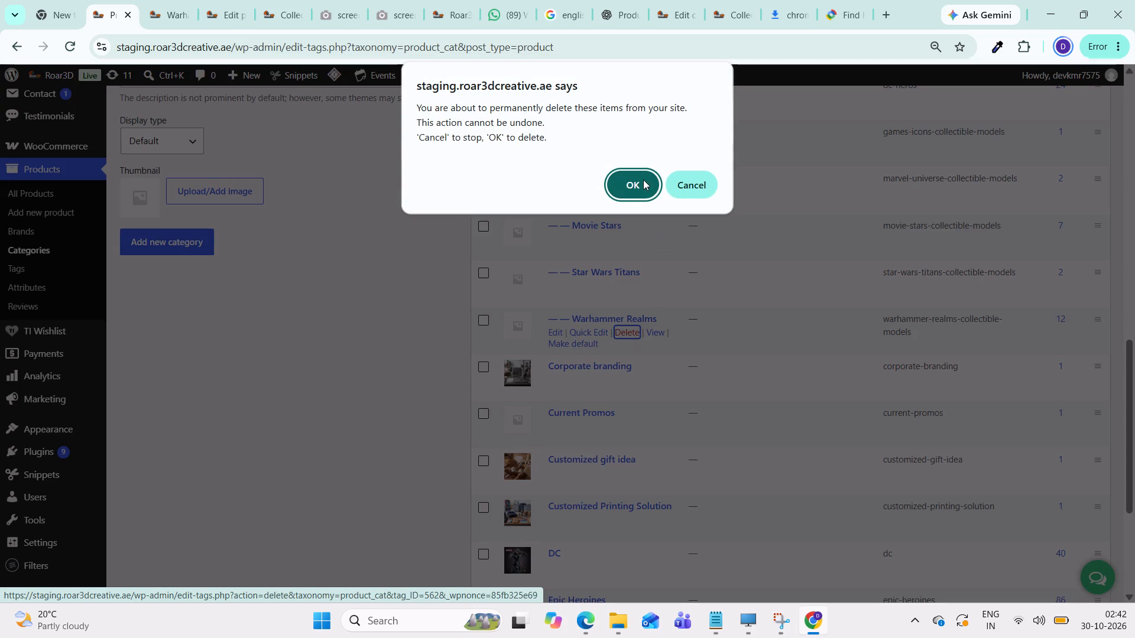
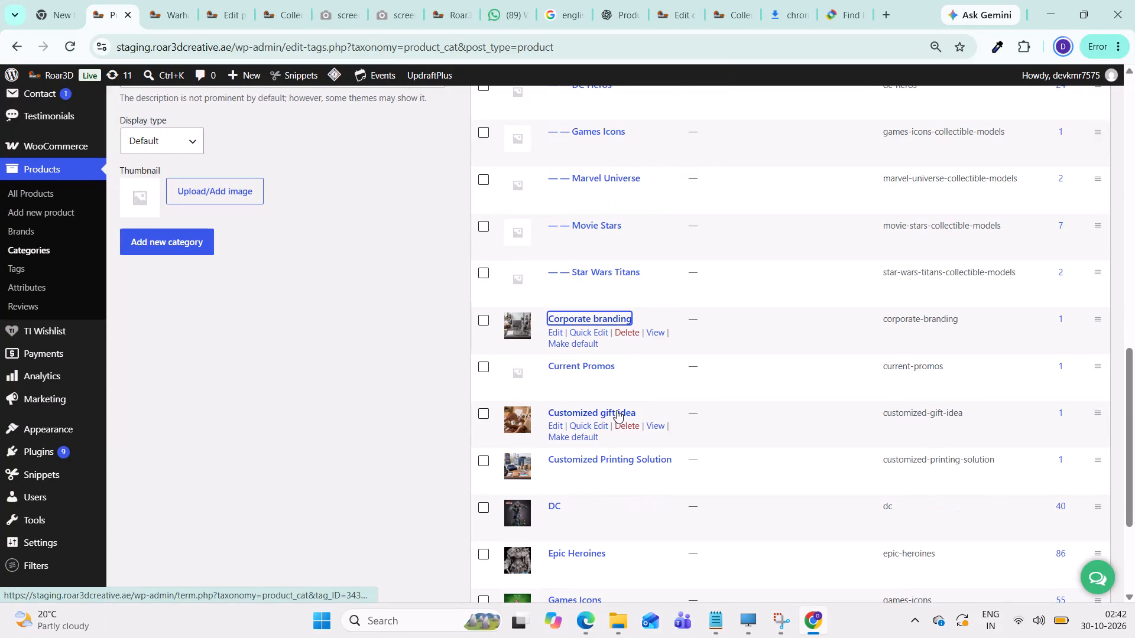
Open the Katsuki Bakugo – My Hero Academia product for editing from the Anime Legends subcategory under Collectible Models.
{"action": "scroll", "coordinate": [617, 402], "scroll_direction": "up", "scroll_amount": 3}
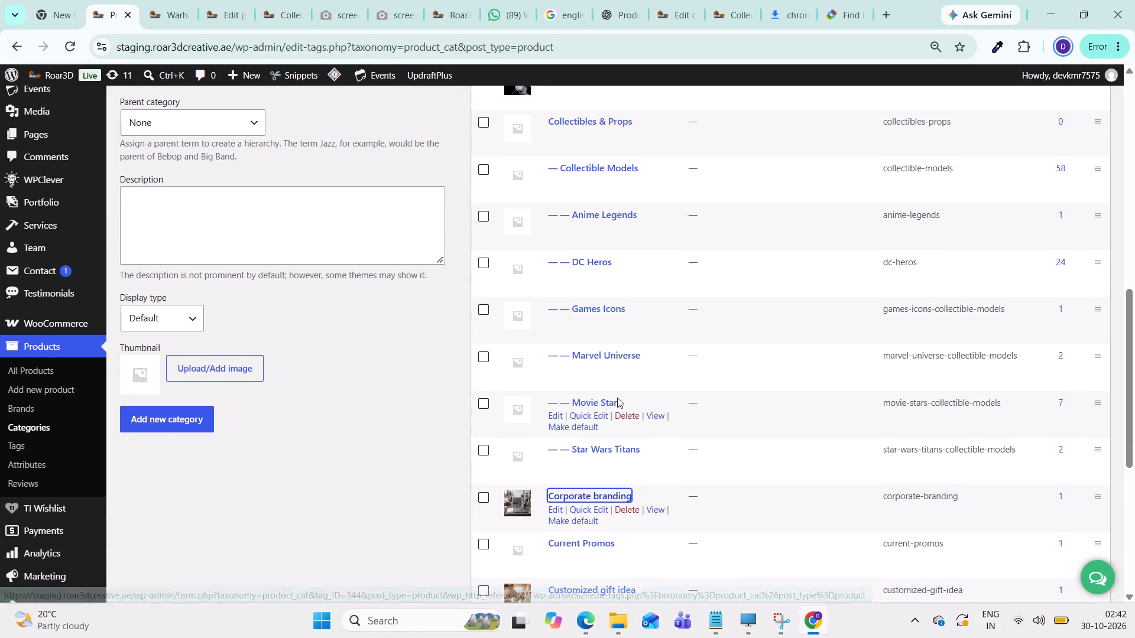
{"action": "scroll", "coordinate": [617, 398], "scroll_direction": "up", "scroll_amount": 1}
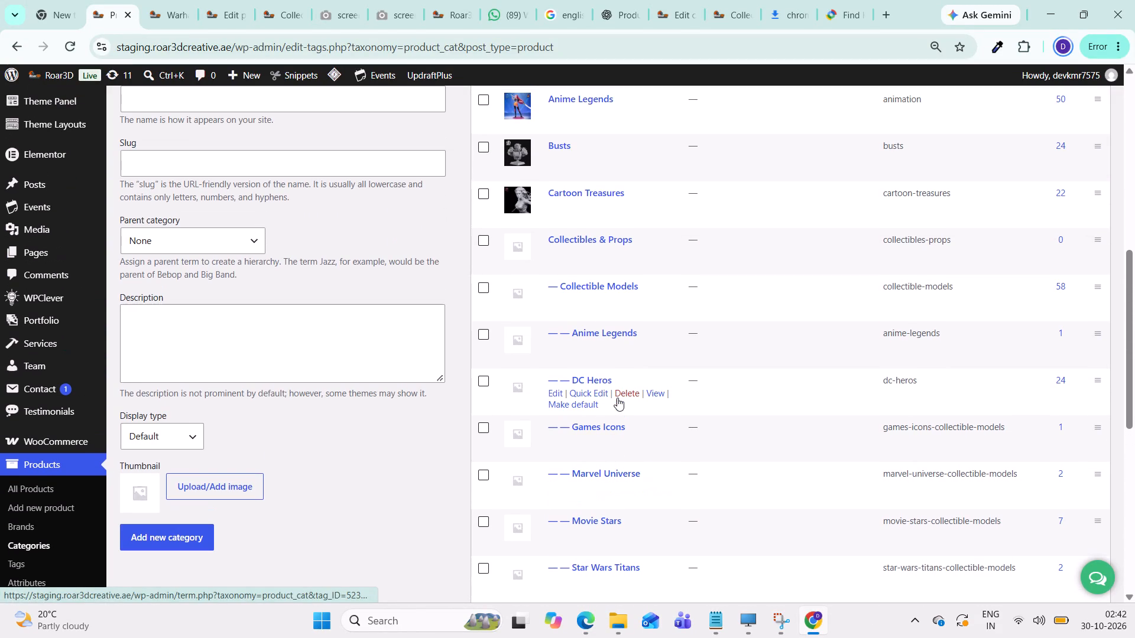
{"action": "left_click", "coordinate": [1061, 335]}
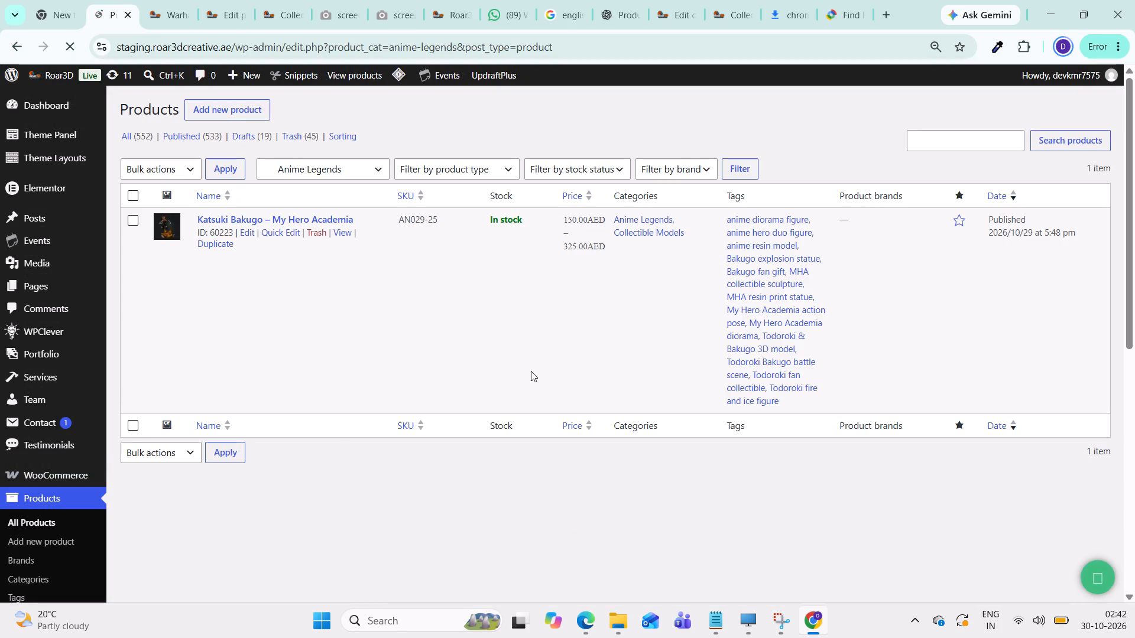
{"action": "scroll", "coordinate": [793, 393], "scroll_direction": "down", "scroll_amount": 2}
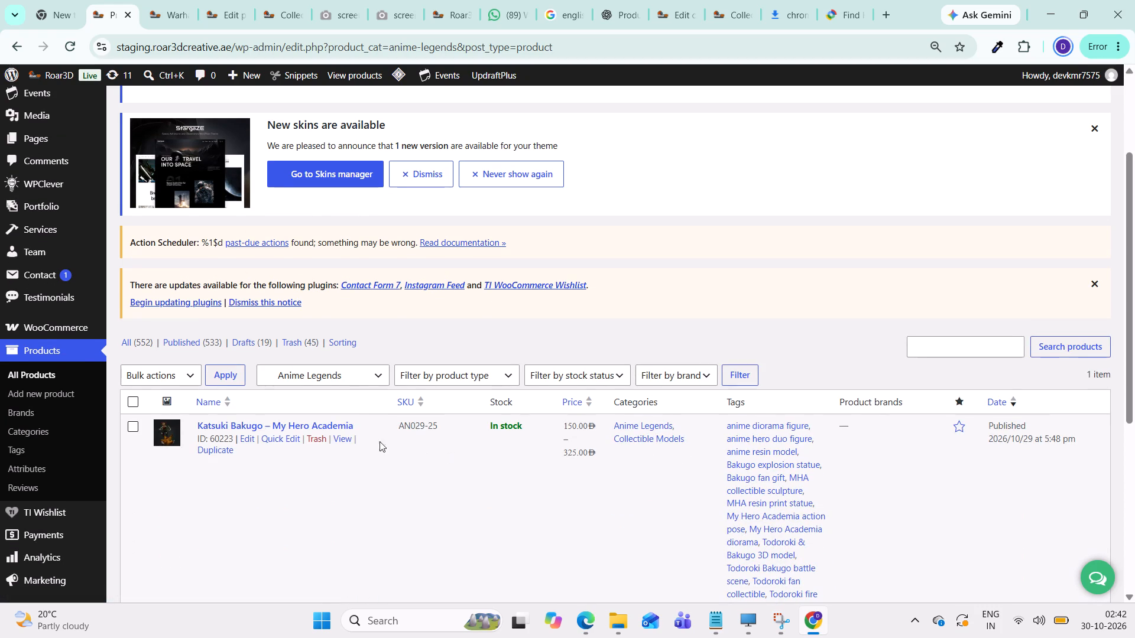
{"action": "left_click", "coordinate": [244, 440]}
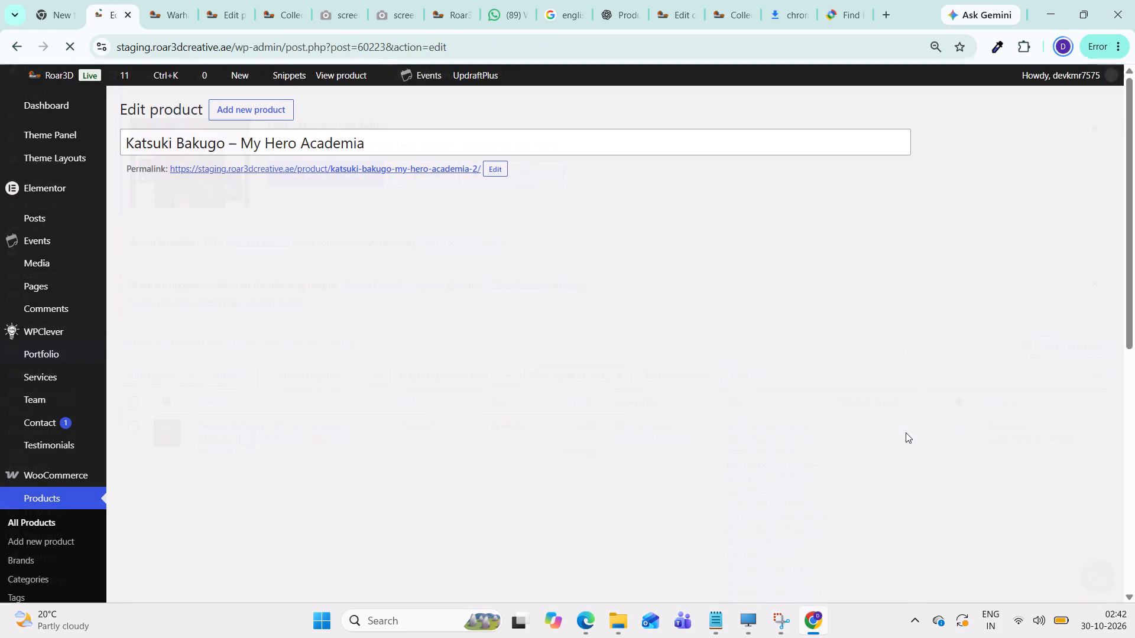
Assign the top-level Anime Legends category to the Katsuki Bakugo – My Hero Academia product and update the product.
{"action": "scroll", "coordinate": [983, 383], "scroll_direction": "down", "scroll_amount": 8}
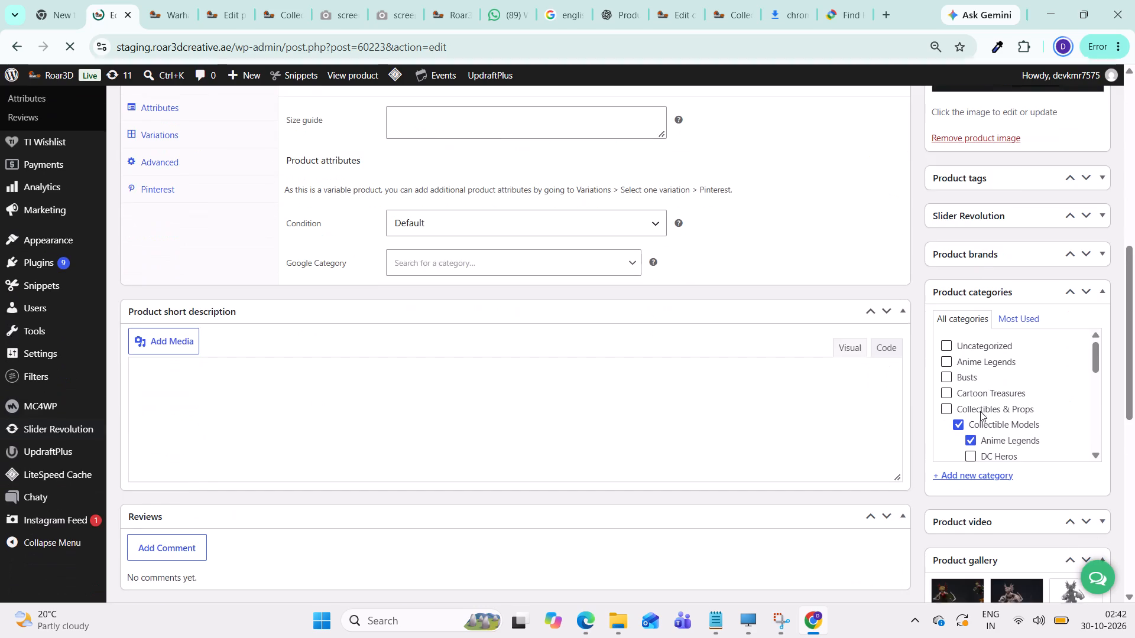
{"action": "scroll", "coordinate": [980, 411], "scroll_direction": "down", "scroll_amount": 1}
{"action": "scroll", "coordinate": [1017, 455], "scroll_direction": "down", "scroll_amount": 8}
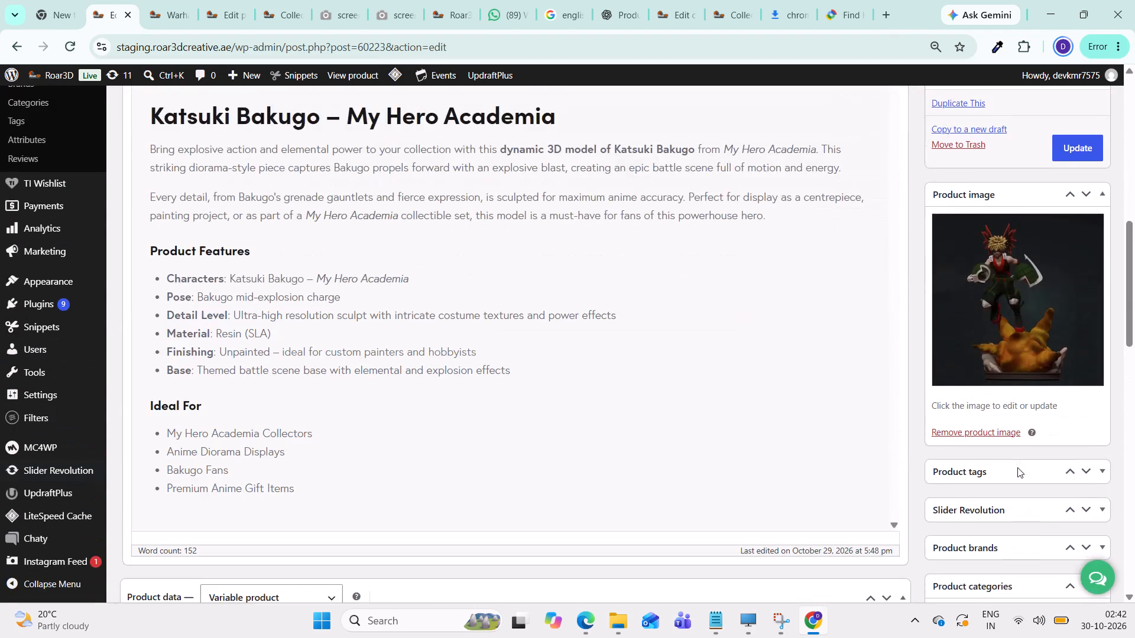
{"action": "scroll", "coordinate": [1017, 468], "scroll_direction": "down", "scroll_amount": 4}
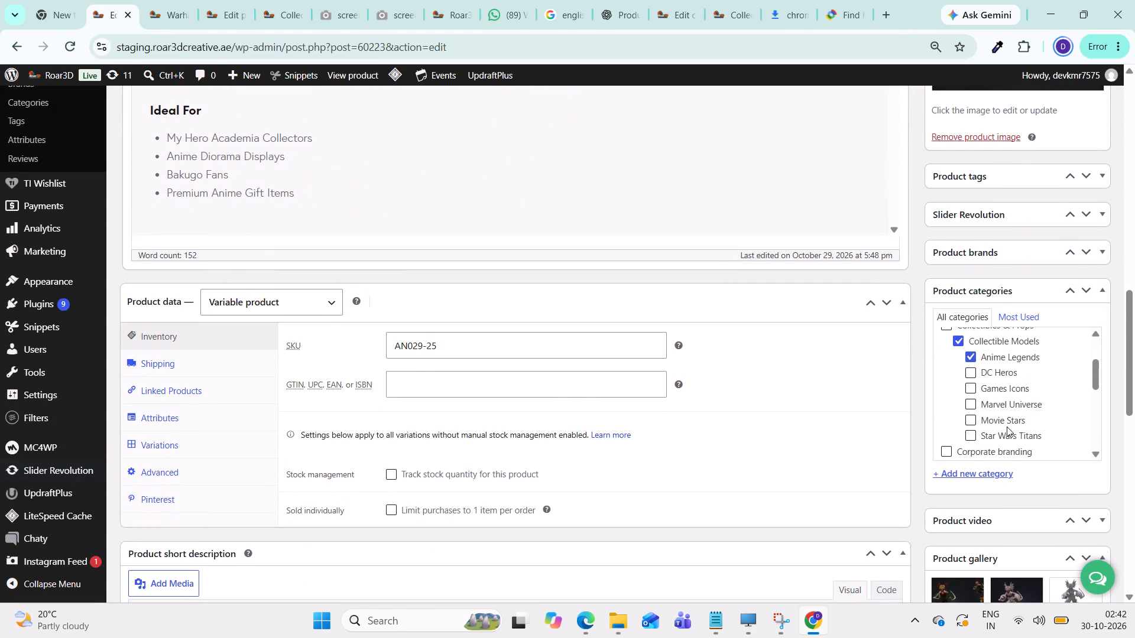
{"action": "scroll", "coordinate": [1007, 427], "scroll_direction": "down", "scroll_amount": 3}
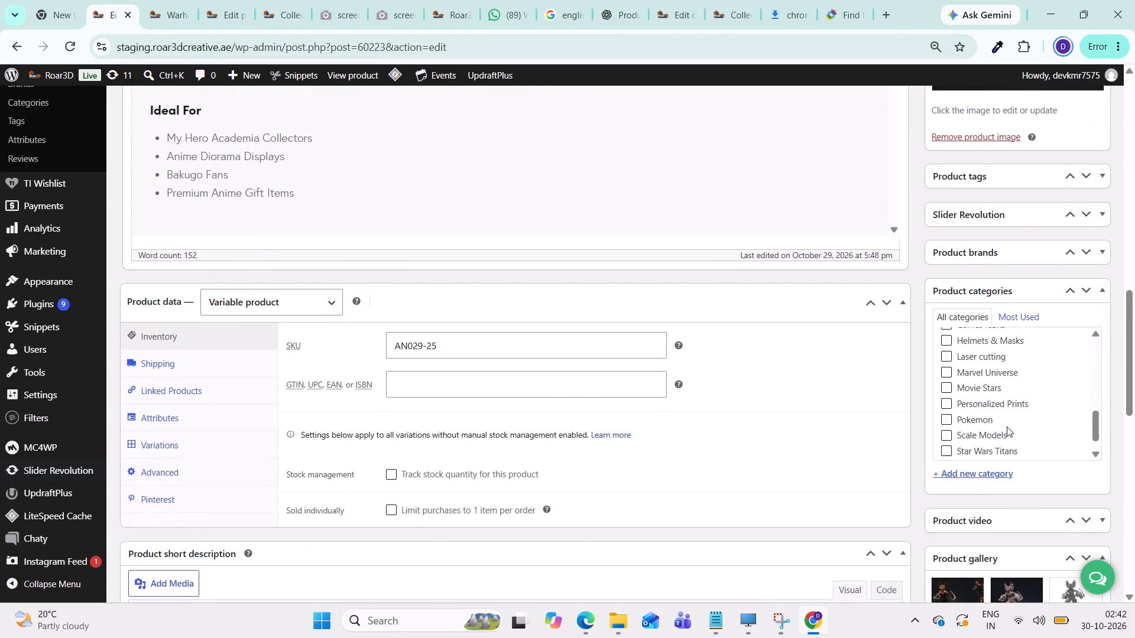
{"action": "scroll", "coordinate": [1007, 427], "scroll_direction": "down", "scroll_amount": 1}
{"action": "scroll", "coordinate": [1007, 427], "scroll_direction": "up", "scroll_amount": 2}
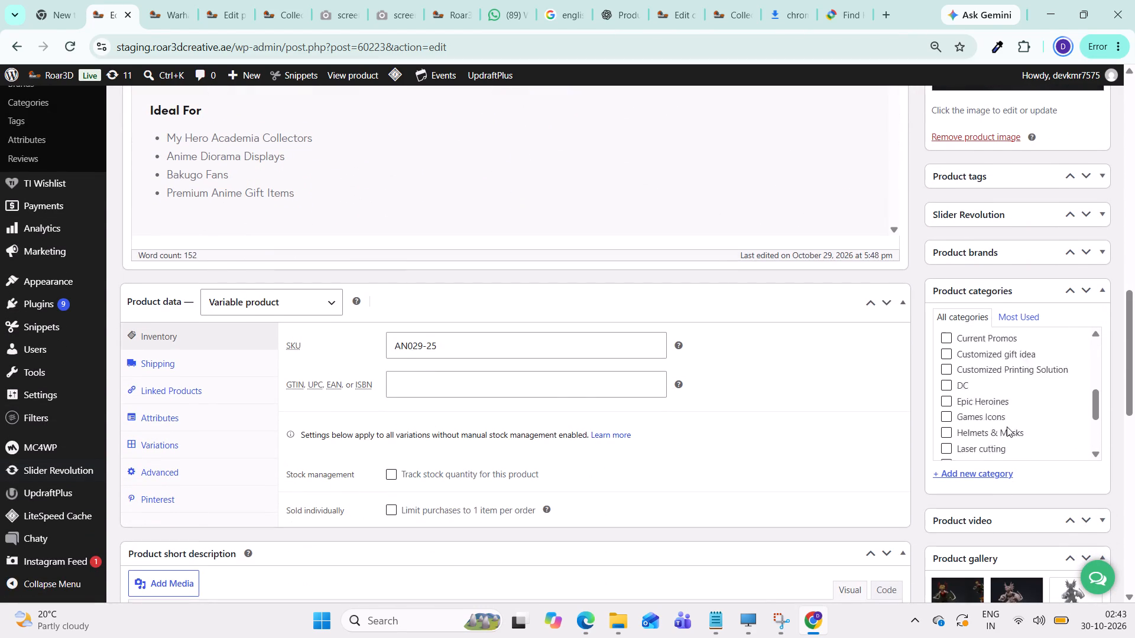
{"action": "scroll", "coordinate": [1007, 427], "scroll_direction": "up", "scroll_amount": 4}
{"action": "scroll", "coordinate": [1007, 427], "scroll_direction": "down", "scroll_amount": 2}
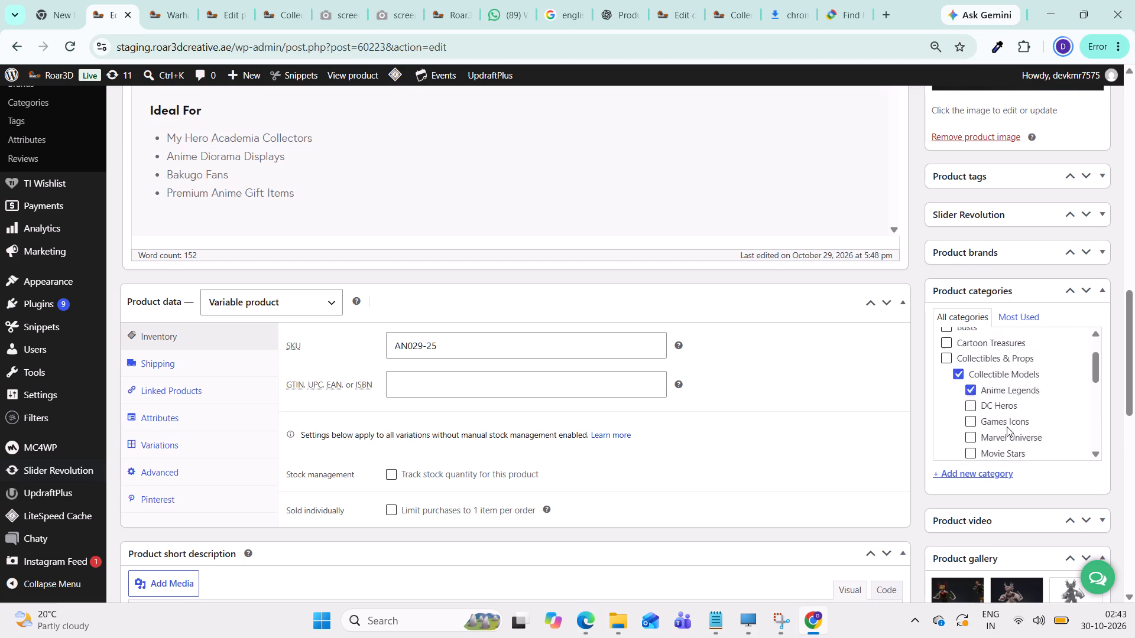
{"action": "scroll", "coordinate": [1007, 427], "scroll_direction": "down", "scroll_amount": 1}
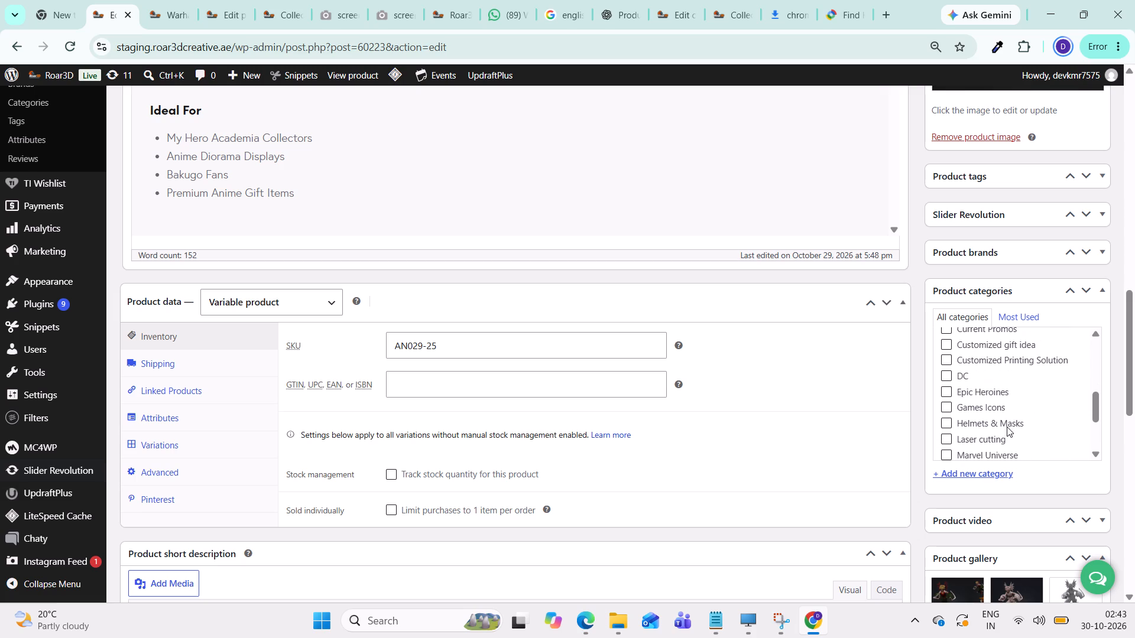
{"action": "scroll", "coordinate": [1007, 427], "scroll_direction": "down", "scroll_amount": 2}
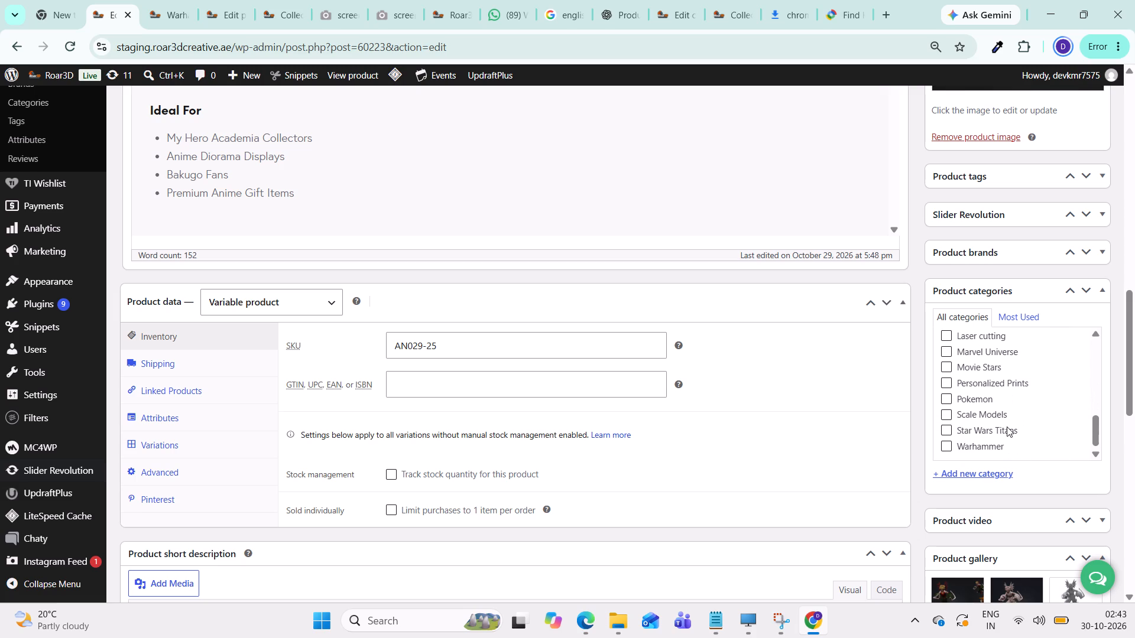
{"action": "scroll", "coordinate": [1007, 427], "scroll_direction": "down", "scroll_amount": 1}
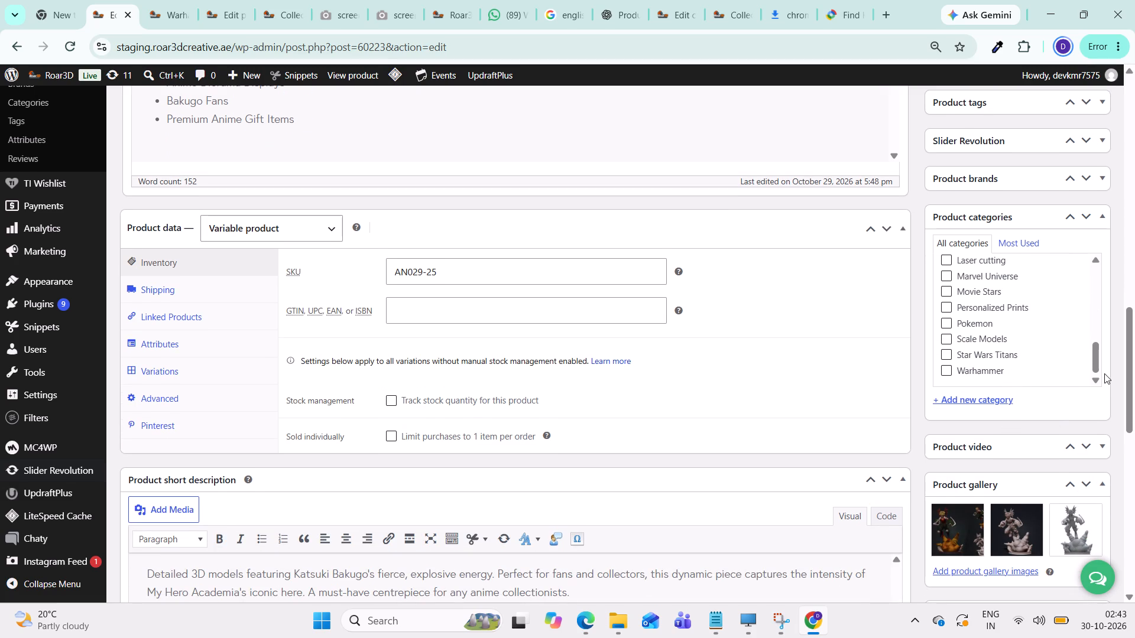
{"action": "left_click_drag", "start_coordinate": [1101, 370], "coordinate": [1101, 356]}
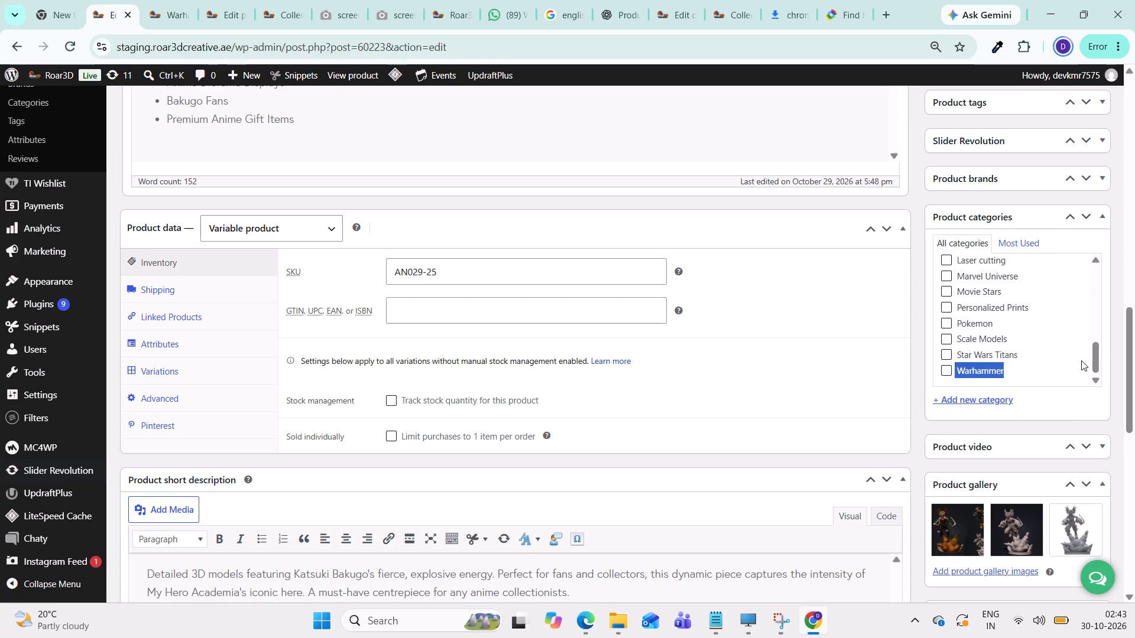
{"action": "left_click_drag", "start_coordinate": [1094, 353], "coordinate": [1100, 336]}
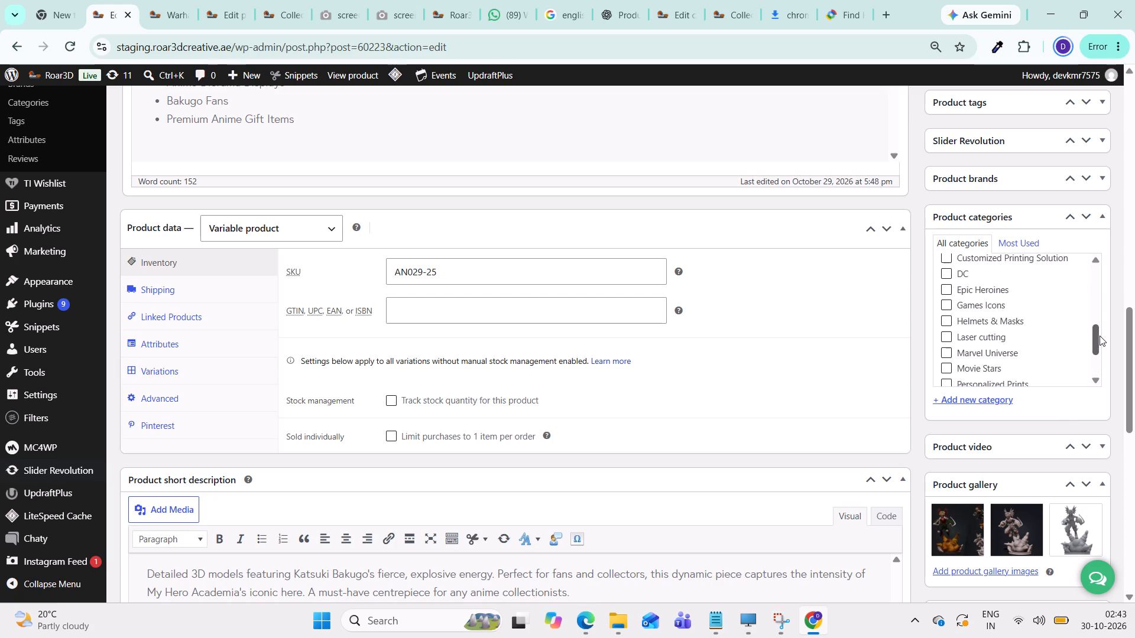
{"action": "left_click_drag", "start_coordinate": [1100, 336], "coordinate": [1099, 324]}
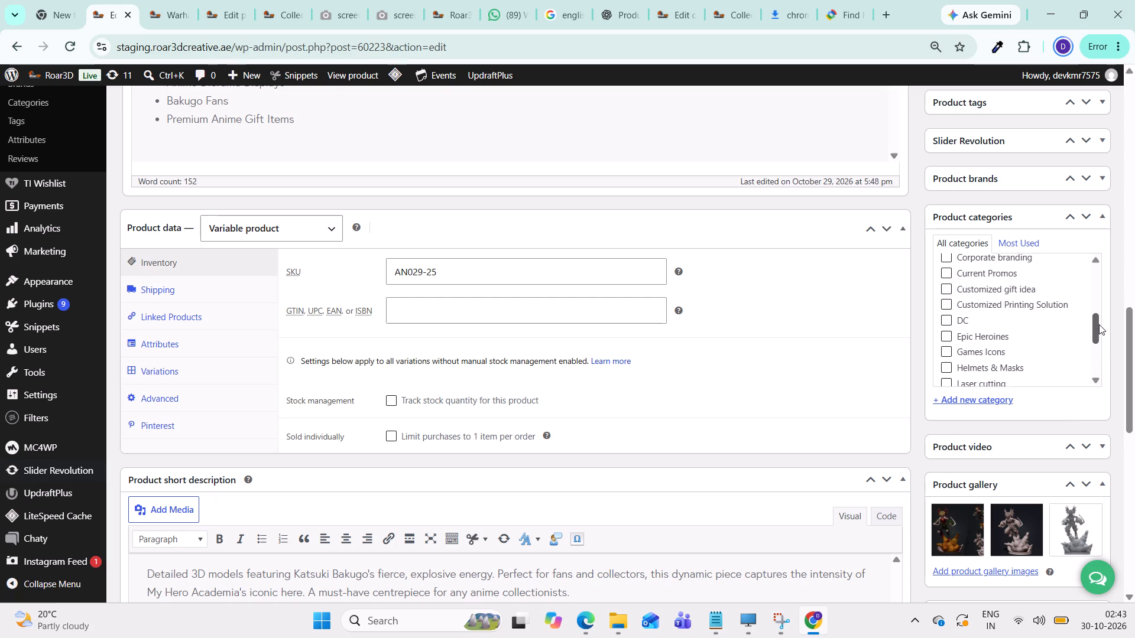
{"action": "left_click_drag", "start_coordinate": [1099, 324], "coordinate": [1099, 311]}
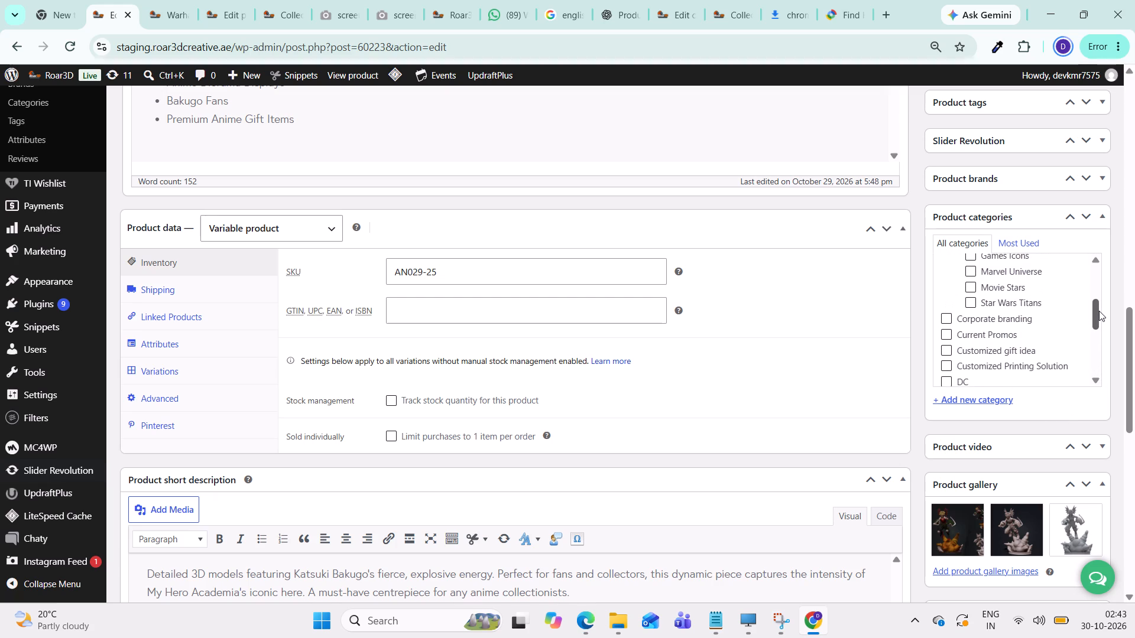
{"action": "left_click_drag", "start_coordinate": [1099, 311], "coordinate": [1099, 296]}
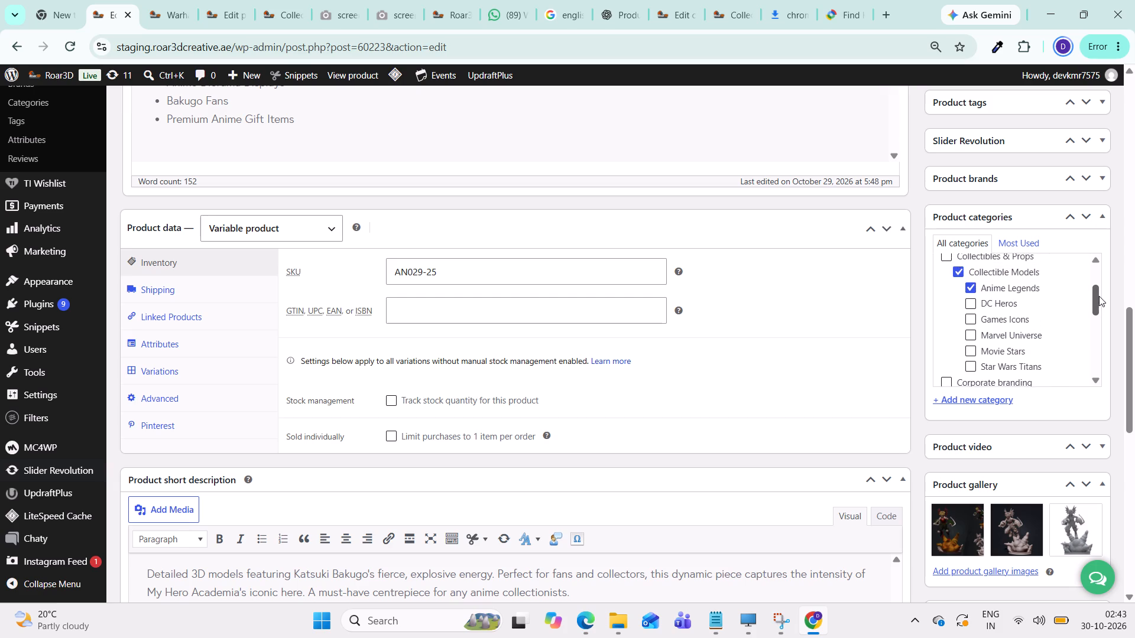
{"action": "left_click_drag", "start_coordinate": [1099, 296], "coordinate": [1097, 276]}
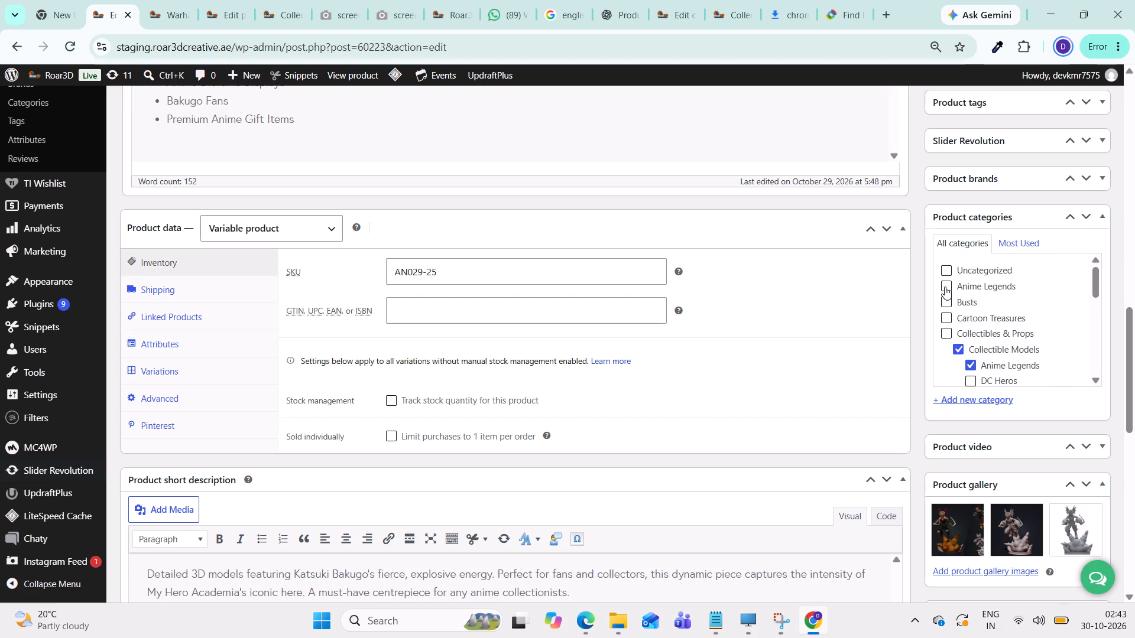
{"action": "left_click", "coordinate": [945, 287]}
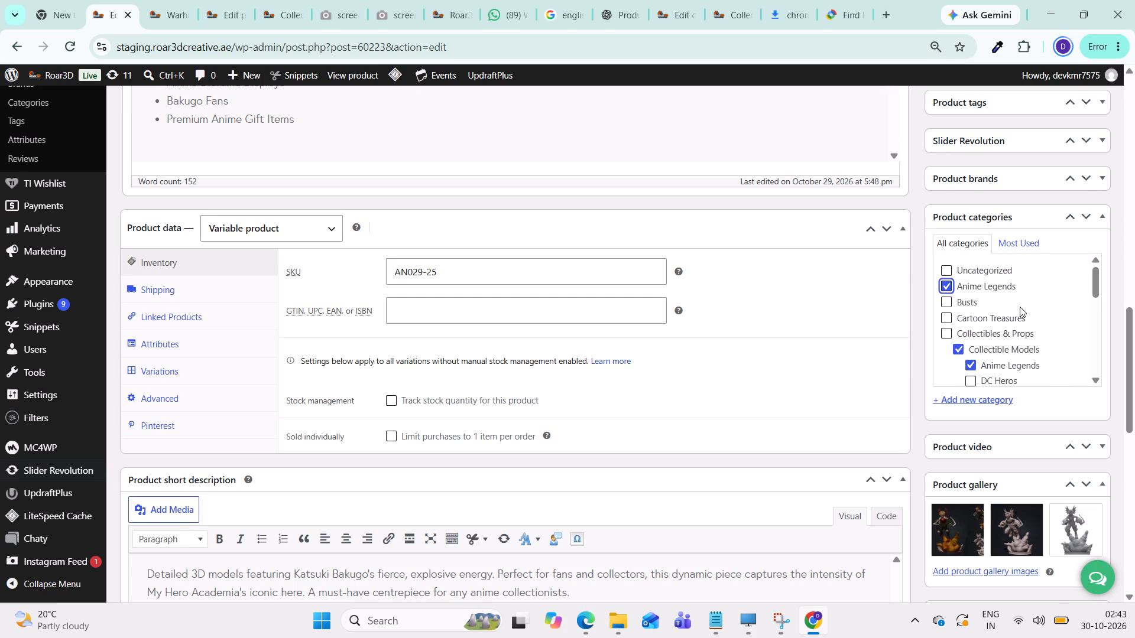
{"action": "scroll", "coordinate": [1075, 296], "scroll_direction": "up", "scroll_amount": 1}
{"action": "scroll", "coordinate": [1091, 238], "scroll_direction": "up", "scroll_amount": 2}
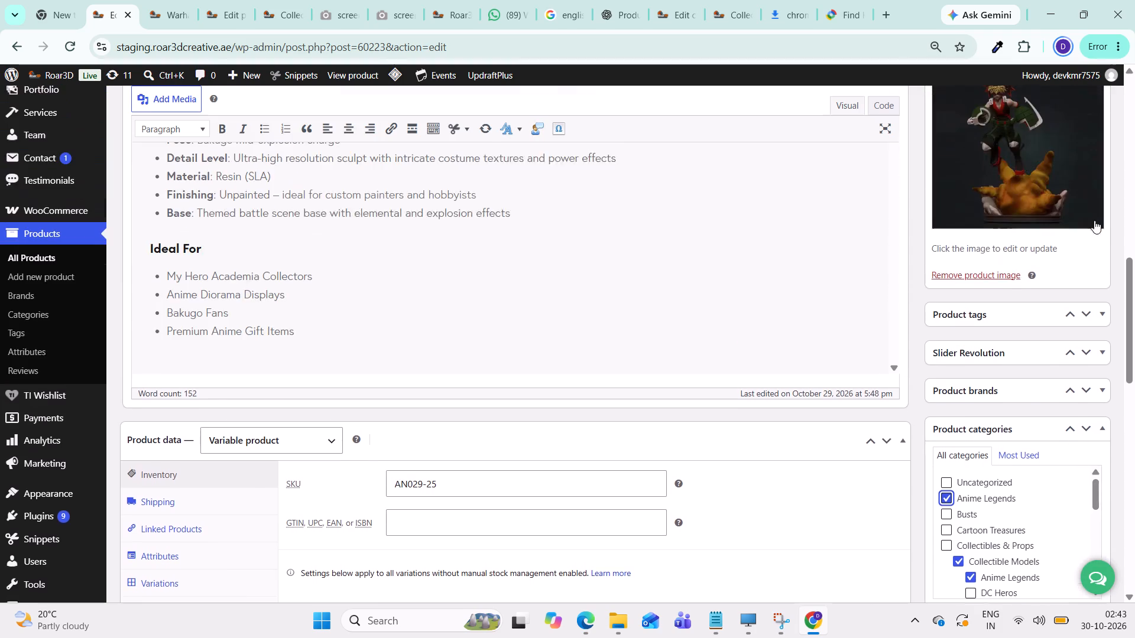
{"action": "scroll", "coordinate": [1094, 220], "scroll_direction": "up", "scroll_amount": 5}
{"action": "left_click", "coordinate": [1079, 365]}
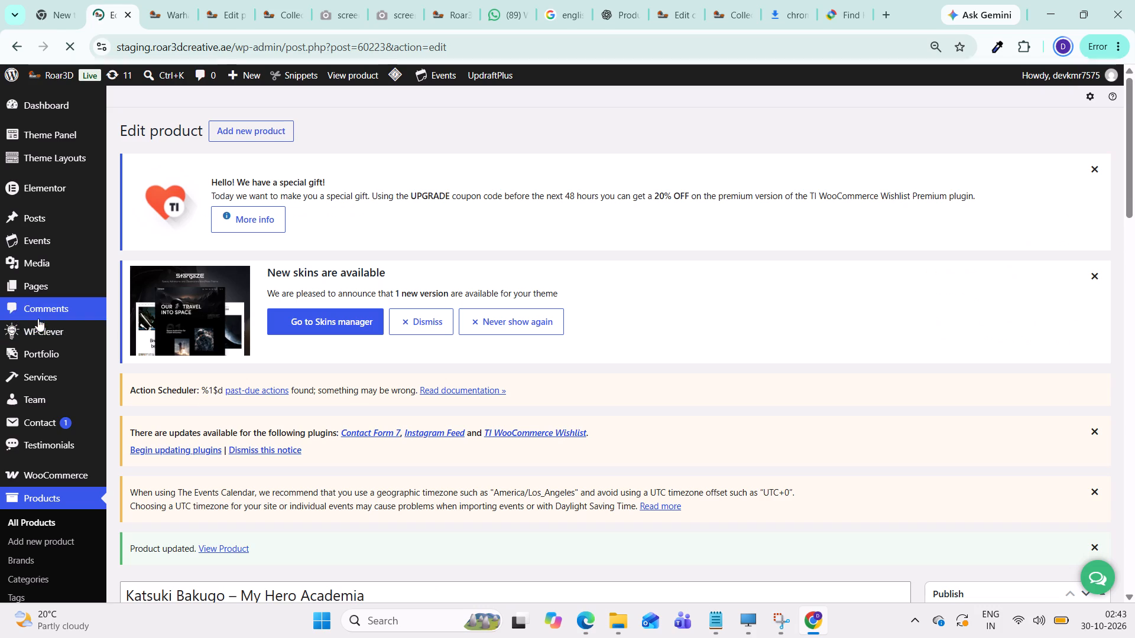
Open the full products list and review the newest products with their assigned categories.
{"action": "scroll", "coordinate": [27, 431], "scroll_direction": "down", "scroll_amount": 2}
{"action": "scroll", "coordinate": [55, 471], "scroll_direction": "down", "scroll_amount": 1}
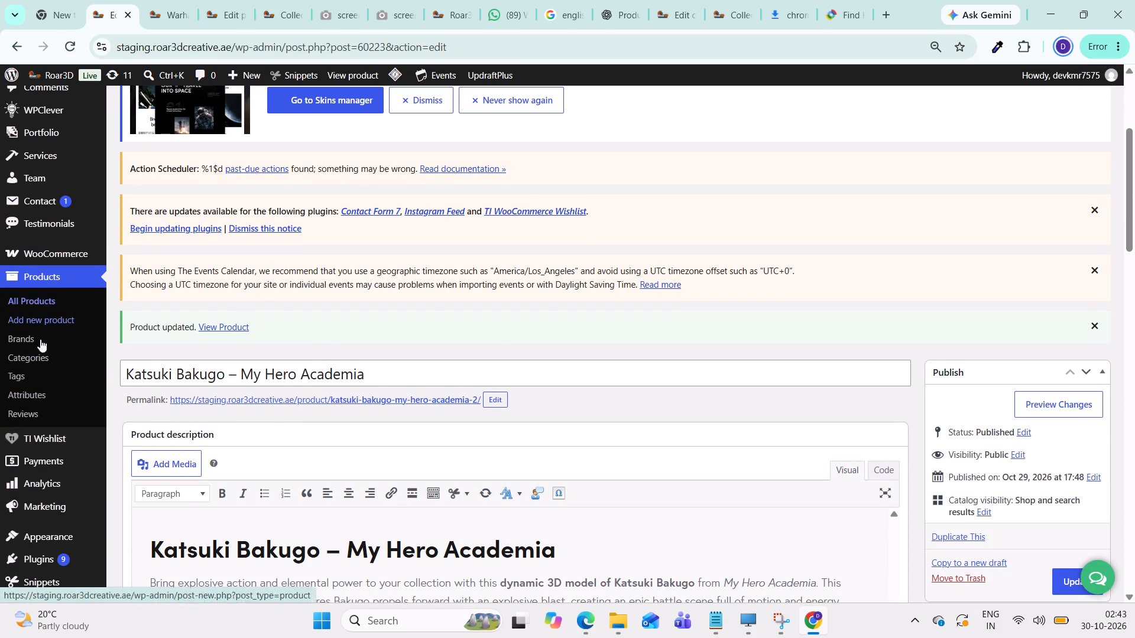
{"action": "scroll", "coordinate": [362, 250], "scroll_direction": "up", "scroll_amount": 2}
{"action": "scroll", "coordinate": [345, 308], "scroll_direction": "down", "scroll_amount": 2}
{"action": "left_click", "coordinate": [51, 301]}
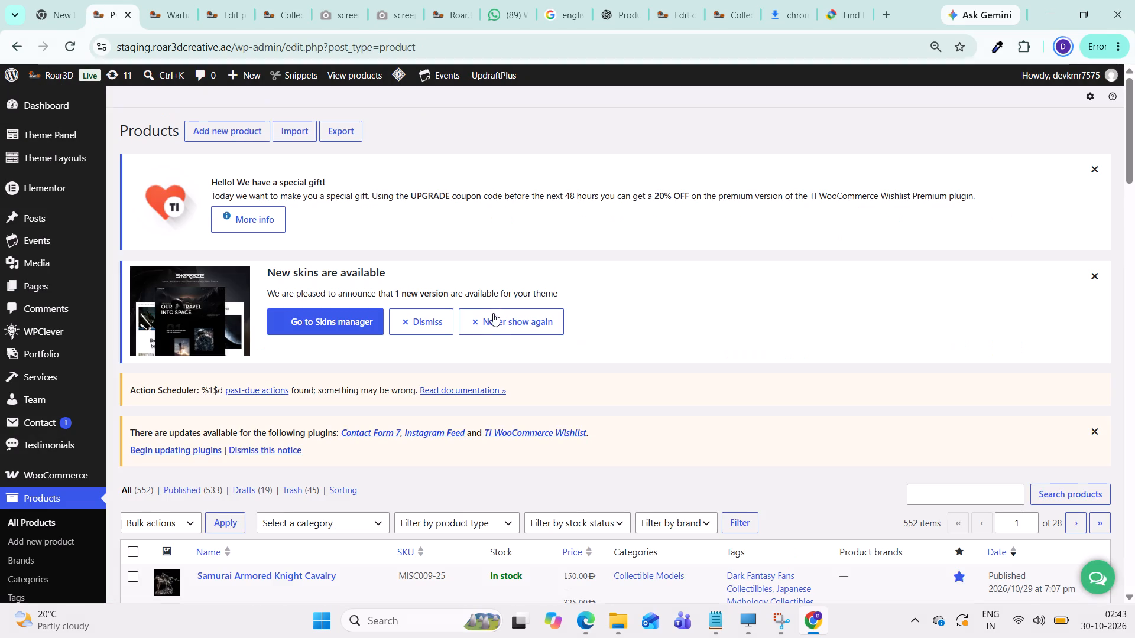
{"action": "scroll", "coordinate": [497, 375], "scroll_direction": "down", "scroll_amount": 2}
{"action": "scroll", "coordinate": [338, 411], "scroll_direction": "down", "scroll_amount": 1}
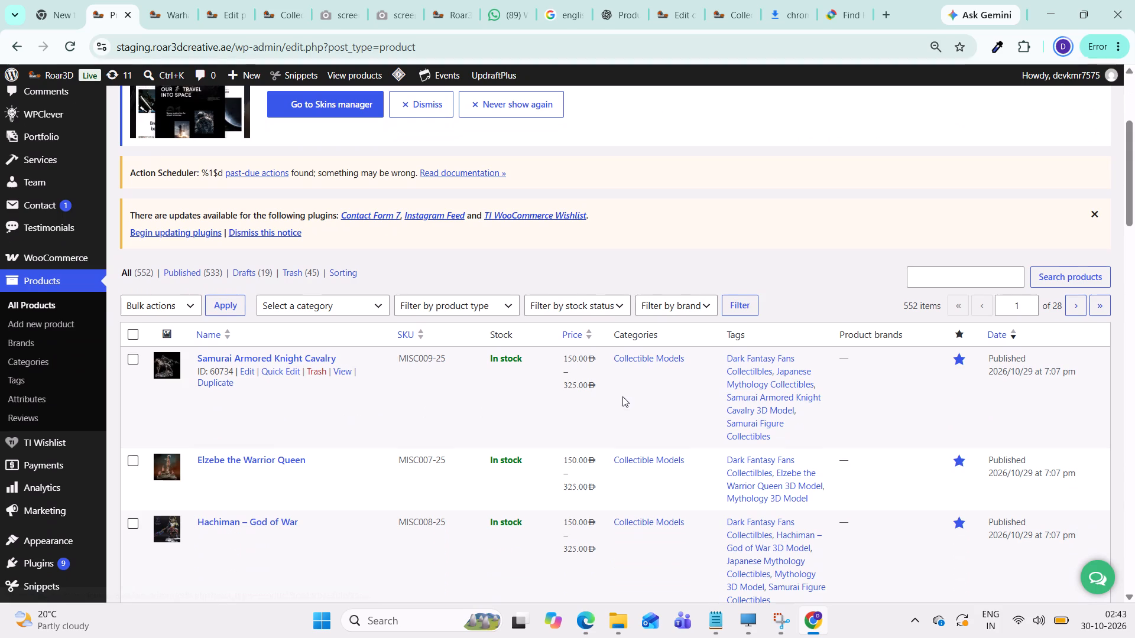
{"action": "scroll", "coordinate": [477, 415], "scroll_direction": "down", "scroll_amount": 2}
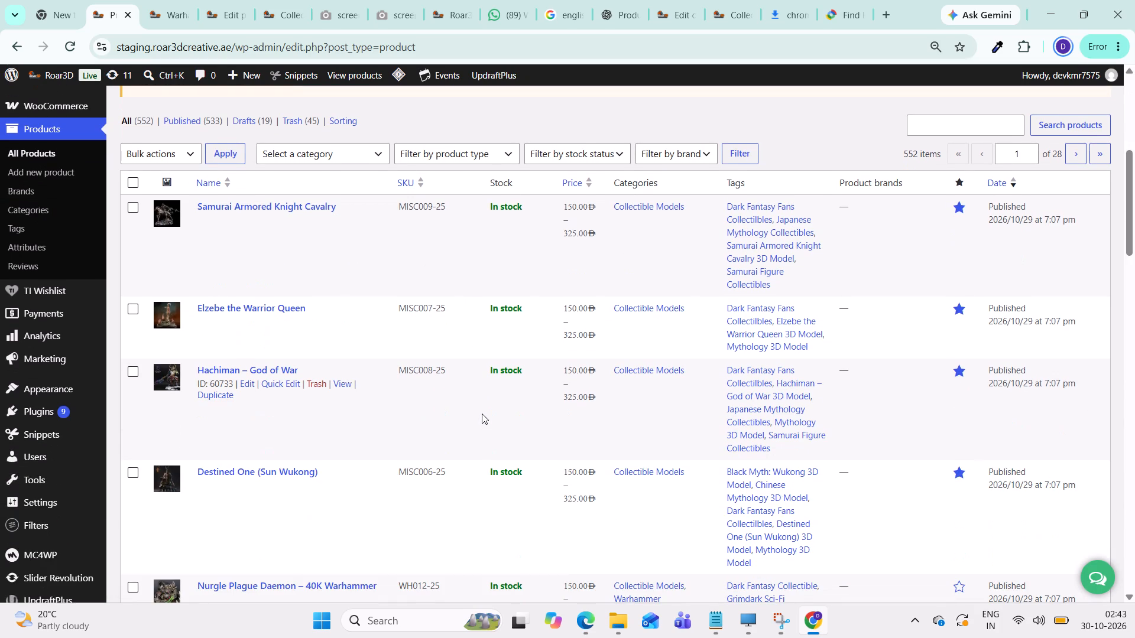
{"action": "scroll", "coordinate": [482, 414], "scroll_direction": "down", "scroll_amount": 1}
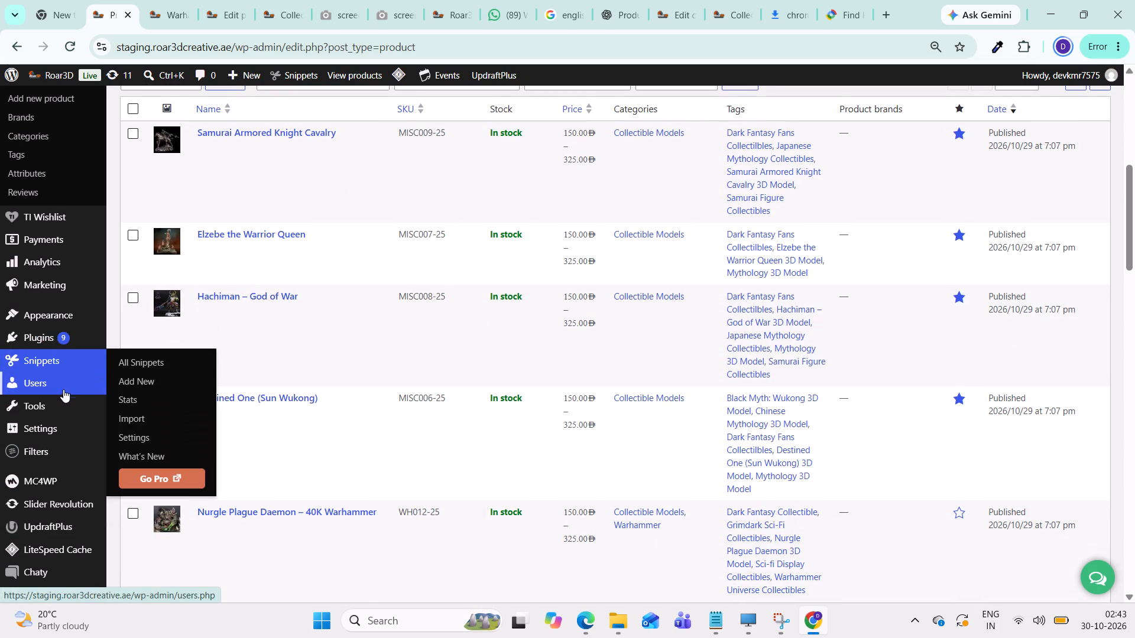
{"action": "scroll", "coordinate": [46, 219], "scroll_direction": "up", "scroll_amount": 1}
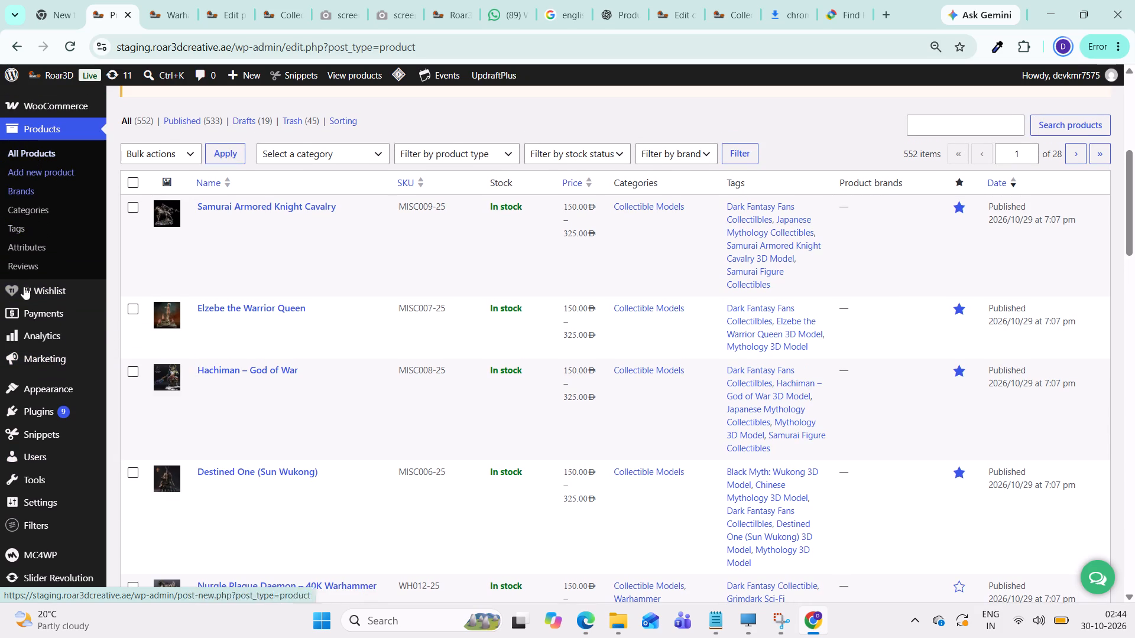
Return to the product categories list and delete the Anime Legends subcategory under Collectible Models, slug anime-legends.
{"action": "left_click", "coordinate": [43, 214]}
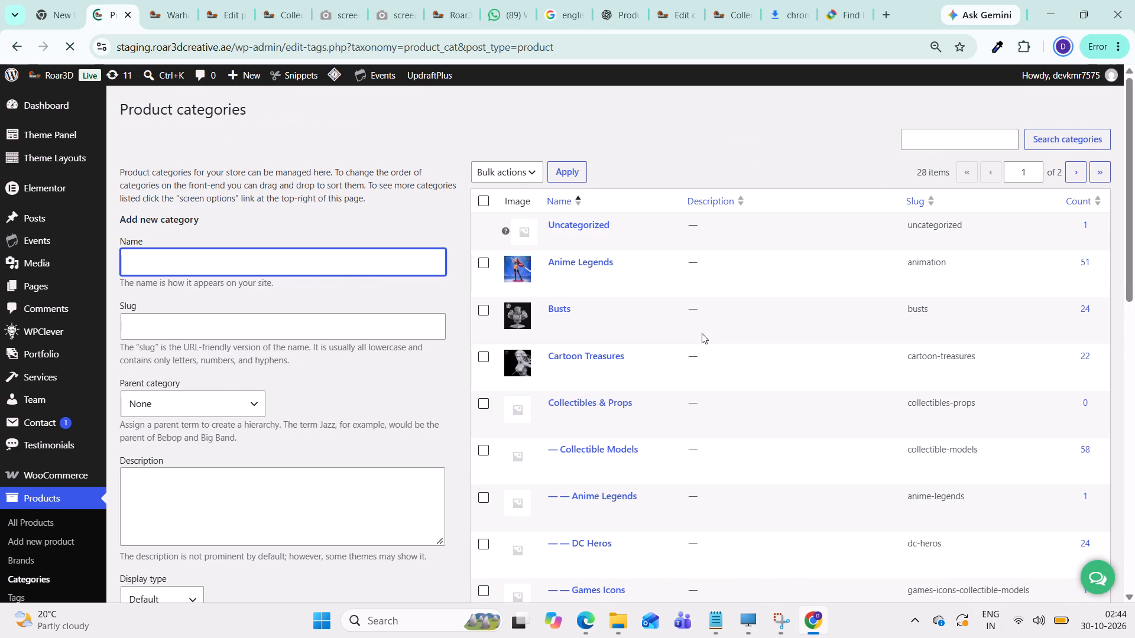
{"action": "scroll", "coordinate": [942, 409], "scroll_direction": "down", "scroll_amount": 4}
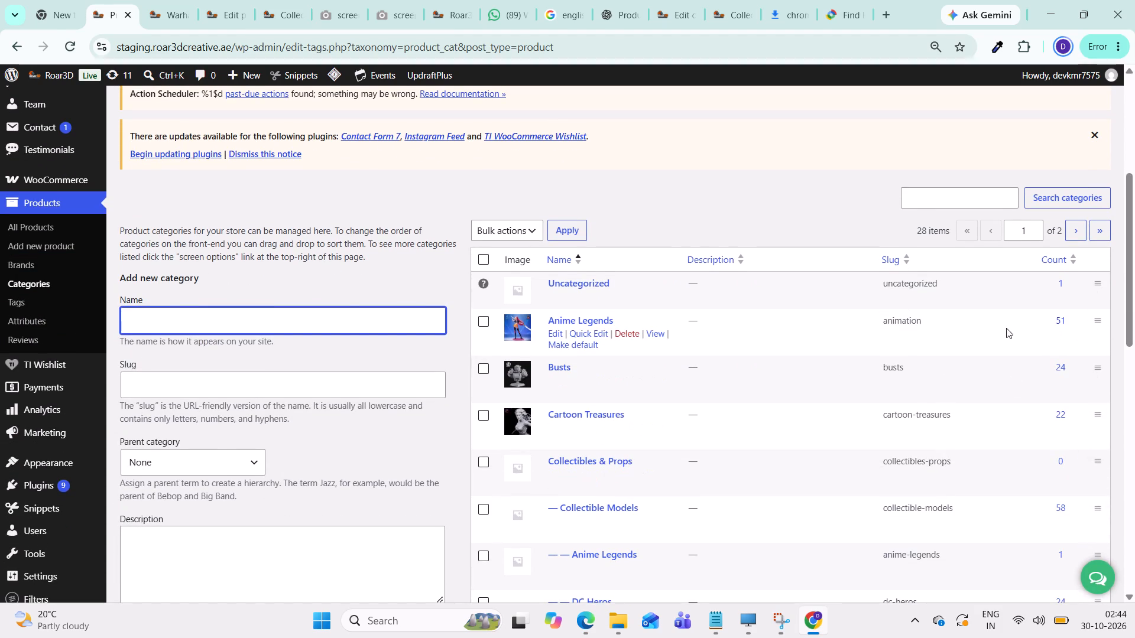
{"action": "scroll", "coordinate": [947, 414], "scroll_direction": "down", "scroll_amount": 1}
{"action": "scroll", "coordinate": [659, 473], "scroll_direction": "down", "scroll_amount": 1}
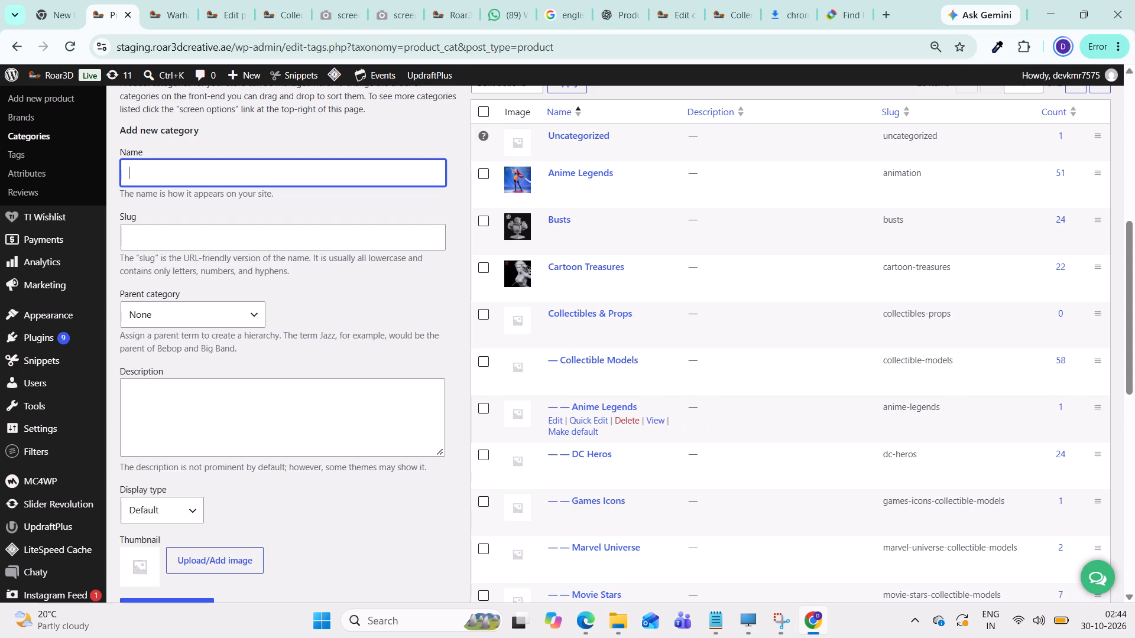
{"action": "left_click", "coordinate": [626, 422]}
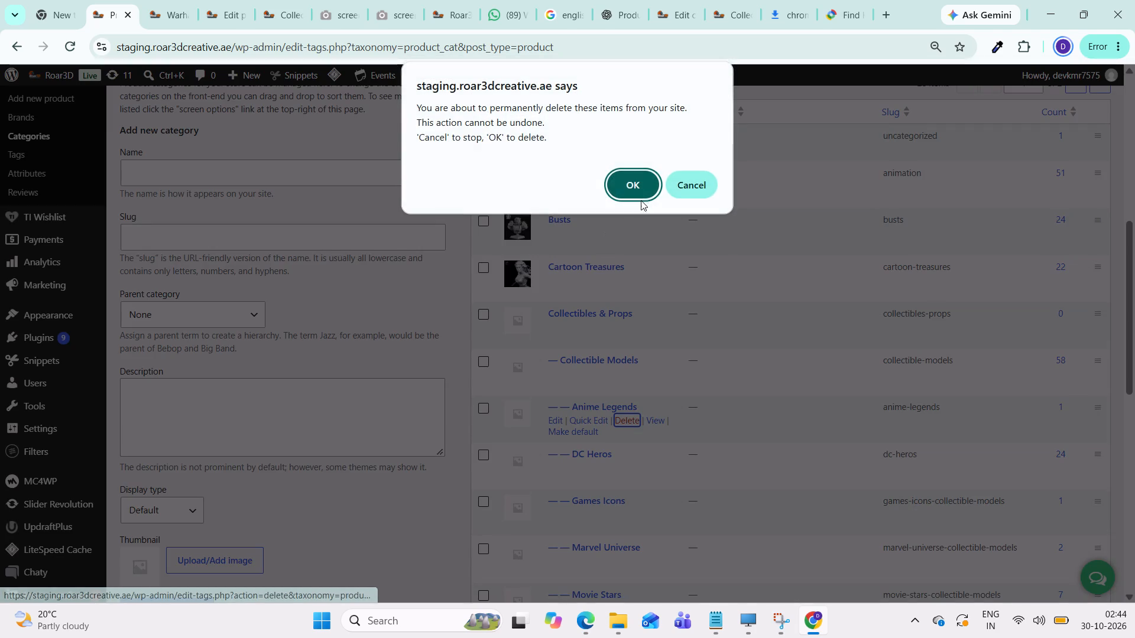
{"action": "left_click", "coordinate": [642, 188]}
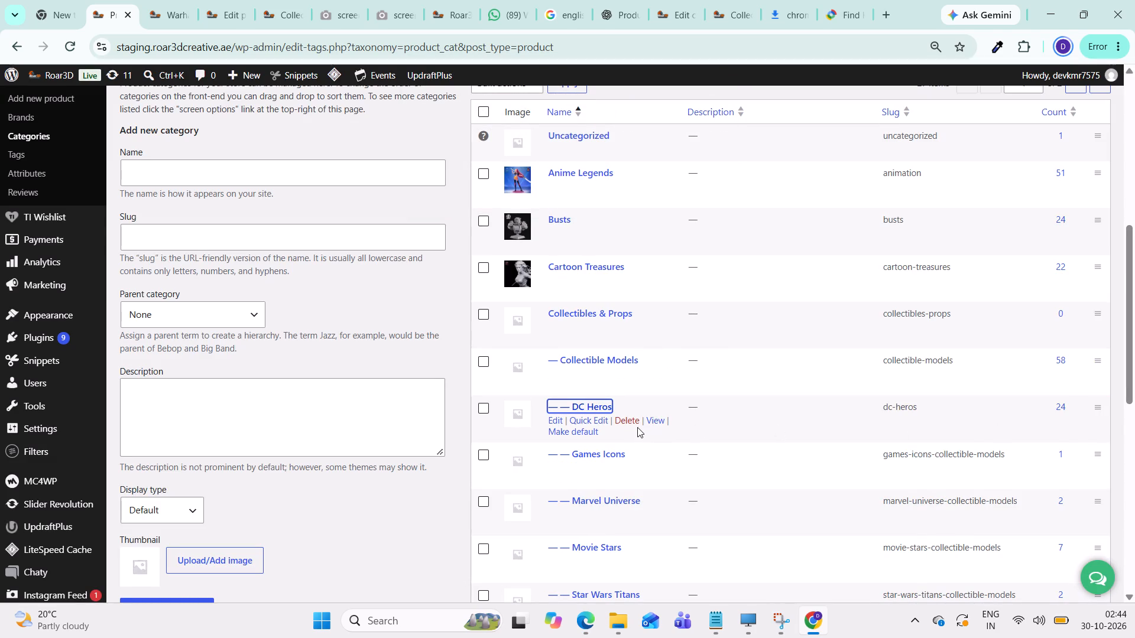
Delete the DC Heros subcategory under Collectible Models, slug dc-heros.
{"action": "left_click", "coordinate": [632, 419]}
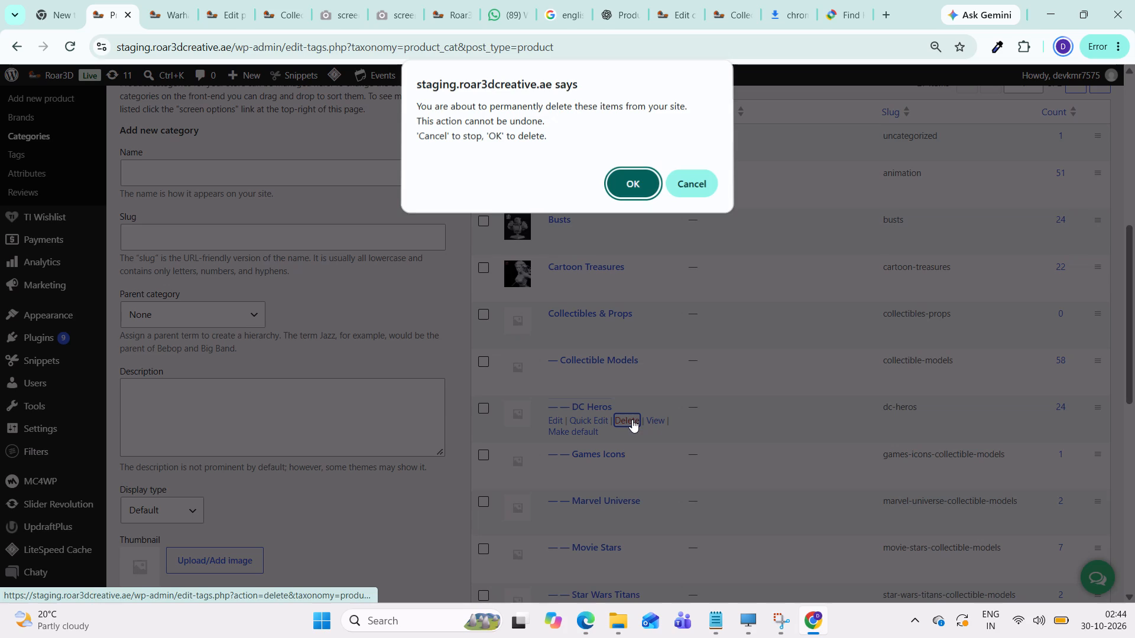
{"action": "left_click", "coordinate": [622, 186]}
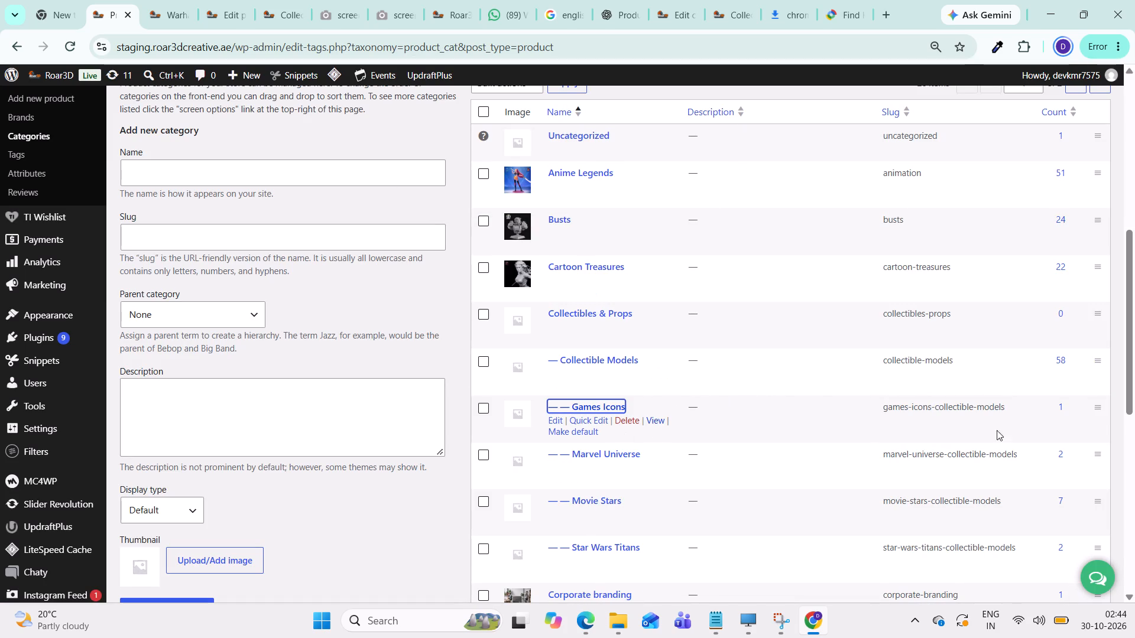
Open the Jin Sakai – The Phantom Ronin product from the Games Icons subcategory under Collectible Models and check its assigned product categories.
{"action": "left_click", "coordinate": [1063, 405]}
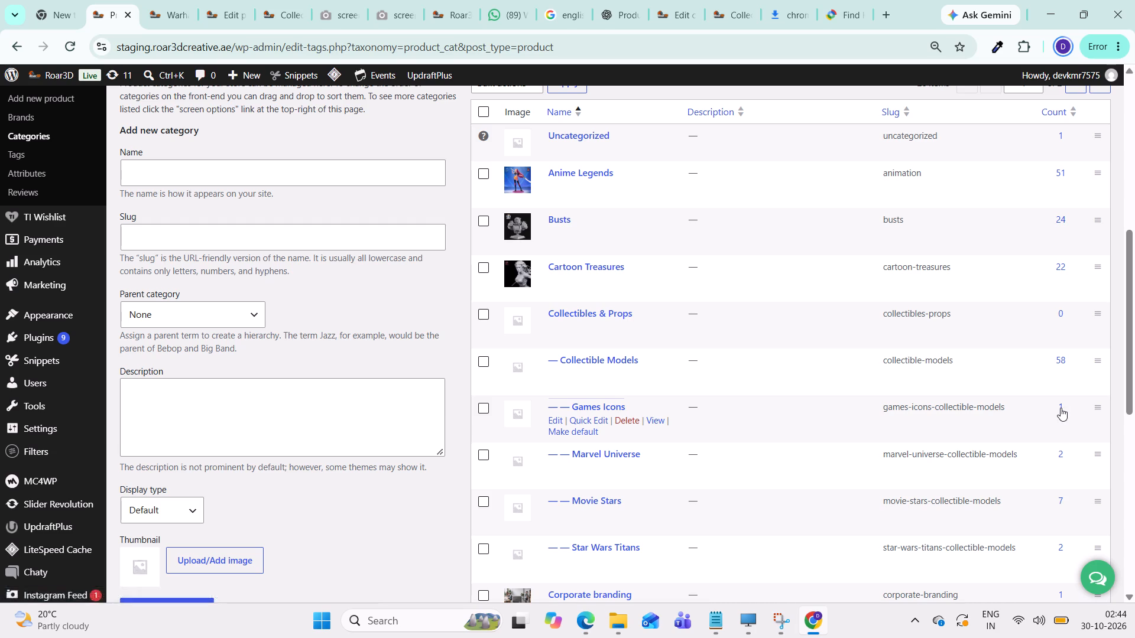
{"action": "left_click", "coordinate": [1061, 408]}
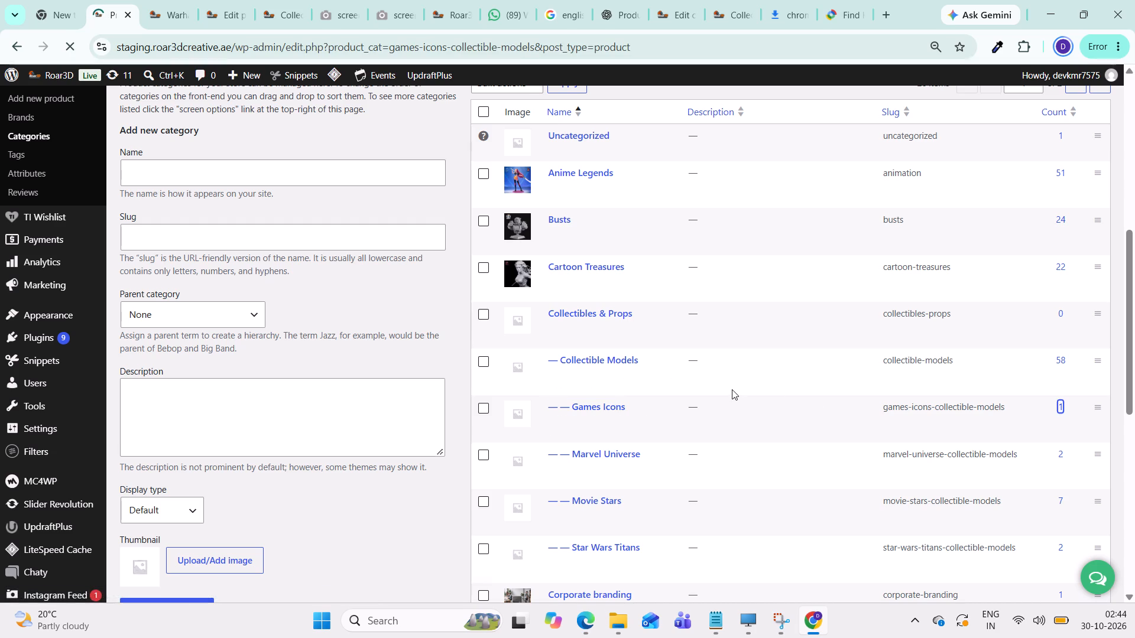
{"action": "scroll", "coordinate": [362, 416], "scroll_direction": "down", "scroll_amount": 2}
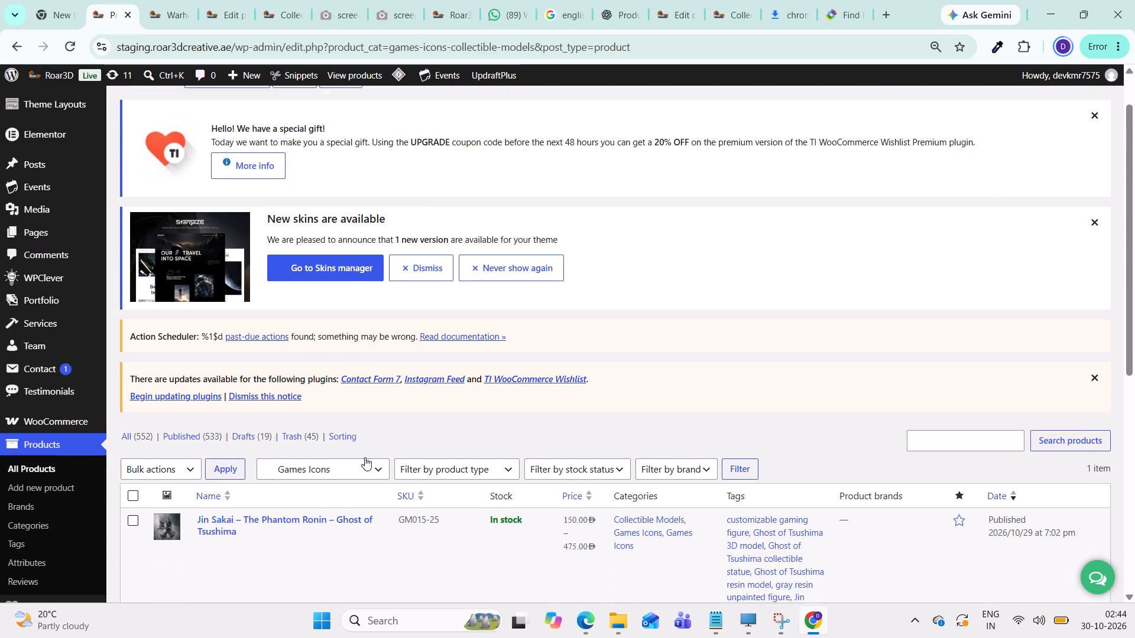
{"action": "left_click", "coordinate": [248, 453]}
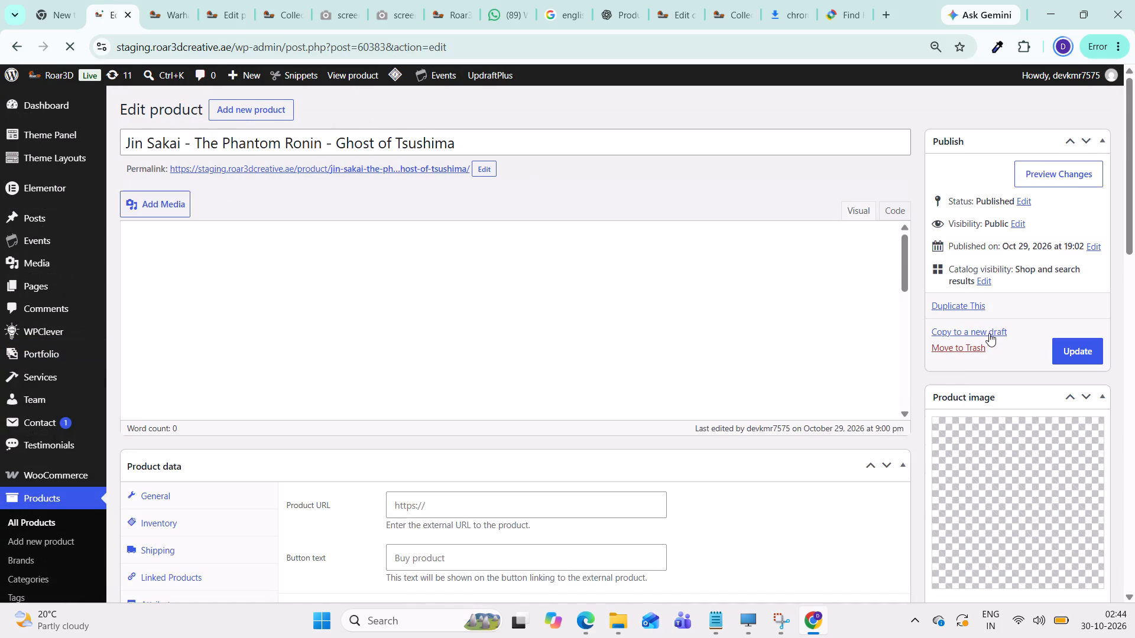
{"action": "scroll", "coordinate": [990, 333], "scroll_direction": "down", "scroll_amount": 10}
{"action": "scroll", "coordinate": [996, 458], "scroll_direction": "down", "scroll_amount": 5}
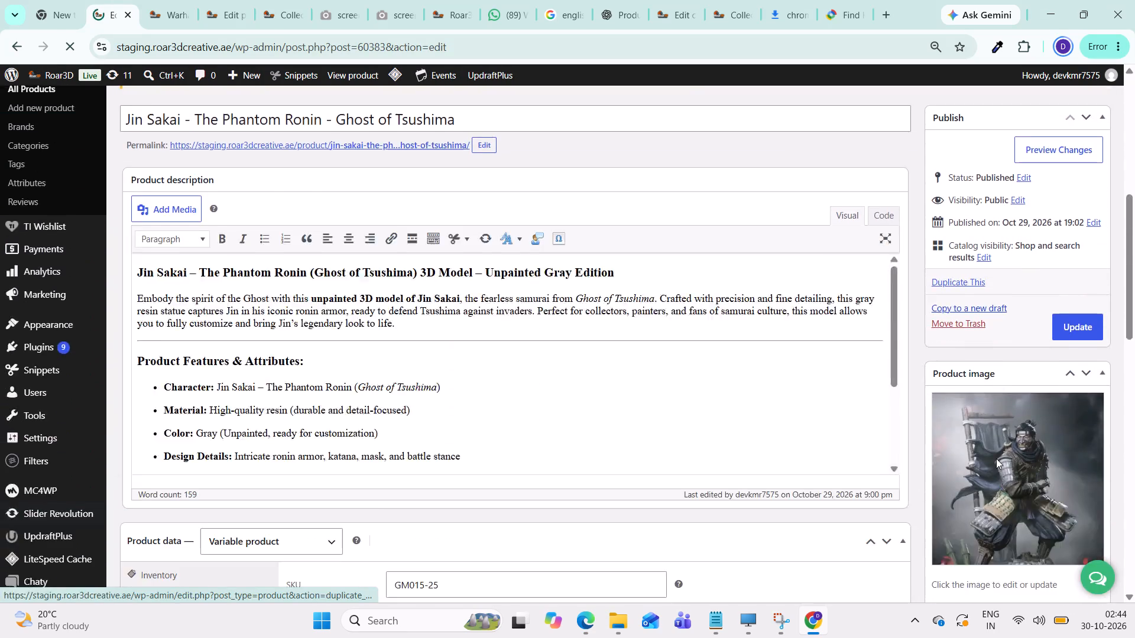
{"action": "scroll", "coordinate": [996, 458], "scroll_direction": "down", "scroll_amount": 7}
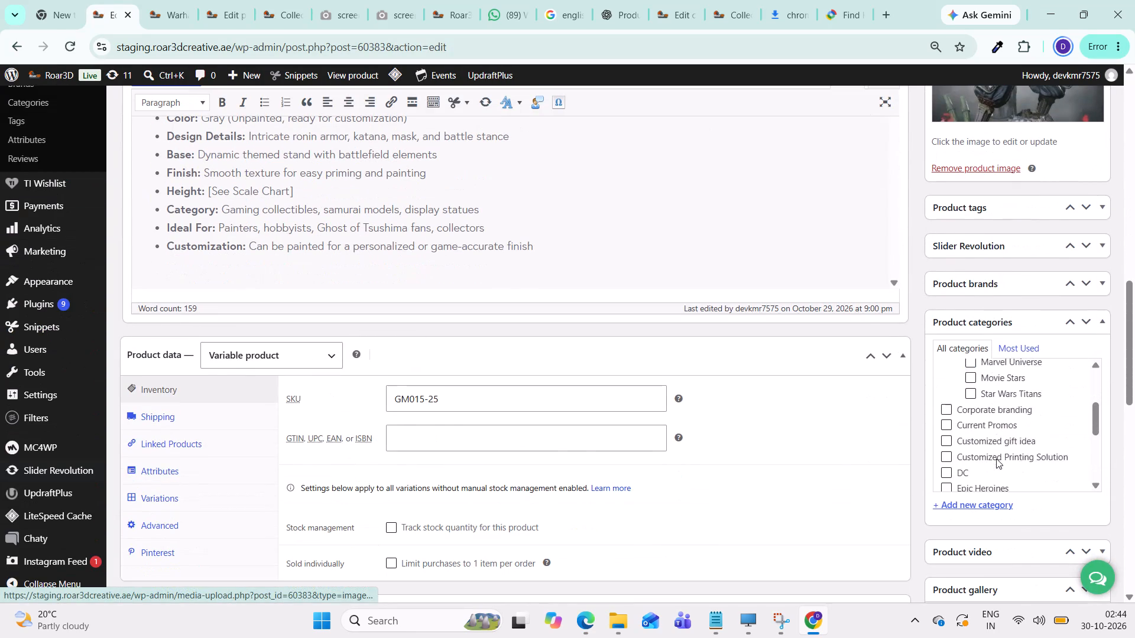
{"action": "scroll", "coordinate": [996, 458], "scroll_direction": "down", "scroll_amount": 1}
{"action": "scroll", "coordinate": [996, 458], "scroll_direction": "up", "scroll_amount": 1}
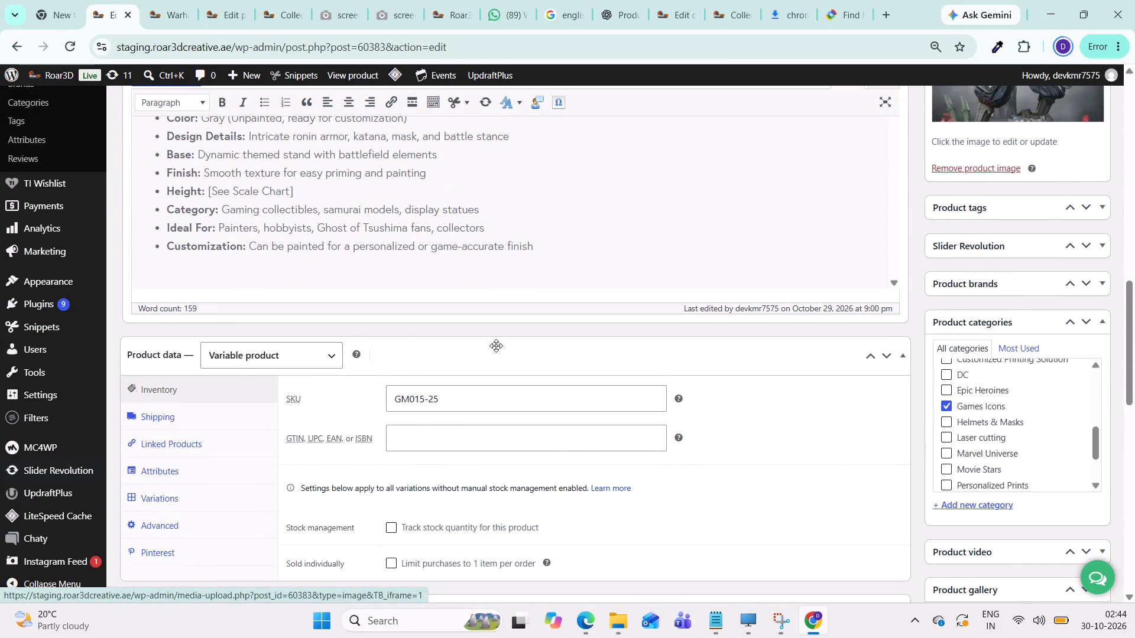
{"action": "scroll", "coordinate": [623, 338], "scroll_direction": "up", "scroll_amount": 1}
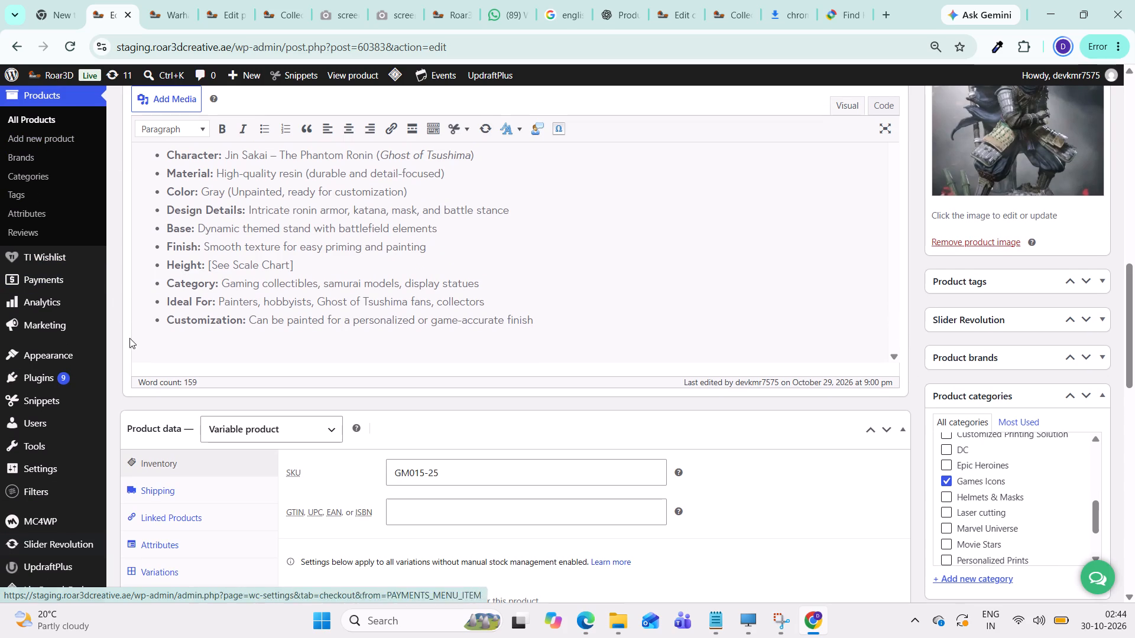
{"action": "scroll", "coordinate": [78, 301], "scroll_direction": "down", "scroll_amount": 1}
{"action": "scroll", "coordinate": [63, 353], "scroll_direction": "down", "scroll_amount": 1}
{"action": "scroll", "coordinate": [63, 285], "scroll_direction": "up", "scroll_amount": 1}
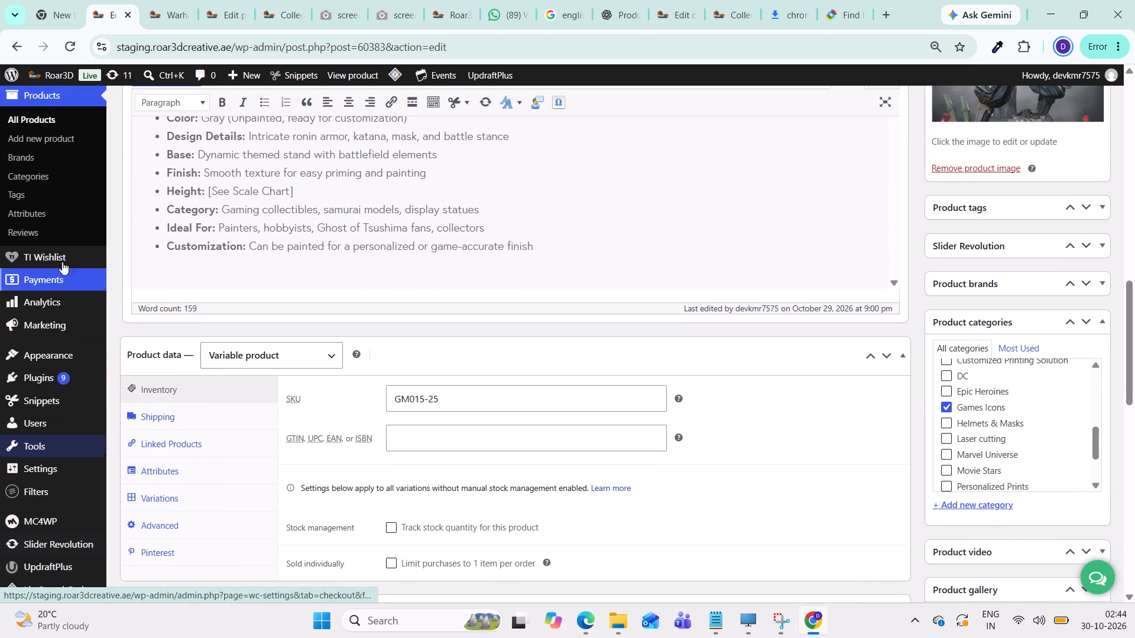
Return to the product categories list and delete the Games Icons subcategory under Collectible Models, slug games-icons-collectible-models.
{"action": "left_click", "coordinate": [47, 177]}
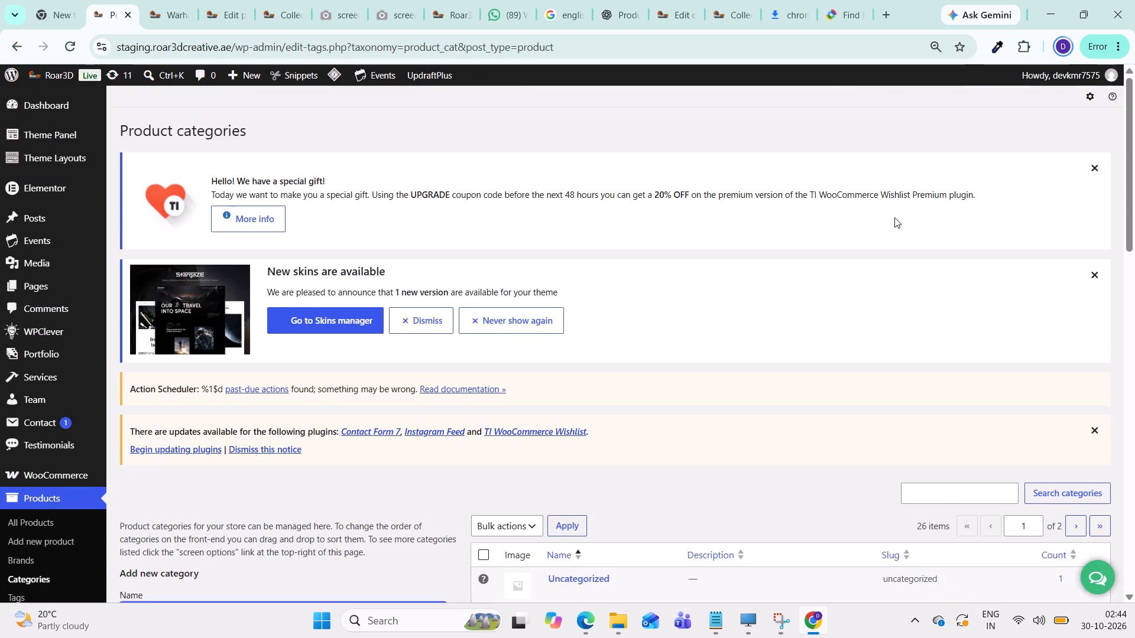
{"action": "scroll", "coordinate": [895, 218], "scroll_direction": "down", "scroll_amount": 1}
{"action": "scroll", "coordinate": [755, 300], "scroll_direction": "down", "scroll_amount": 7}
{"action": "scroll", "coordinate": [612, 272], "scroll_direction": "up", "scroll_amount": 1}
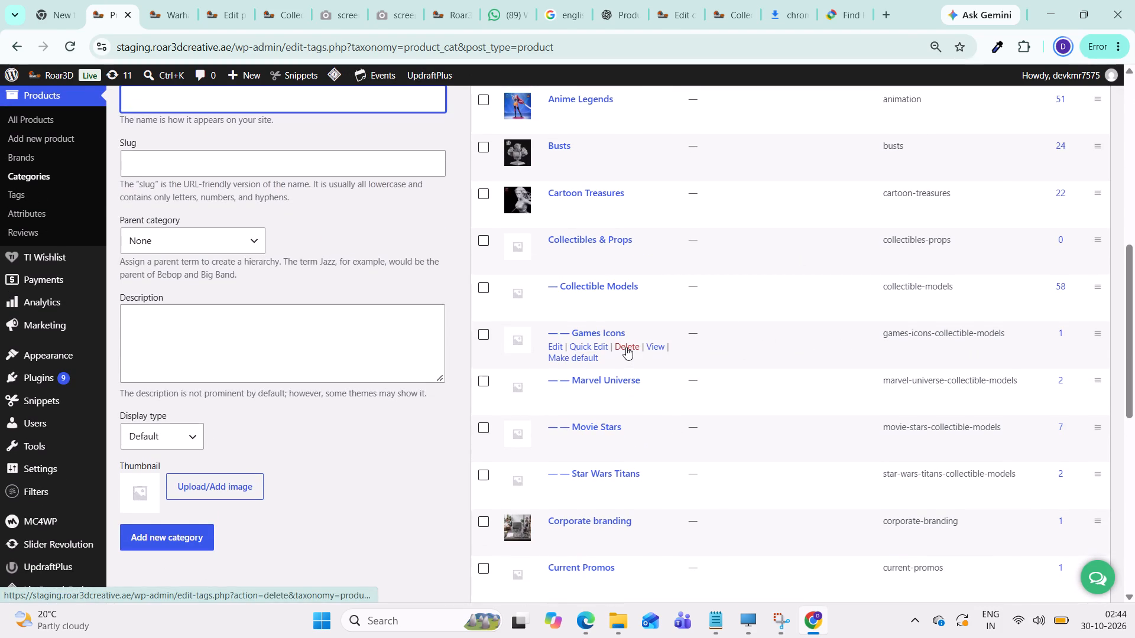
{"action": "left_click", "coordinate": [626, 347]}
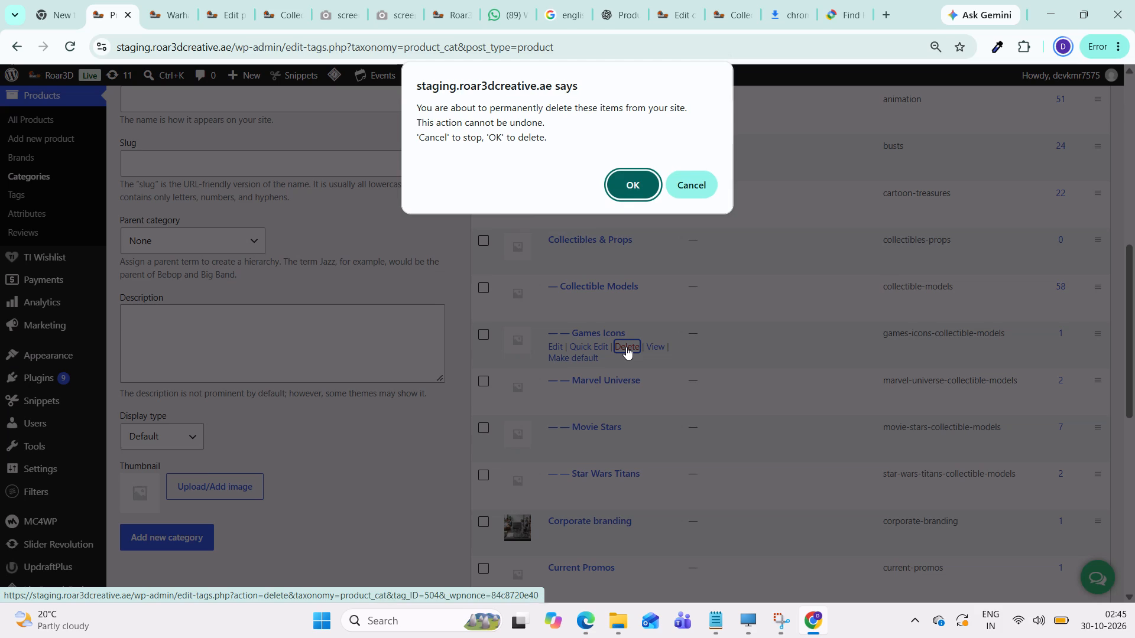
{"action": "left_click", "coordinate": [627, 188]}
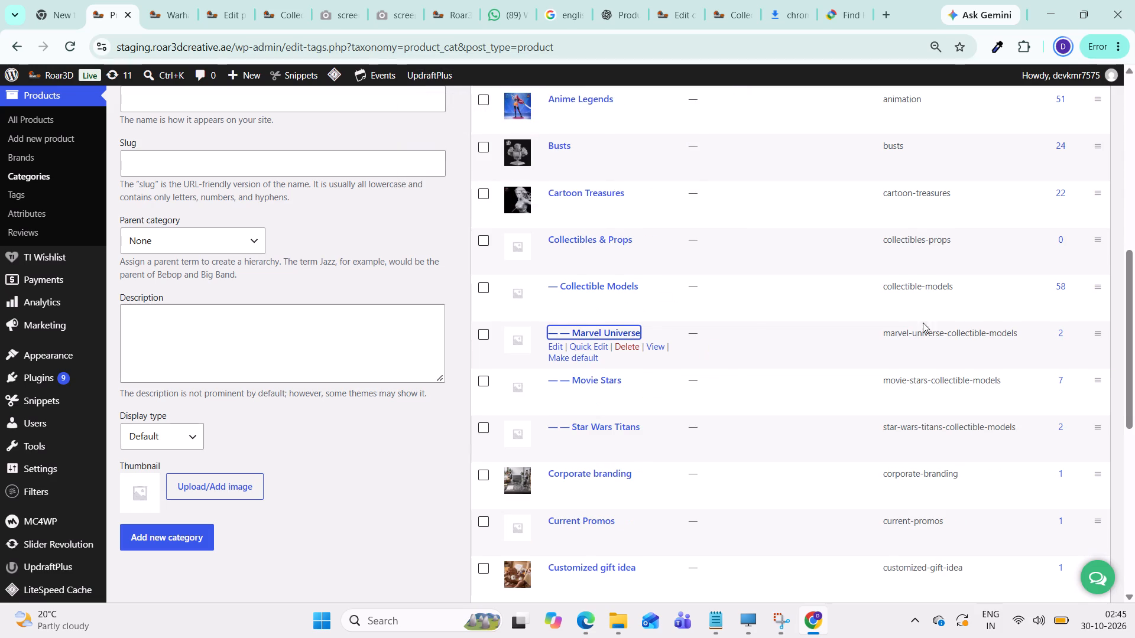
Open the Doctor Octopus – Spider-Man product for editing from the Marvel Universe subcategory under Collectible Models.
{"action": "left_click", "coordinate": [1059, 336]}
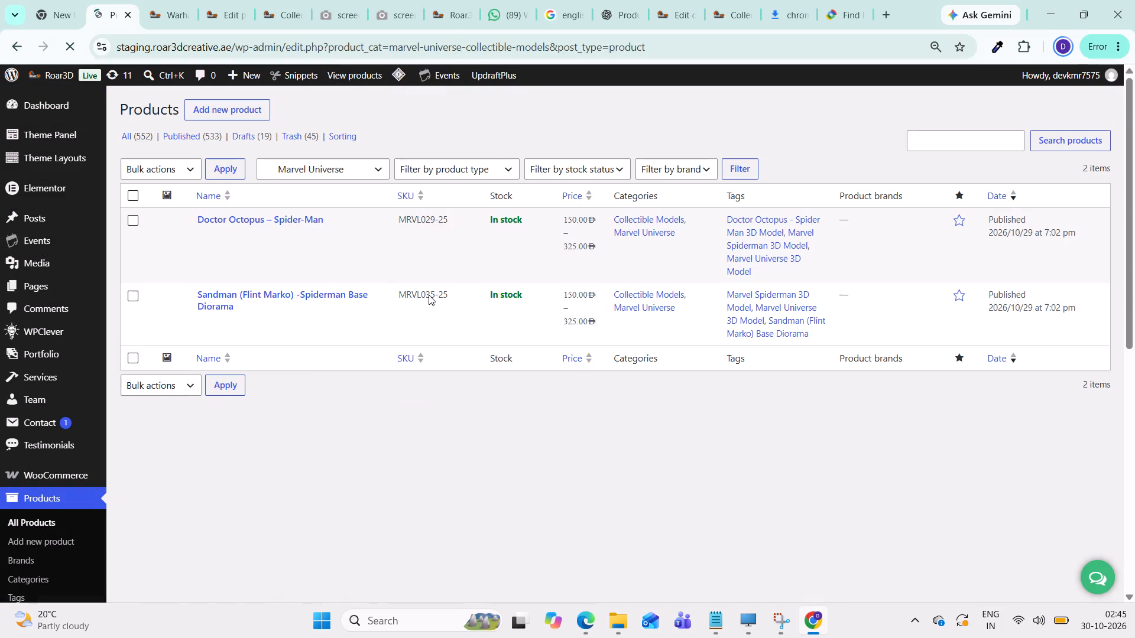
{"action": "scroll", "coordinate": [354, 357], "scroll_direction": "down", "scroll_amount": 2}
{"action": "scroll", "coordinate": [312, 398], "scroll_direction": "down", "scroll_amount": 1}
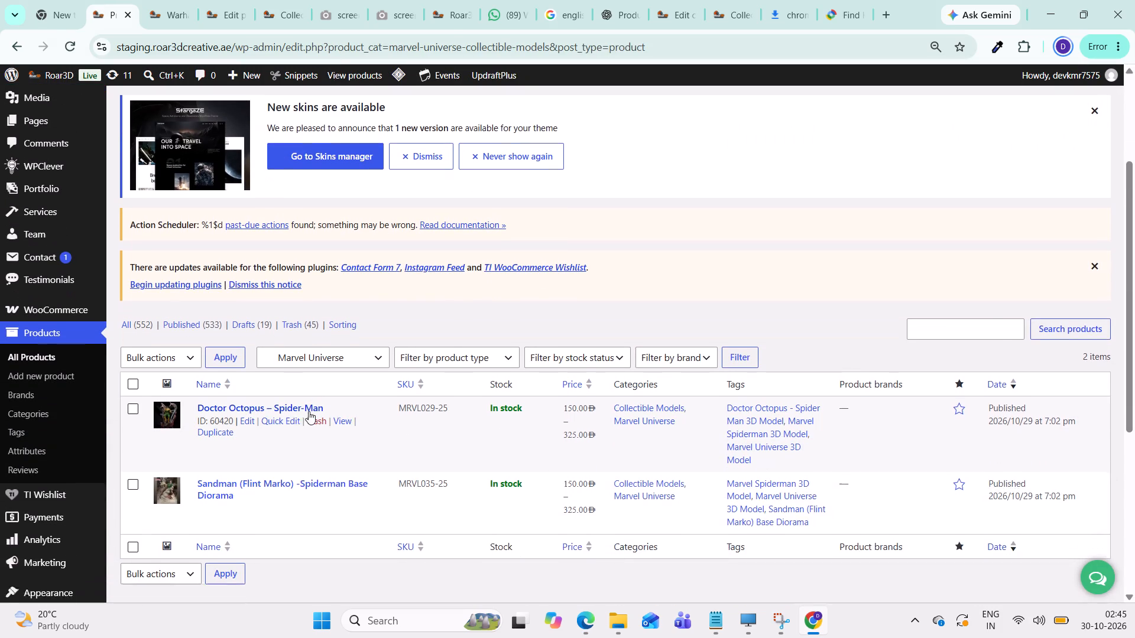
{"action": "left_click", "coordinate": [246, 366]}
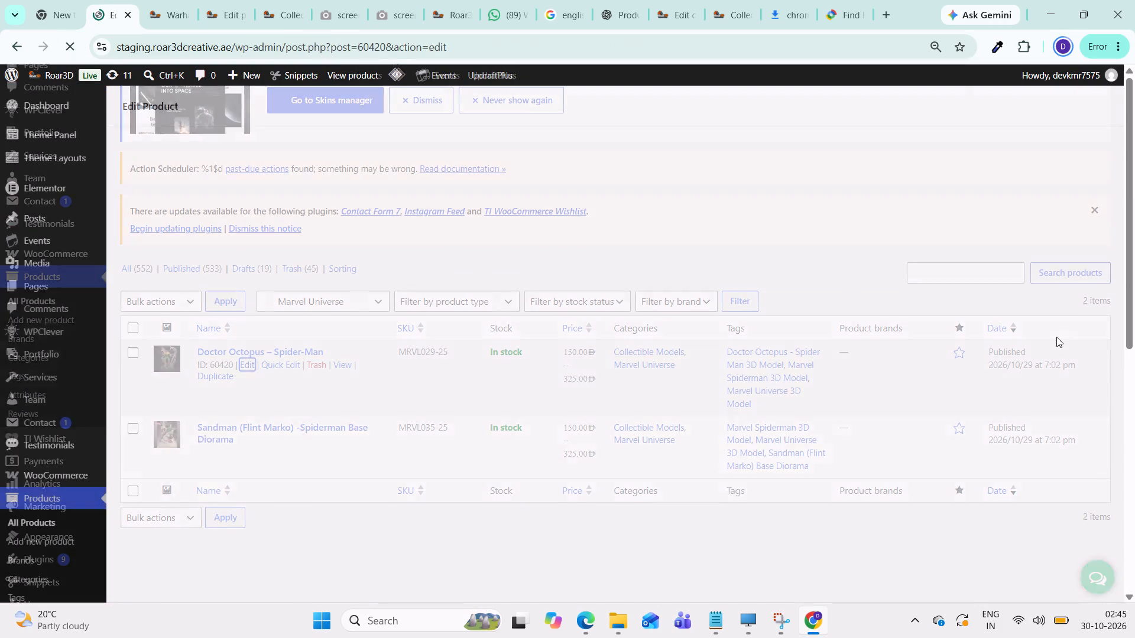
Assign the top-level Marvel Universe category to the Doctor Octopus – Spider-Man product and update the product.
{"action": "scroll", "coordinate": [1056, 336], "scroll_direction": "down", "scroll_amount": 9}
{"action": "scroll", "coordinate": [990, 392], "scroll_direction": "down", "scroll_amount": 11}
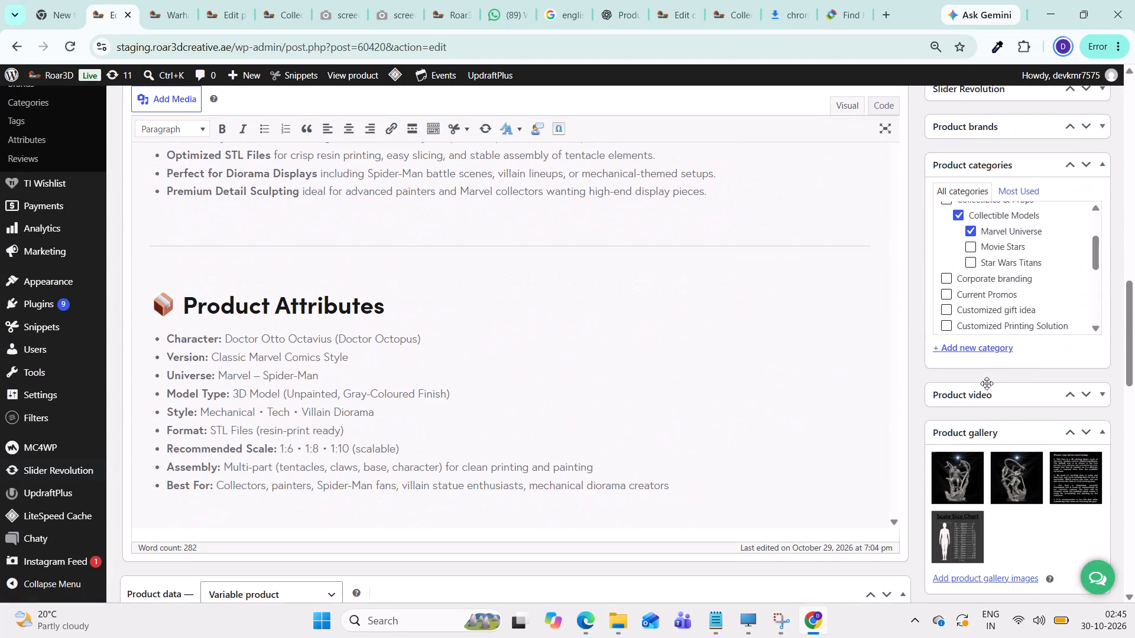
{"action": "scroll", "coordinate": [1061, 370], "scroll_direction": "up", "scroll_amount": 3}
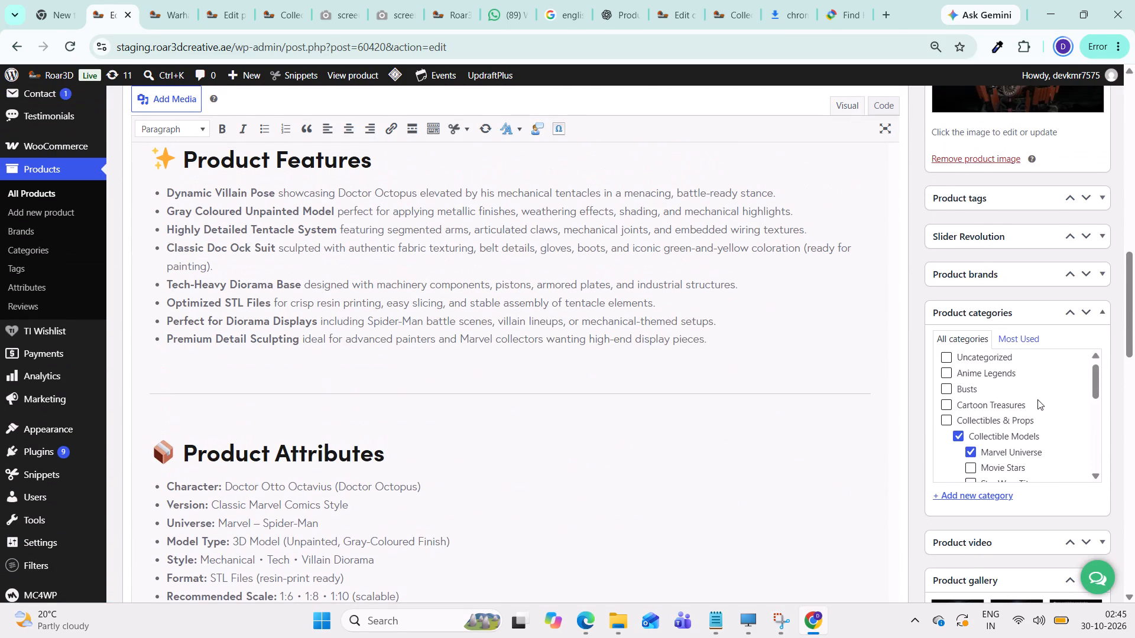
{"action": "scroll", "coordinate": [1037, 399], "scroll_direction": "up", "scroll_amount": 1}
{"action": "scroll", "coordinate": [1037, 399], "scroll_direction": "down", "scroll_amount": 2}
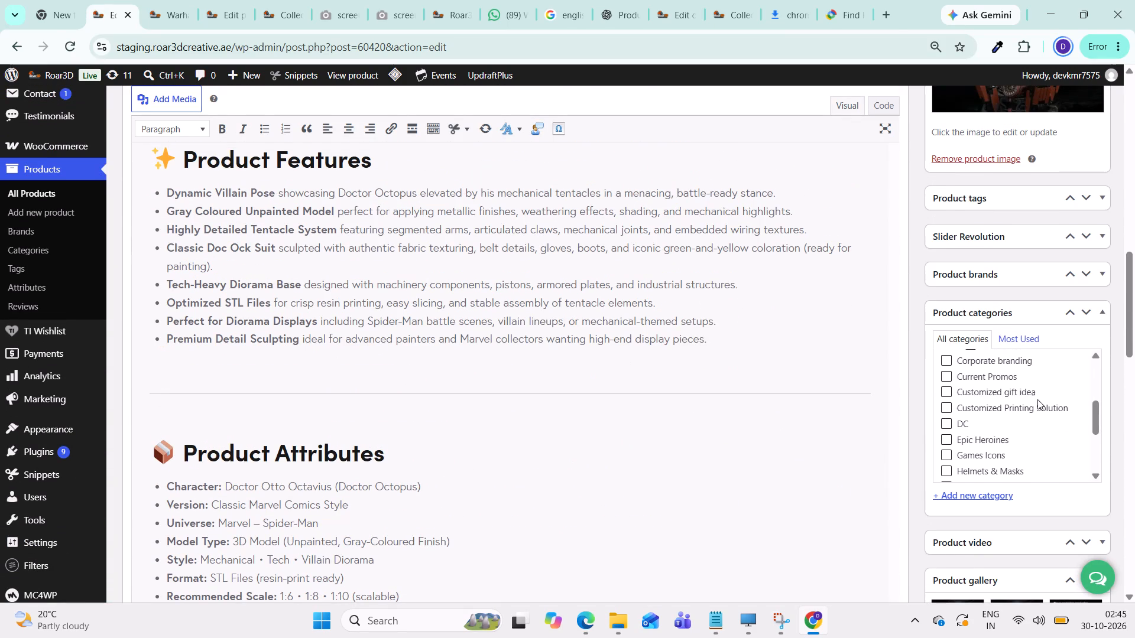
{"action": "scroll", "coordinate": [1037, 399], "scroll_direction": "down", "scroll_amount": 1}
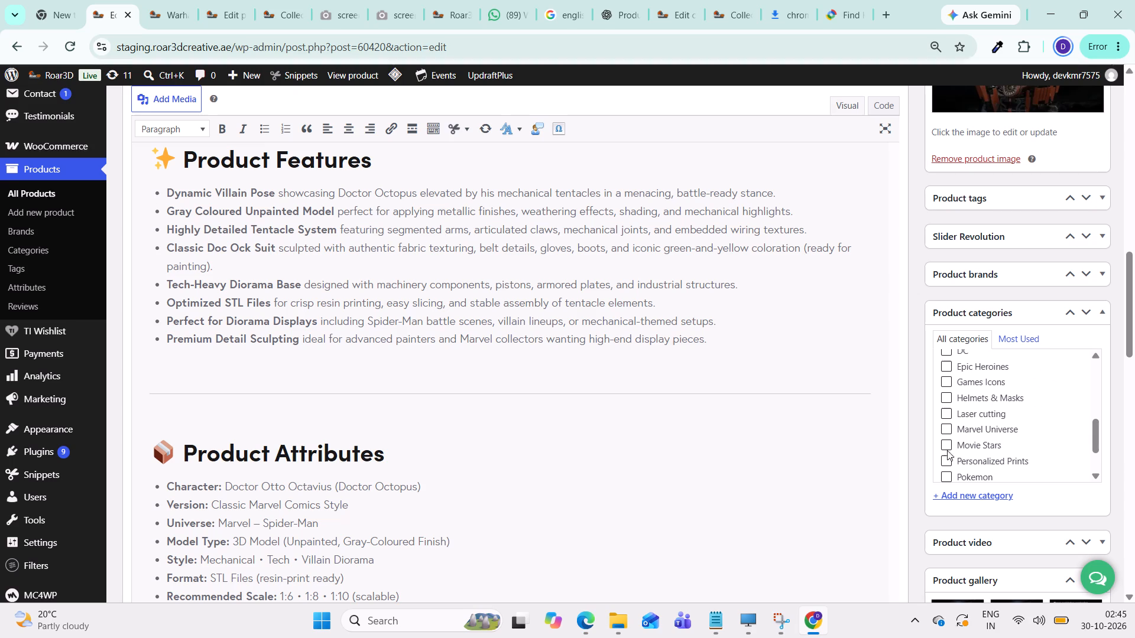
{"action": "left_click", "coordinate": [947, 429]}
{"action": "scroll", "coordinate": [1131, 217], "scroll_direction": "up", "scroll_amount": 5}
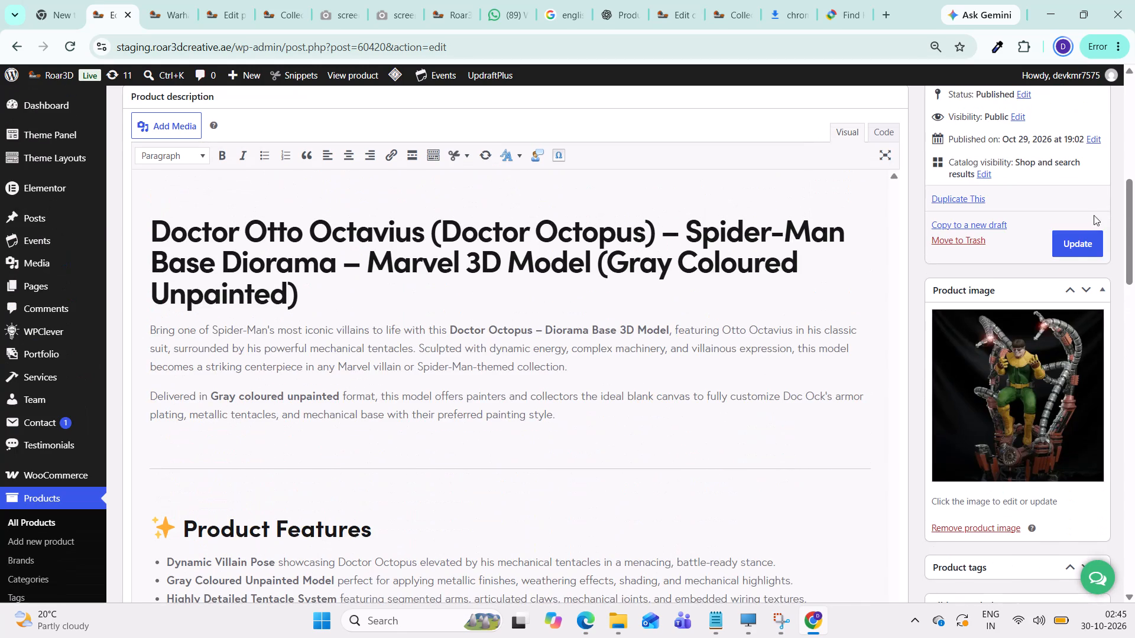
{"action": "left_click", "coordinate": [1078, 245]}
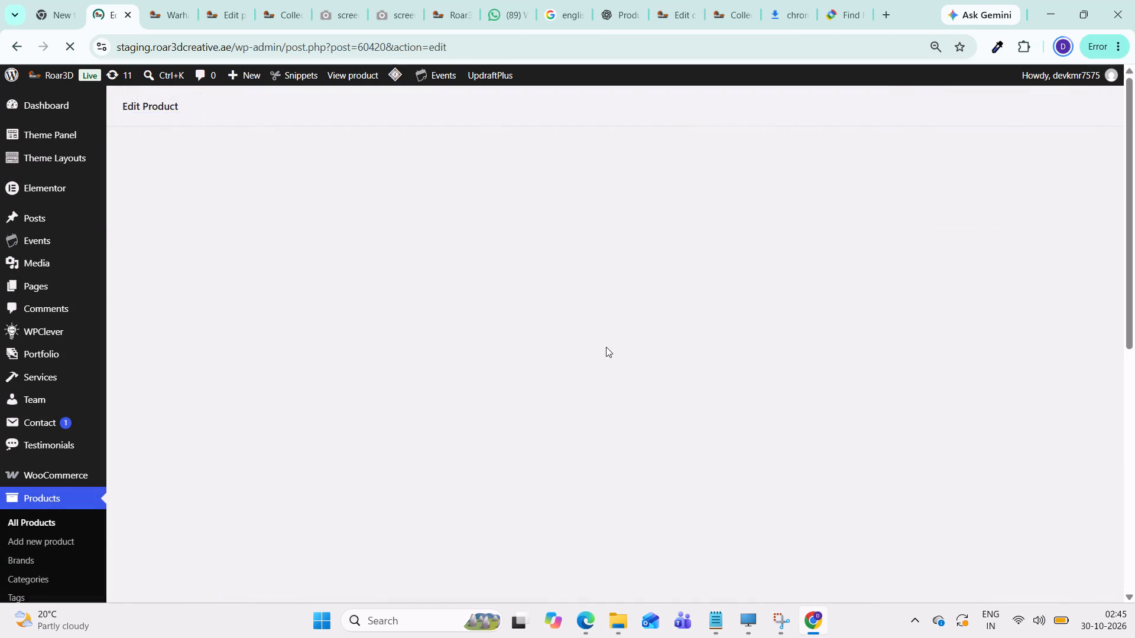
Return to the product categories and open the Sandman (Flint Marko) - Spiderman Base Diorama product for editing from the Marvel Universe subcategory.
{"action": "scroll", "coordinate": [76, 331], "scroll_direction": "down", "scroll_amount": 2}
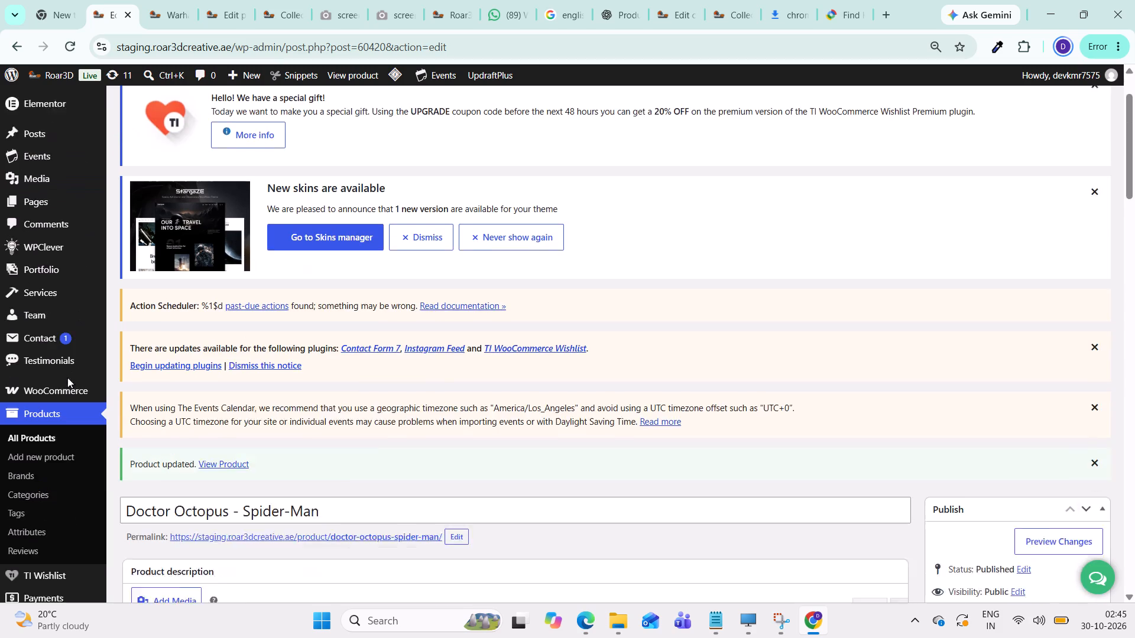
{"action": "scroll", "coordinate": [45, 380], "scroll_direction": "down", "scroll_amount": 2}
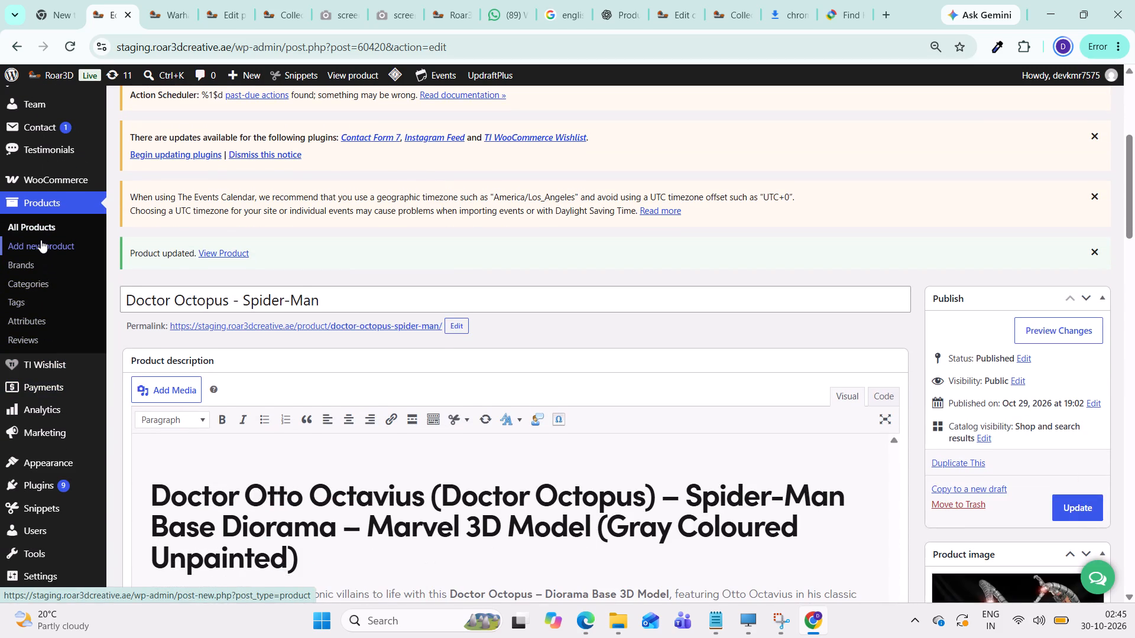
{"action": "left_click", "coordinate": [37, 284]}
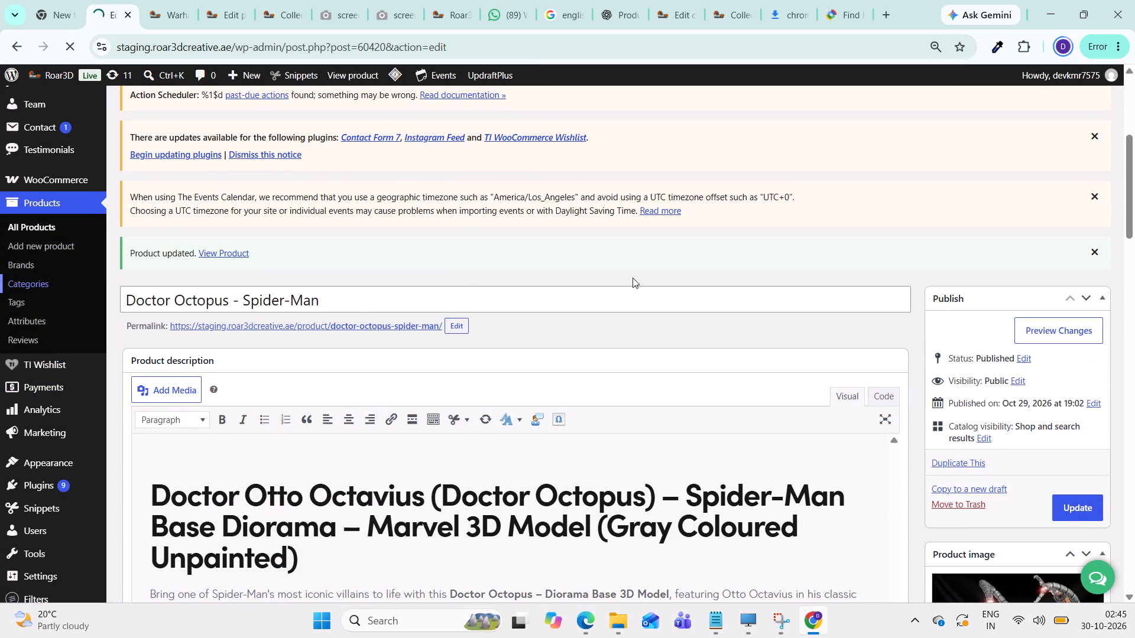
{"action": "scroll", "coordinate": [1037, 269], "scroll_direction": "down", "scroll_amount": 1}
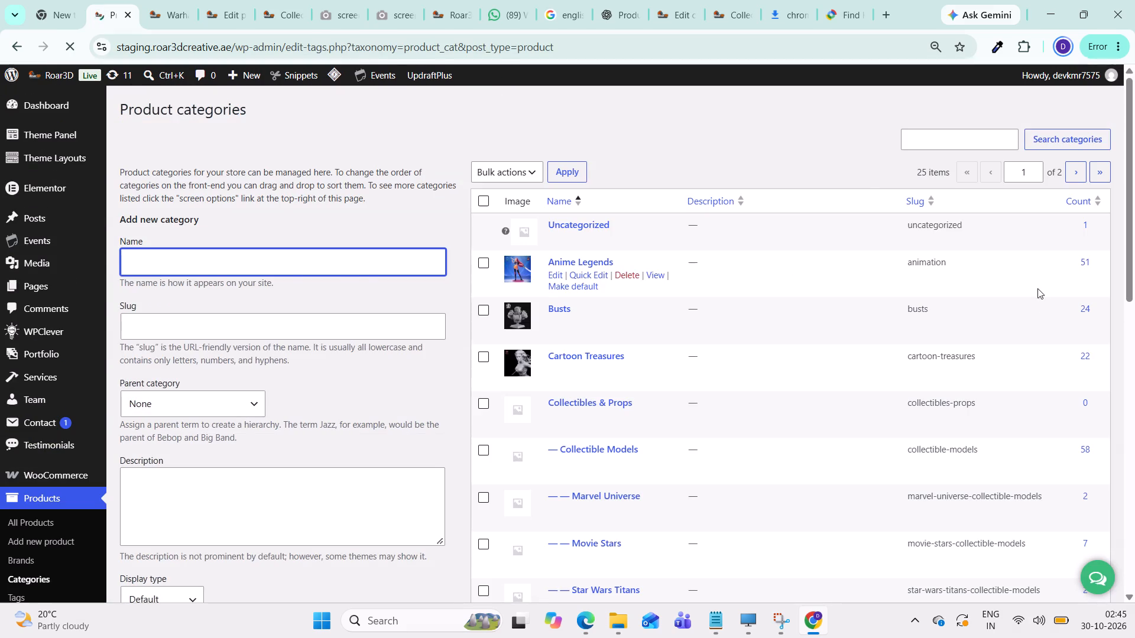
{"action": "scroll", "coordinate": [1037, 288], "scroll_direction": "down", "scroll_amount": 1}
{"action": "scroll", "coordinate": [876, 347], "scroll_direction": "down", "scroll_amount": 5}
{"action": "scroll", "coordinate": [686, 379], "scroll_direction": "down", "scroll_amount": 2}
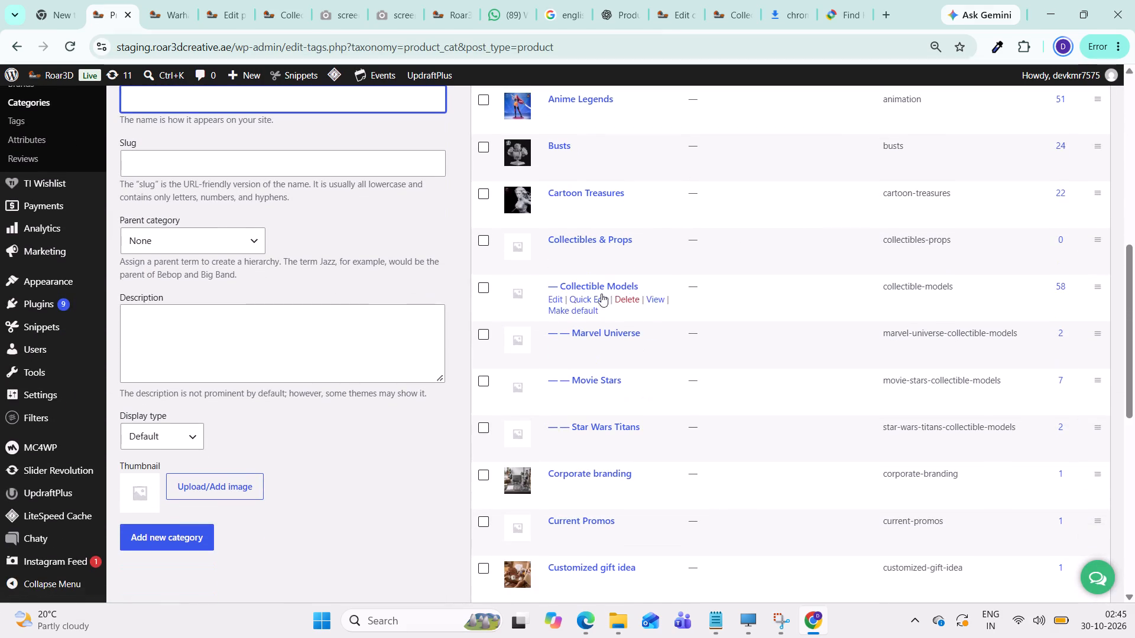
{"action": "scroll", "coordinate": [850, 268], "scroll_direction": "down", "scroll_amount": 1}
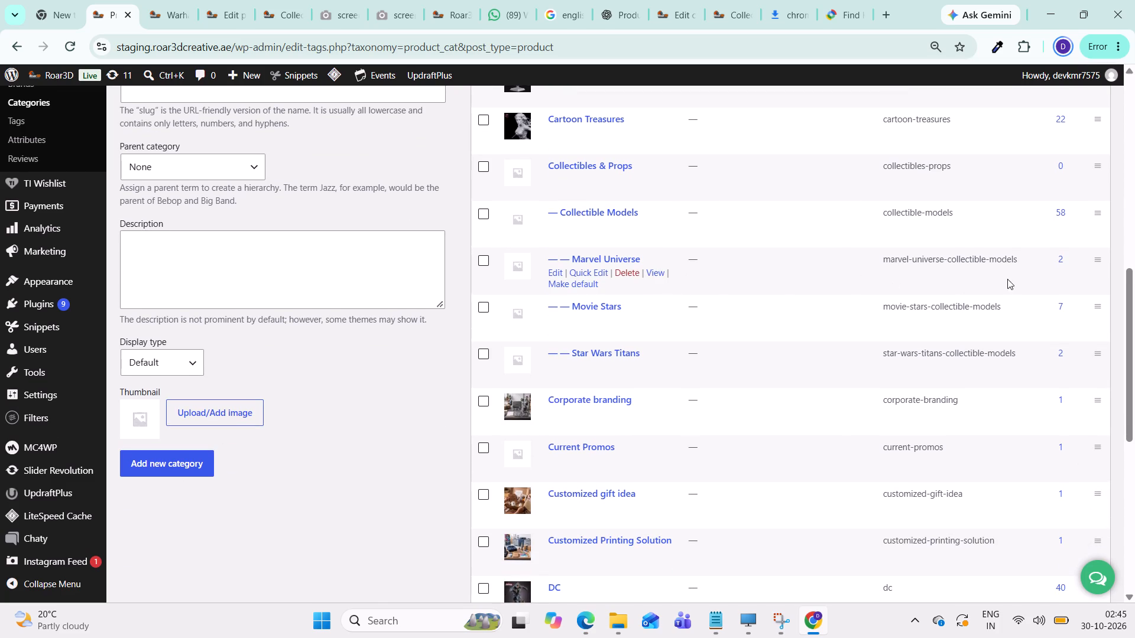
{"action": "left_click", "coordinate": [1063, 262]}
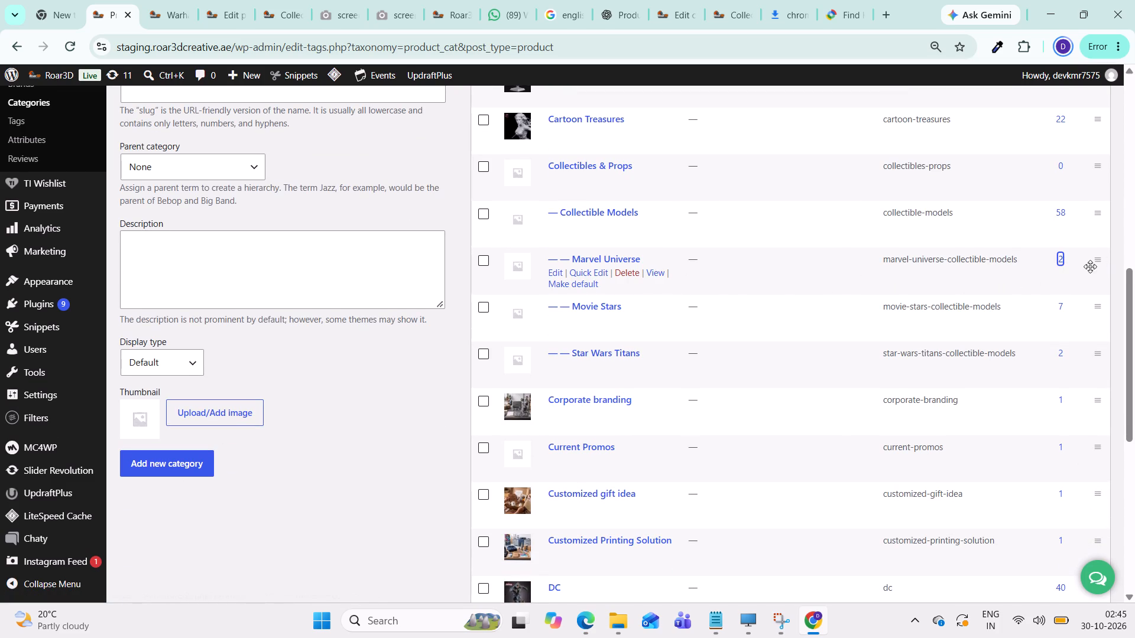
{"action": "left_click", "coordinate": [1057, 258]}
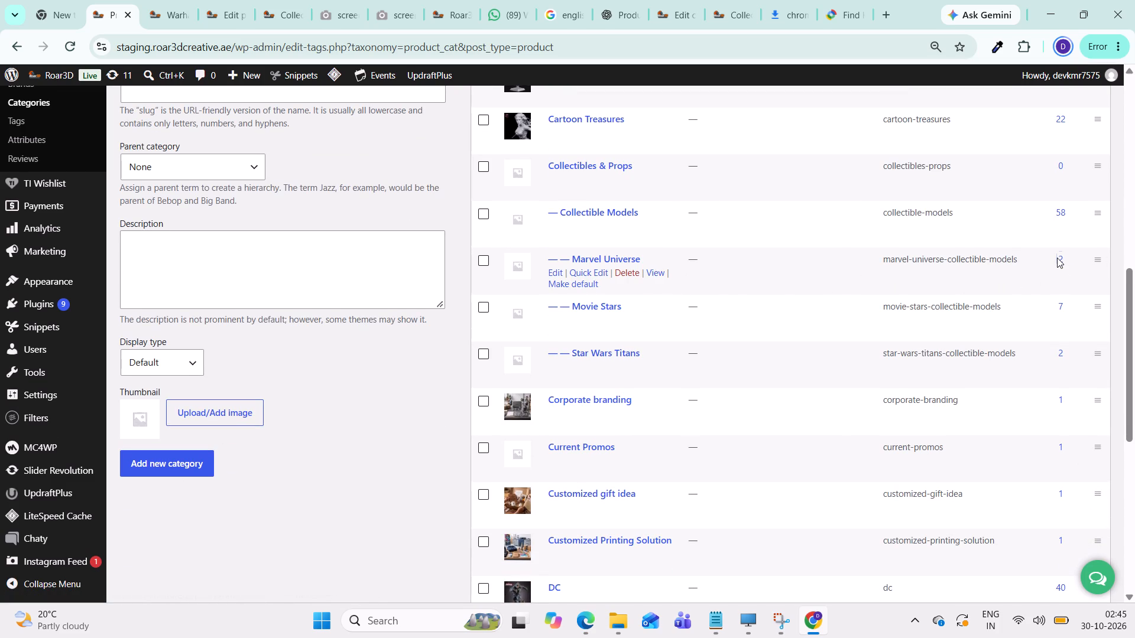
{"action": "left_click", "coordinate": [1062, 259]}
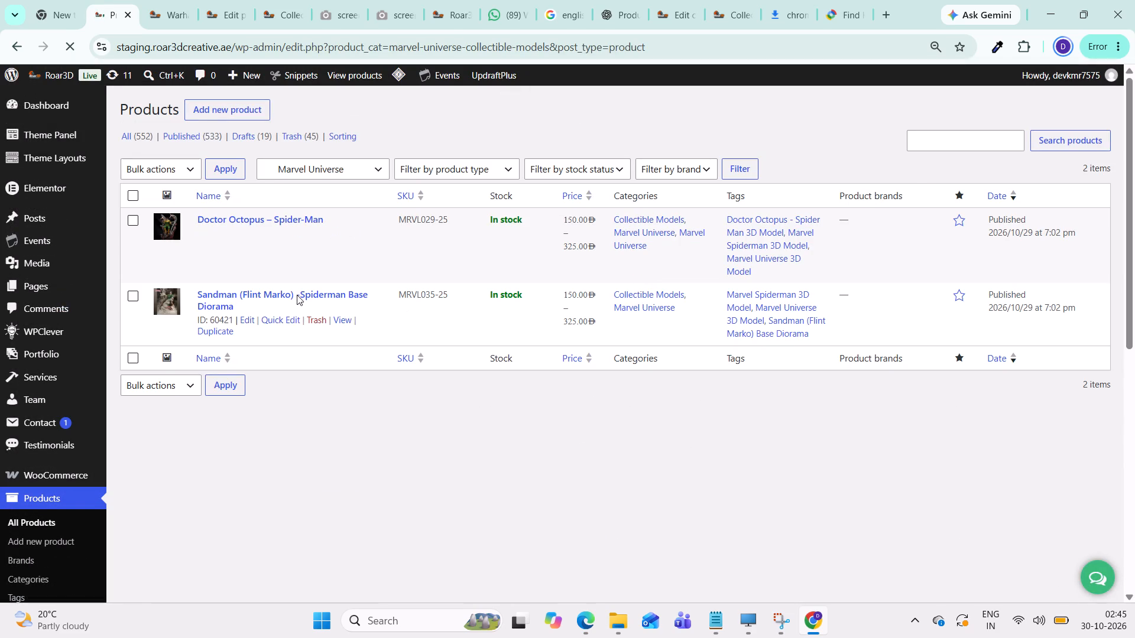
{"action": "scroll", "coordinate": [289, 310], "scroll_direction": "down", "scroll_amount": 5}
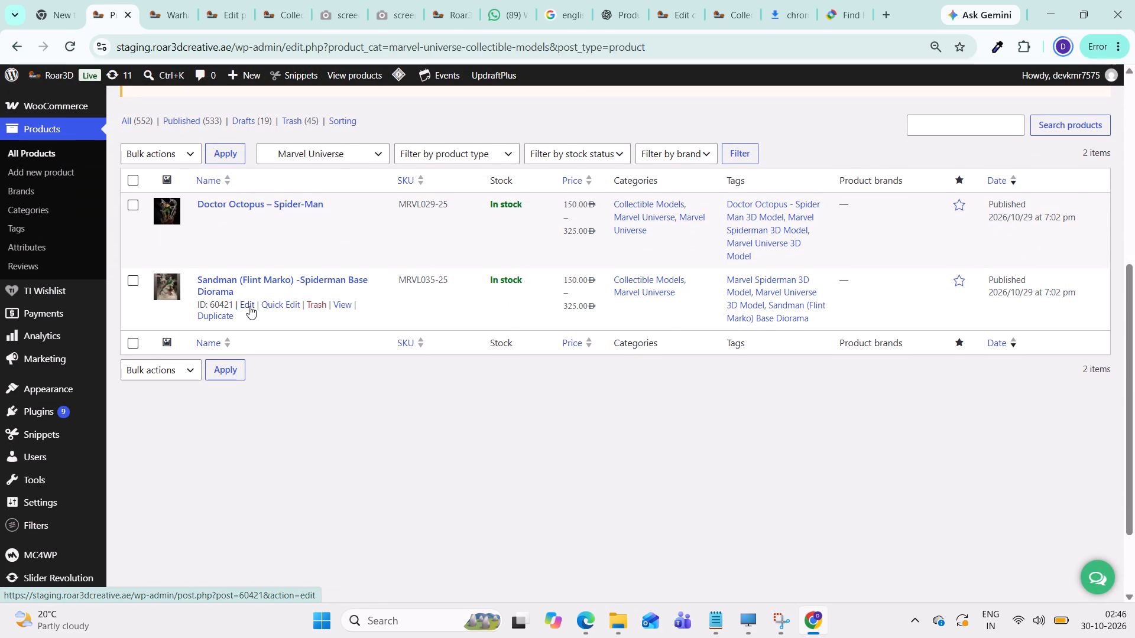
{"action": "left_click", "coordinate": [249, 305]}
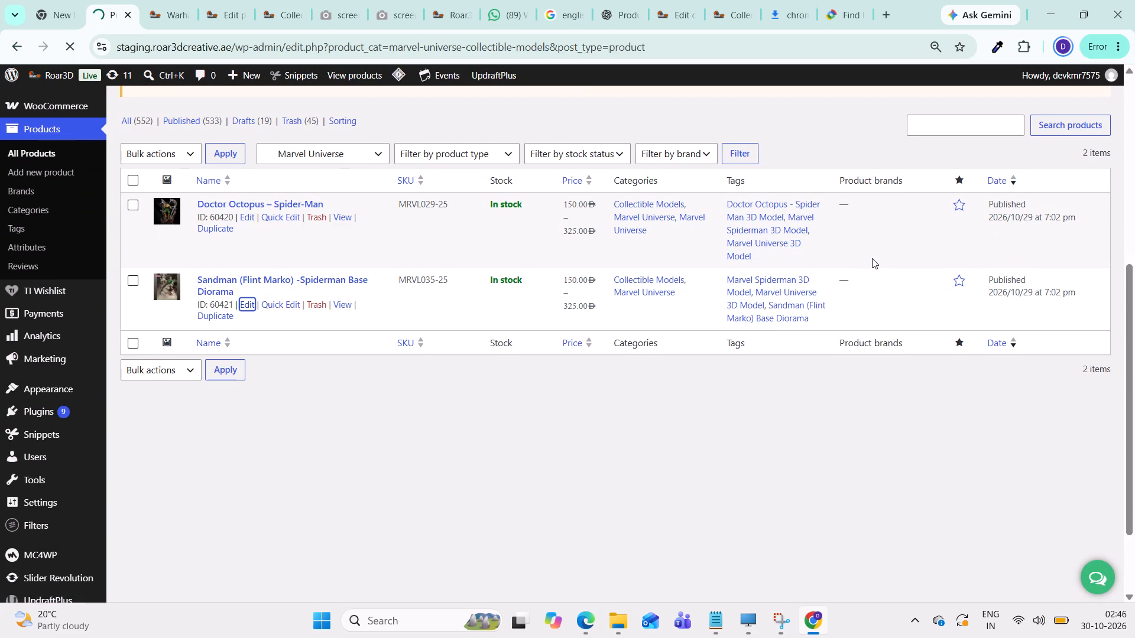
Assign the top-level Marvel Universe category to the Sandman (Flint Marko) - Spiderman Base Diorama product and update the product.
{"action": "scroll", "coordinate": [843, 276], "scroll_direction": "down", "scroll_amount": 1}
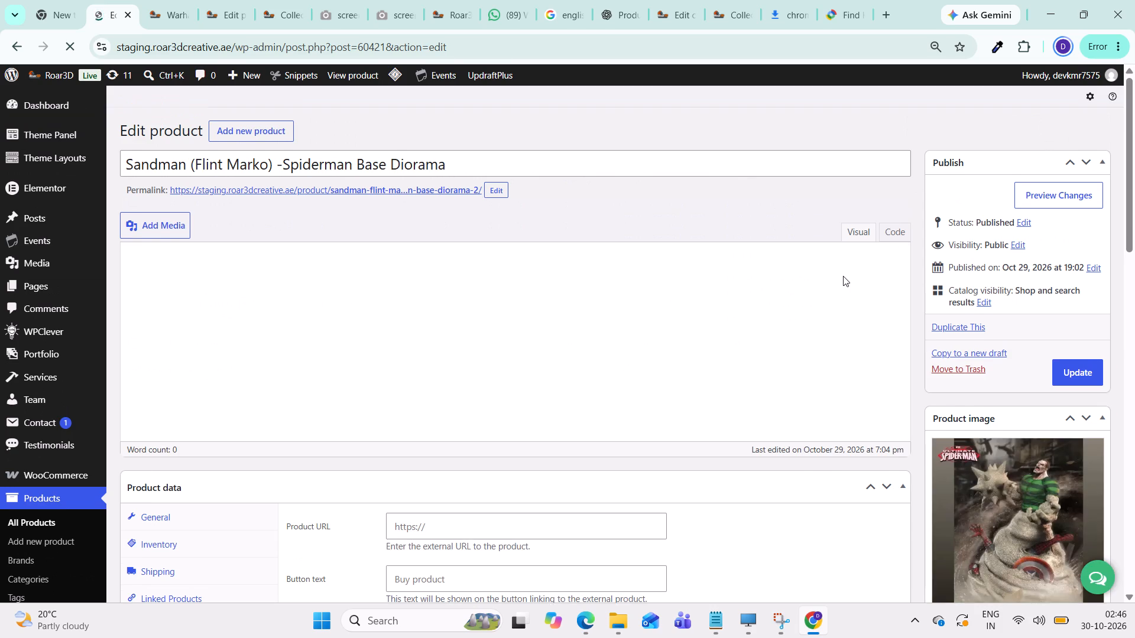
{"action": "scroll", "coordinate": [843, 276], "scroll_direction": "down", "scroll_amount": 7}
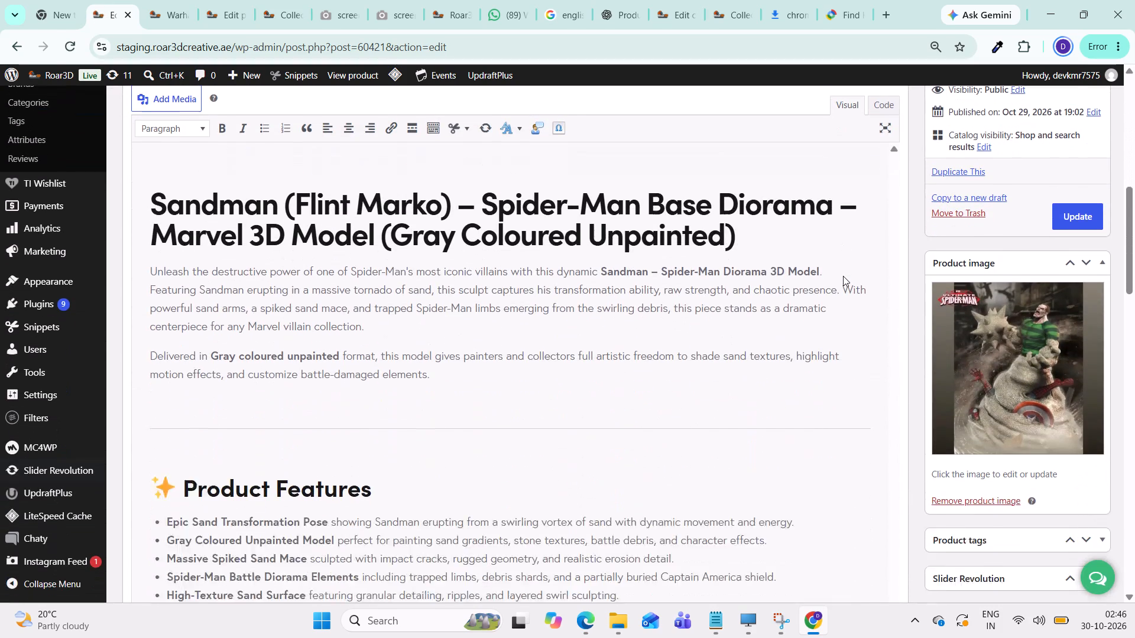
{"action": "scroll", "coordinate": [1034, 348], "scroll_direction": "down", "scroll_amount": 5}
{"action": "scroll", "coordinate": [991, 393], "scroll_direction": "down", "scroll_amount": 1}
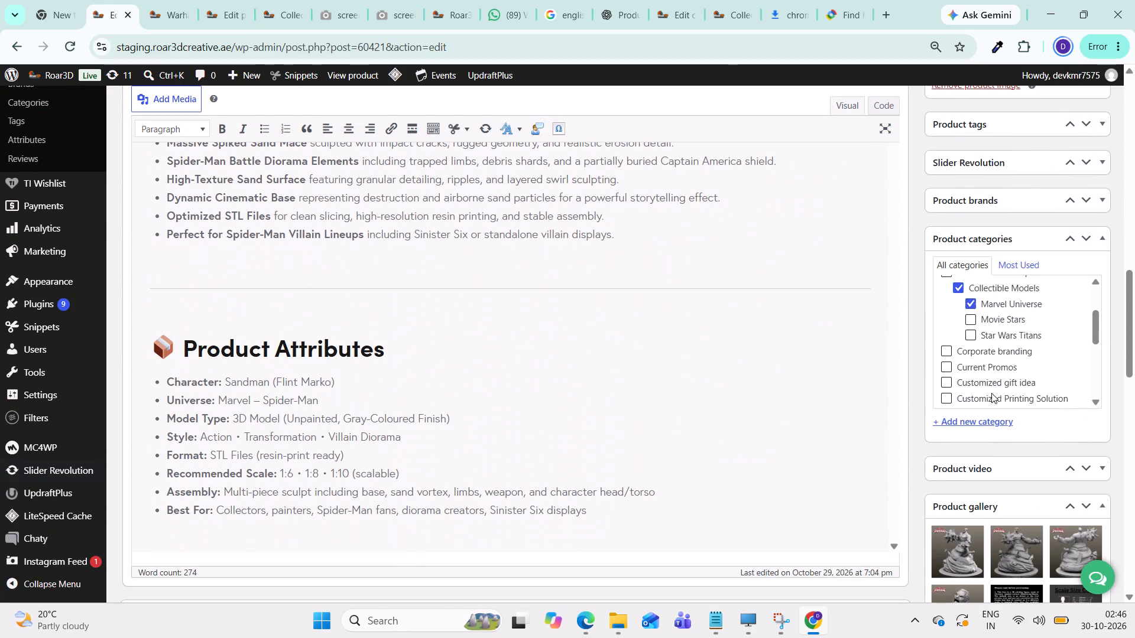
{"action": "scroll", "coordinate": [990, 372], "scroll_direction": "up", "scroll_amount": 3}
{"action": "scroll", "coordinate": [990, 351], "scroll_direction": "down", "scroll_amount": 1}
{"action": "scroll", "coordinate": [990, 351], "scroll_direction": "up", "scroll_amount": 1}
{"action": "scroll", "coordinate": [990, 351], "scroll_direction": "down", "scroll_amount": 3}
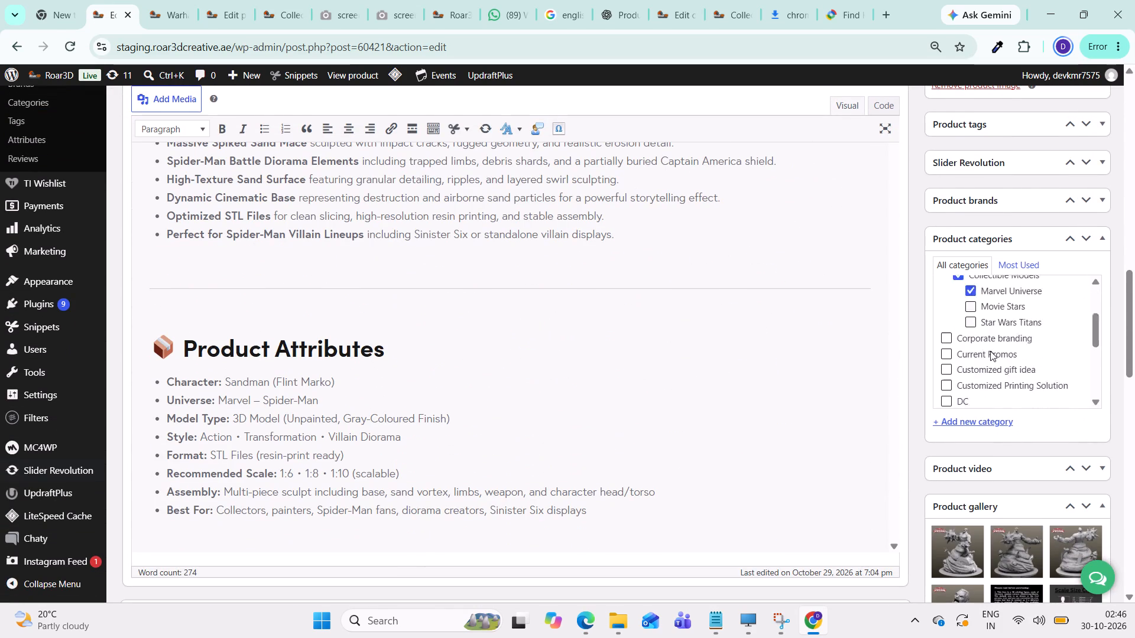
{"action": "left_click", "coordinate": [949, 359]}
{"action": "scroll", "coordinate": [1111, 252], "scroll_direction": "up", "scroll_amount": 1}
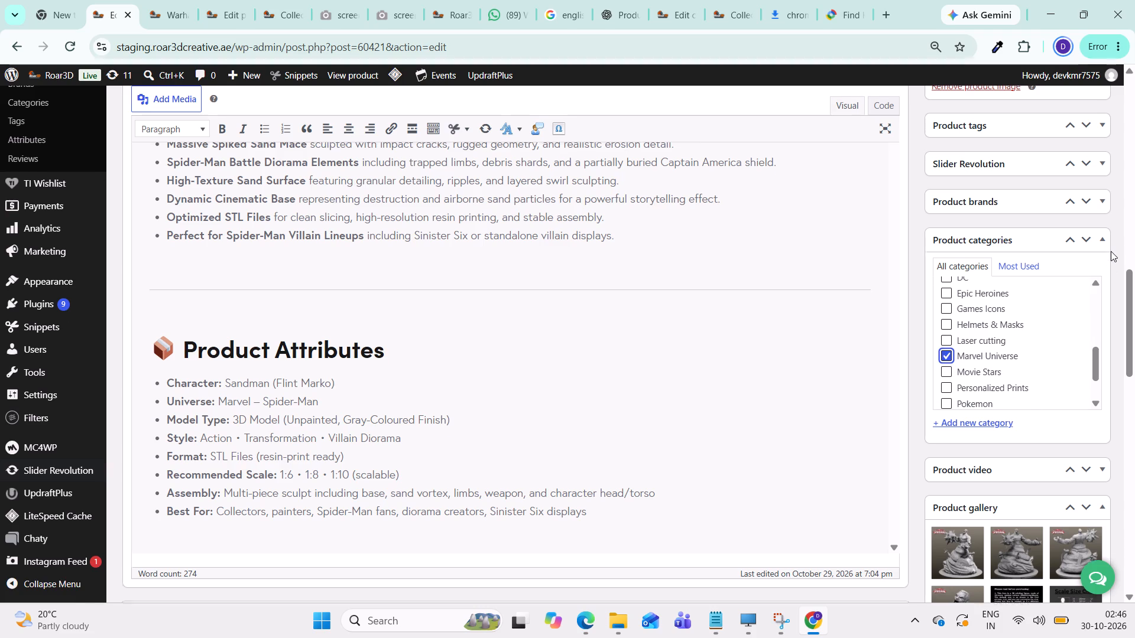
{"action": "scroll", "coordinate": [1111, 251], "scroll_direction": "up", "scroll_amount": 3}
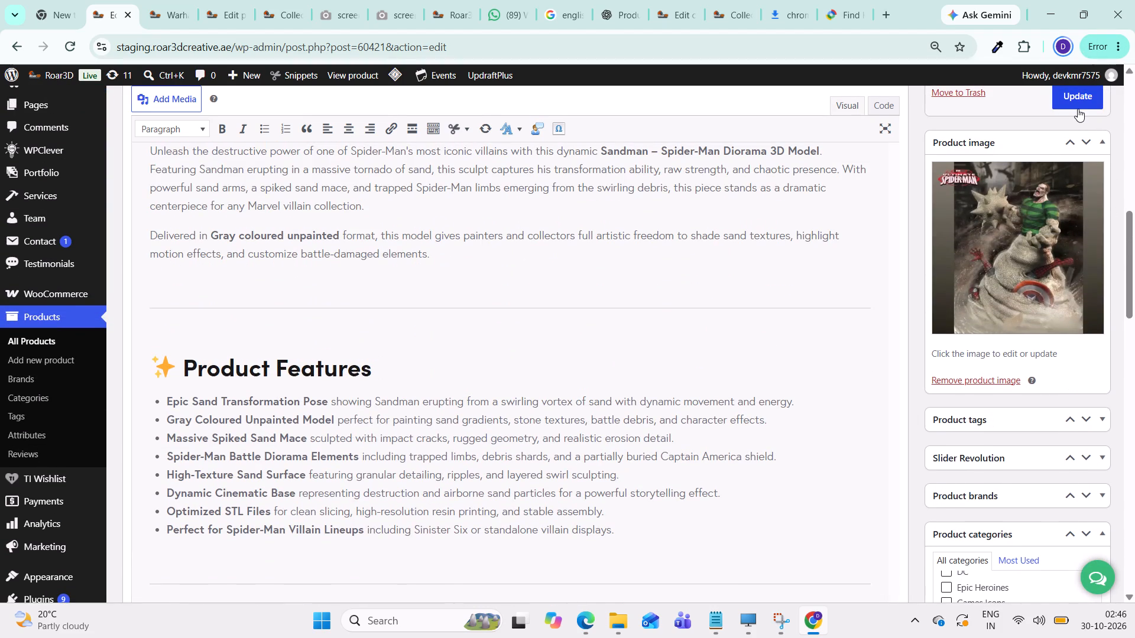
{"action": "left_click", "coordinate": [1078, 105]}
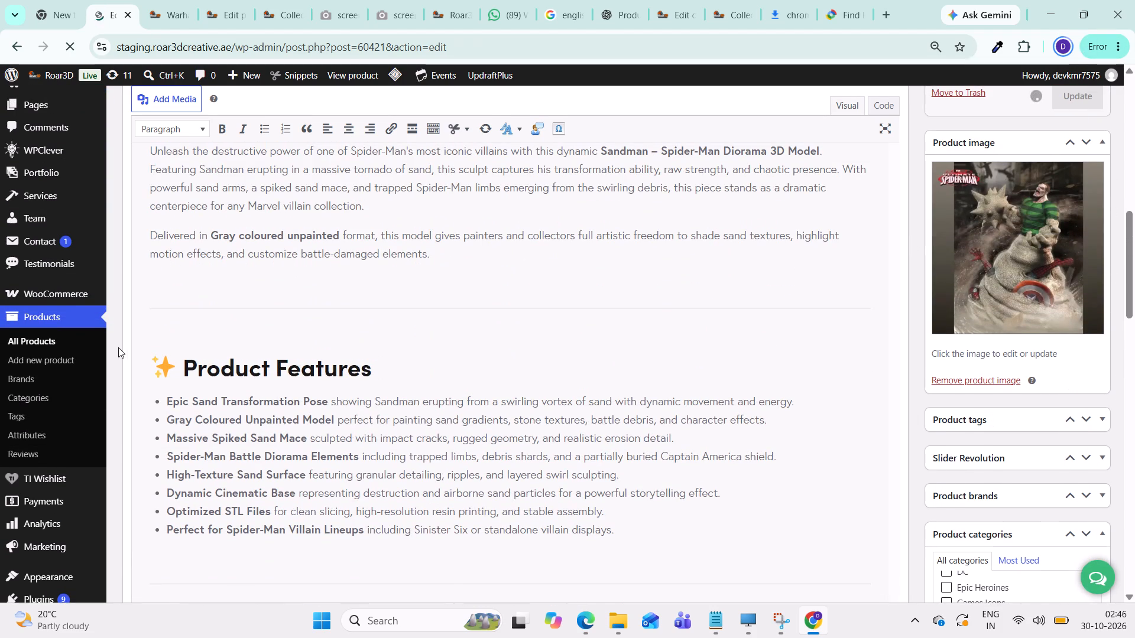
Return to the product categories list and delete the Marvel Universe subcategory under Collectible Models, slug marvel-universe-collectible-models.
{"action": "scroll", "coordinate": [70, 344], "scroll_direction": "down", "scroll_amount": 3}
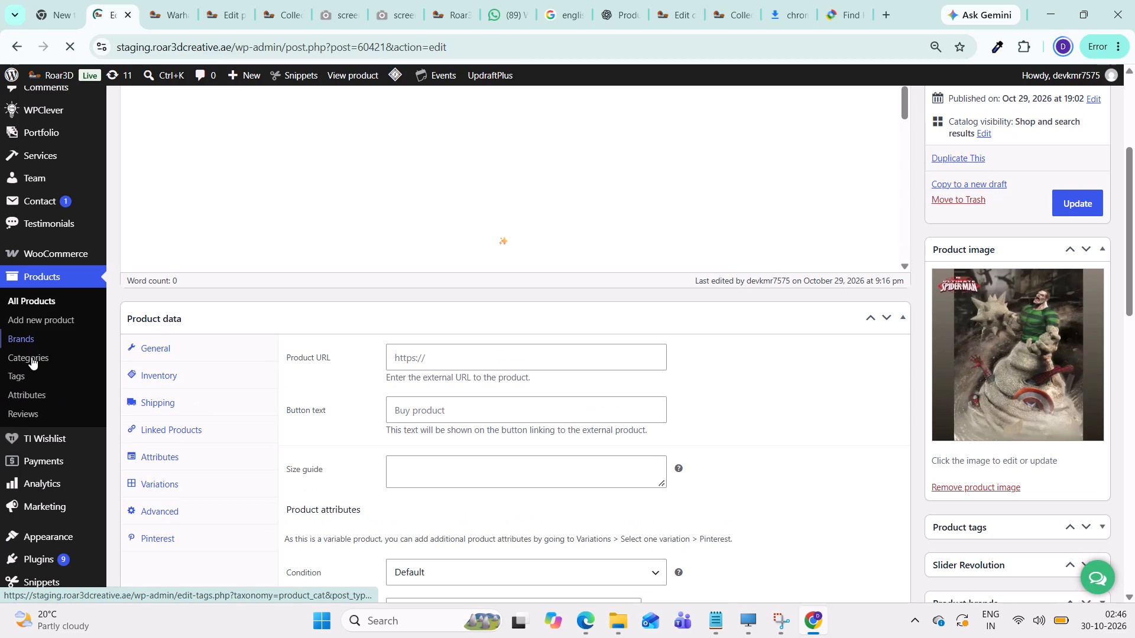
{"action": "scroll", "coordinate": [40, 408], "scroll_direction": "down", "scroll_amount": 3}
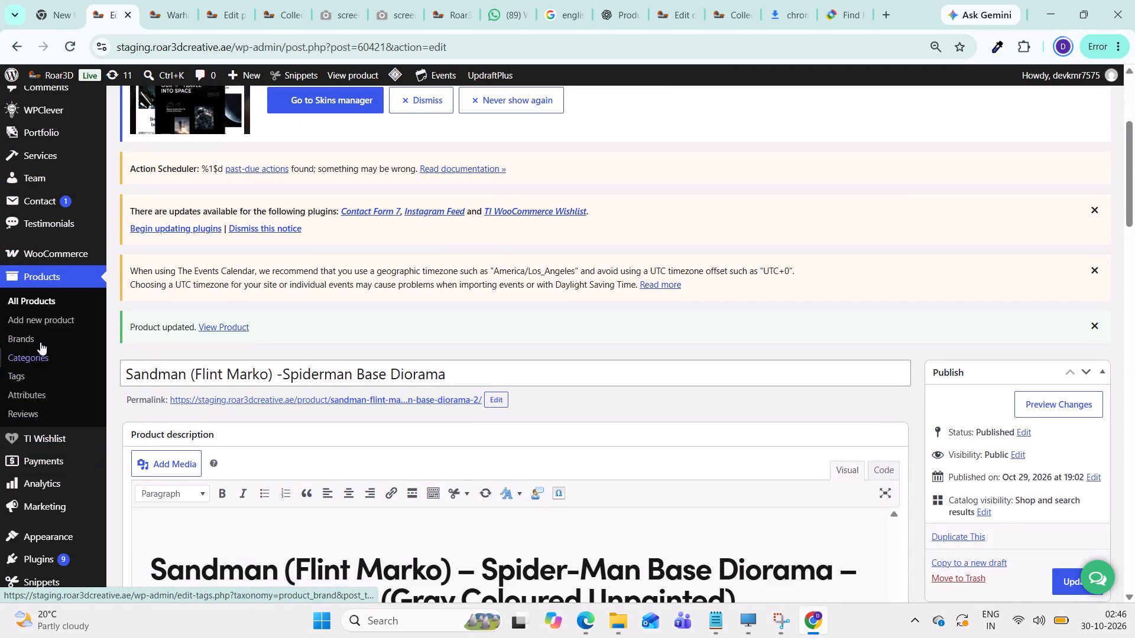
{"action": "left_click", "coordinate": [43, 356]}
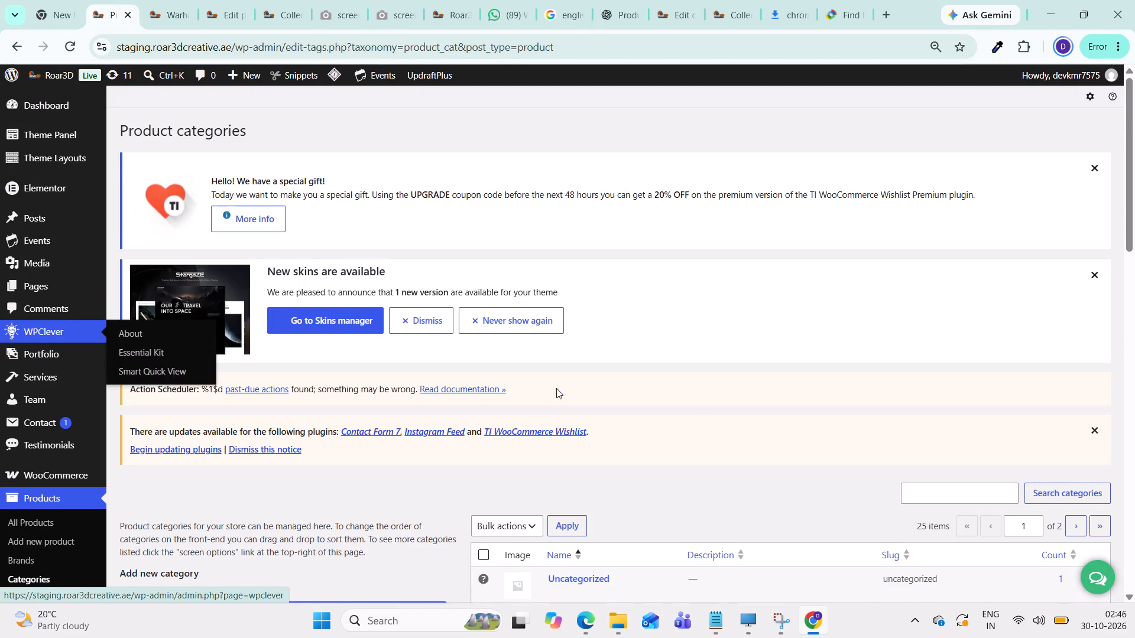
{"action": "scroll", "coordinate": [766, 449], "scroll_direction": "down", "scroll_amount": 6}
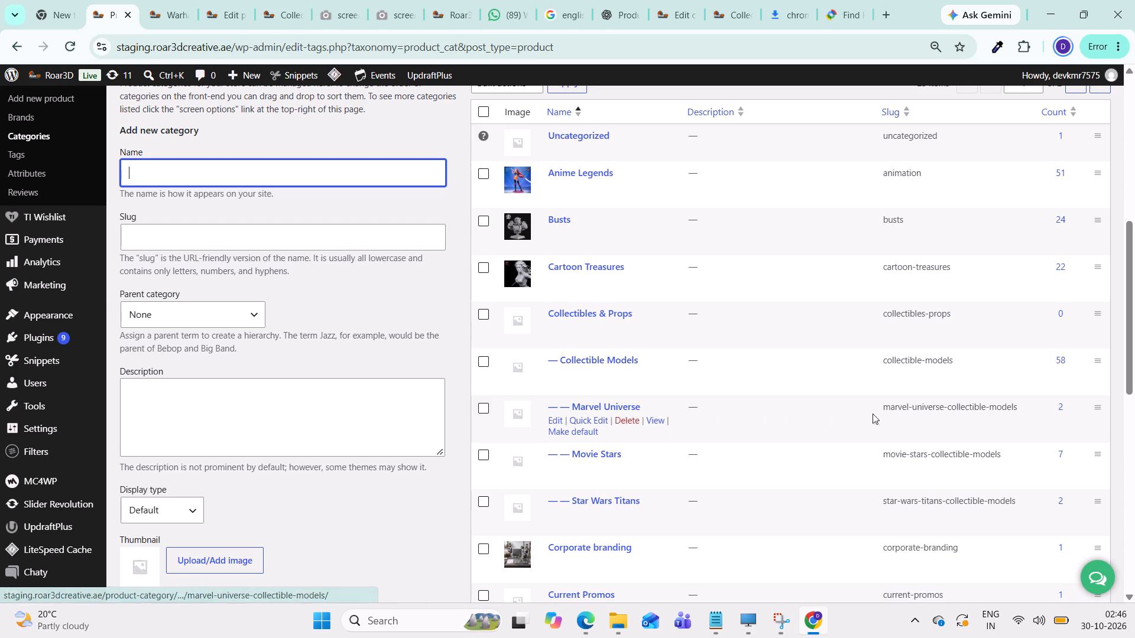
{"action": "left_click", "coordinate": [626, 421]}
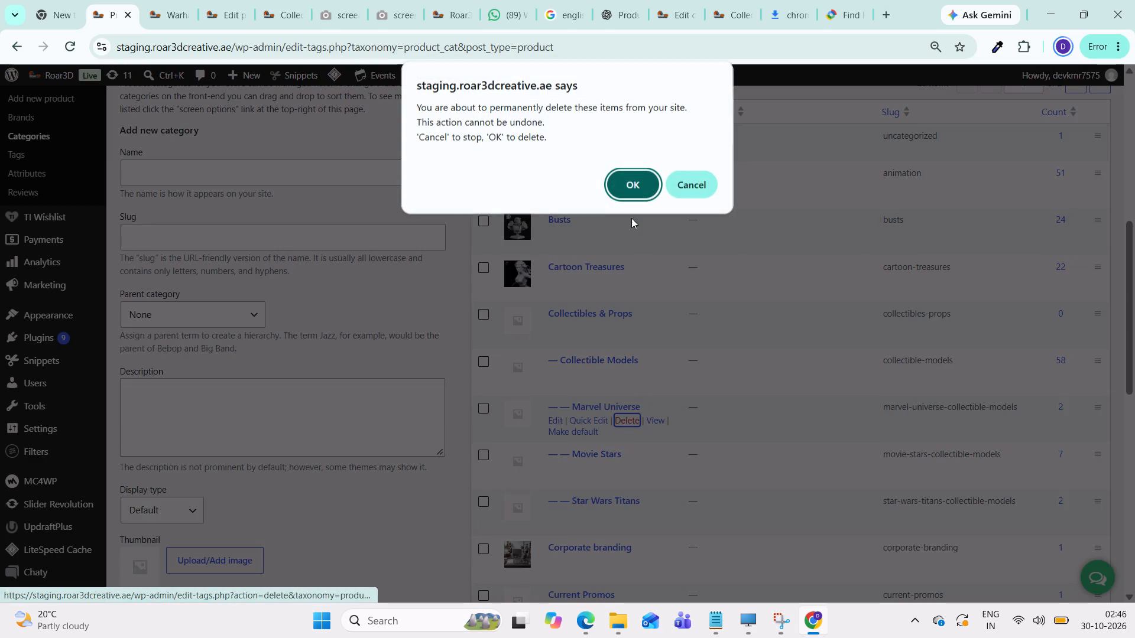
{"action": "left_click", "coordinate": [624, 183]}
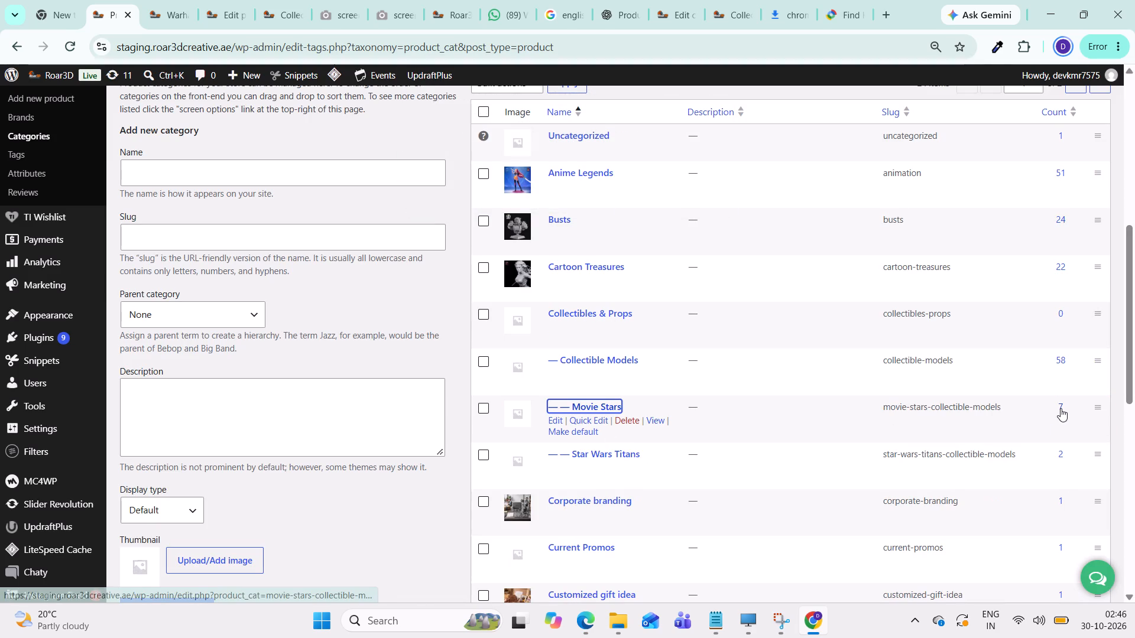
Open the product list of the Movie Stars subcategory under Collectible Models and examine its products and the category filter options.
{"action": "left_click", "coordinate": [1061, 408]}
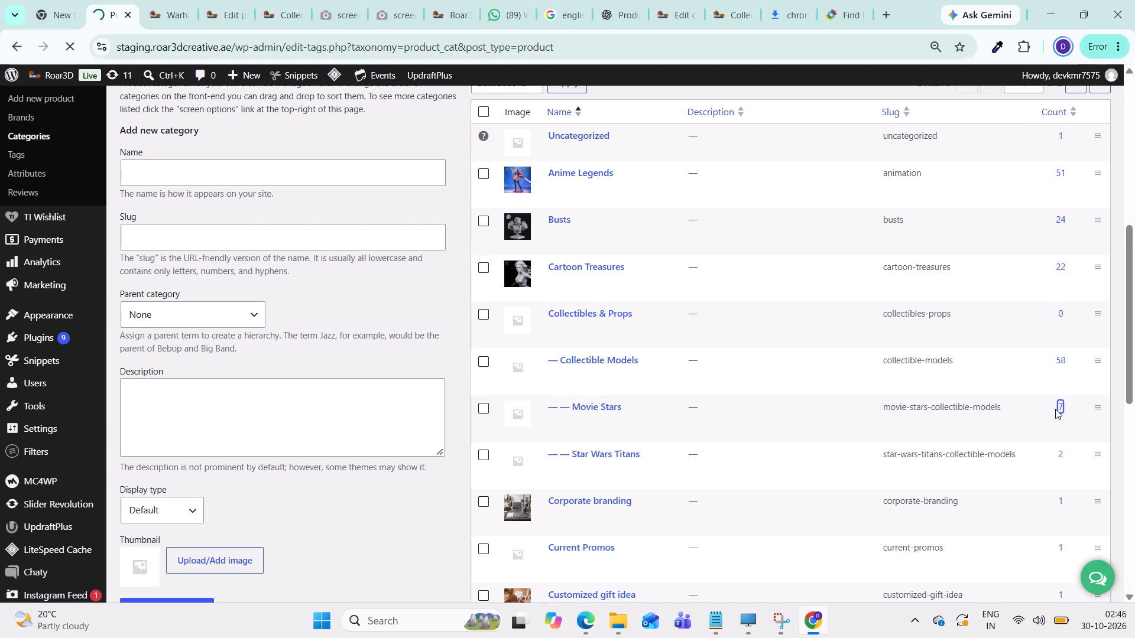
{"action": "scroll", "coordinate": [725, 483], "scroll_direction": "down", "scroll_amount": 3}
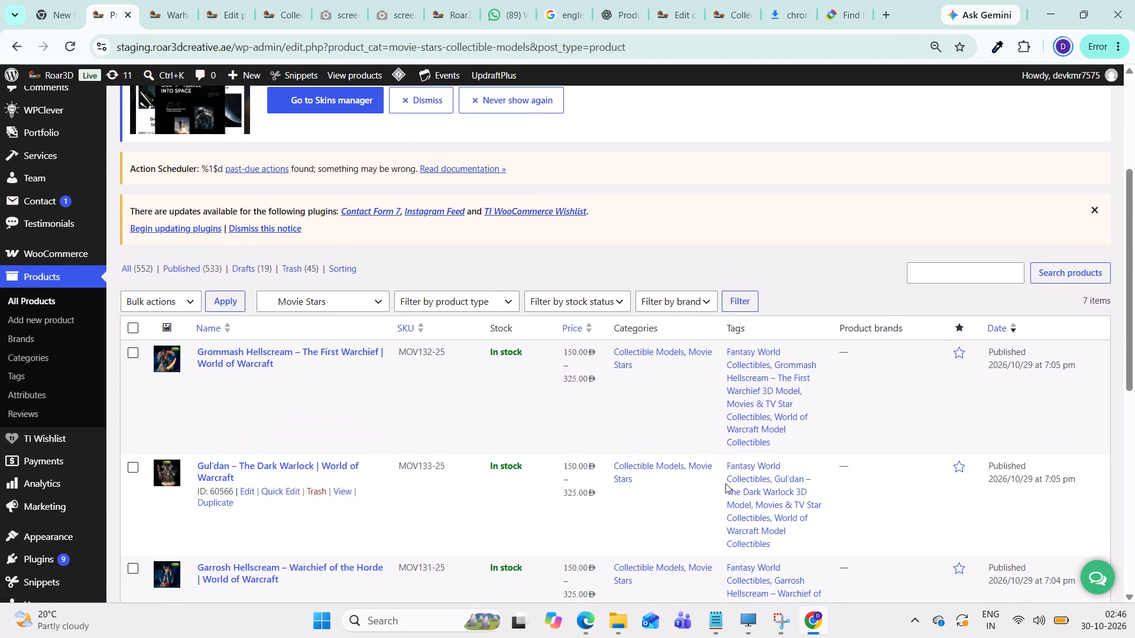
{"action": "scroll", "coordinate": [725, 483], "scroll_direction": "down", "scroll_amount": 2}
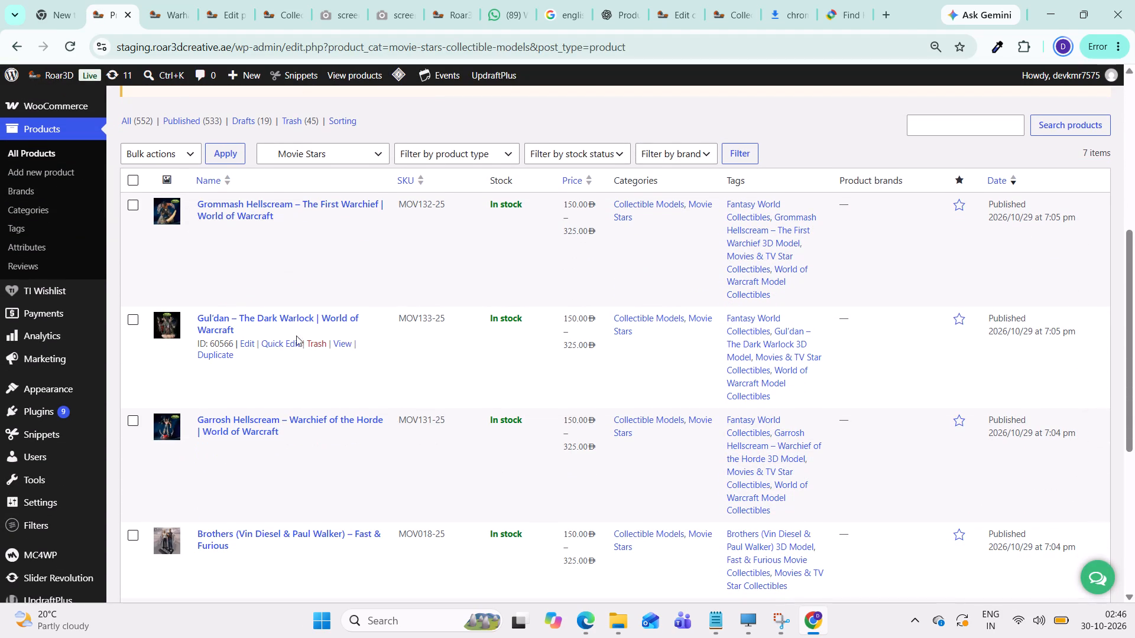
{"action": "left_click", "coordinate": [328, 152]}
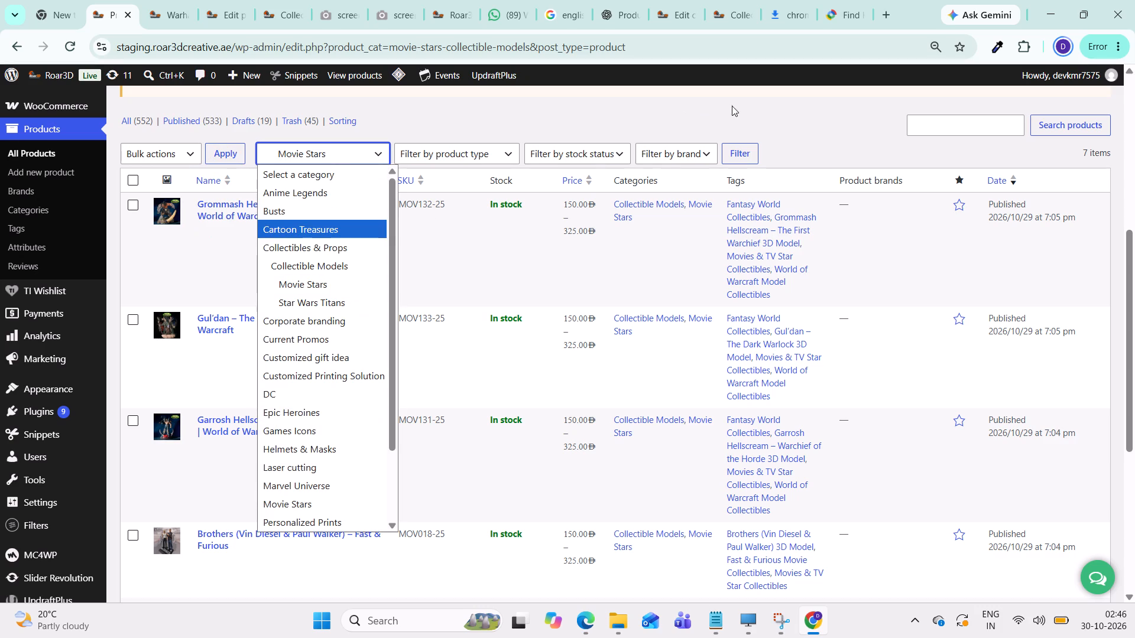
{"action": "left_click", "coordinate": [765, 101]}
{"action": "scroll", "coordinate": [672, 300], "scroll_direction": "up", "scroll_amount": 2}
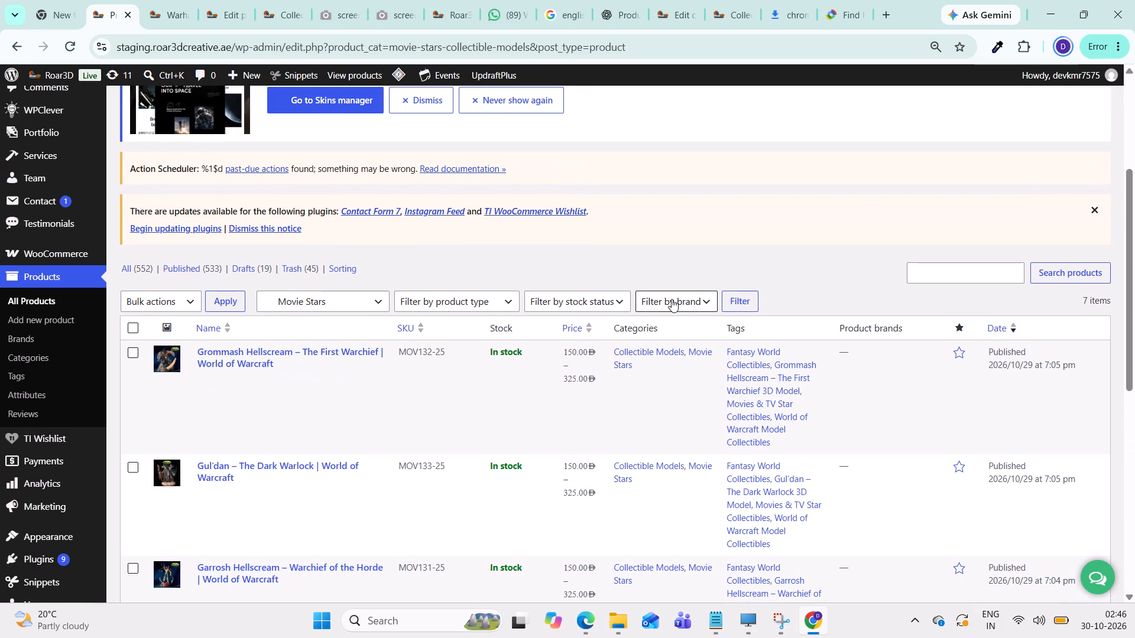
{"action": "scroll", "coordinate": [672, 299], "scroll_direction": "down", "scroll_amount": 2}
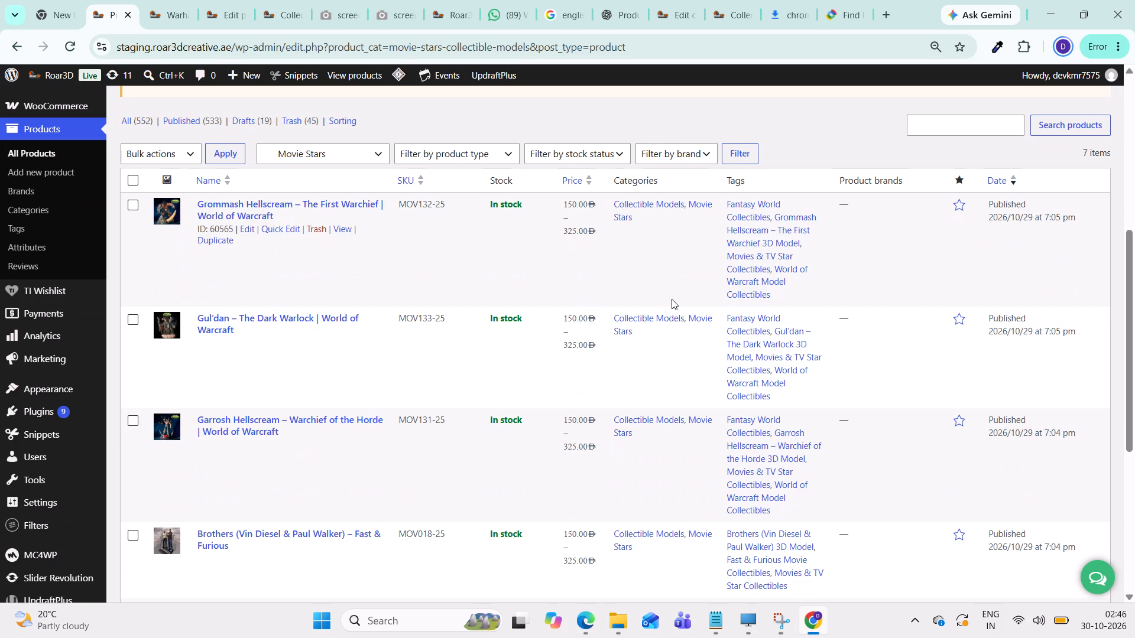
{"action": "scroll", "coordinate": [672, 299], "scroll_direction": "up", "scroll_amount": 1}
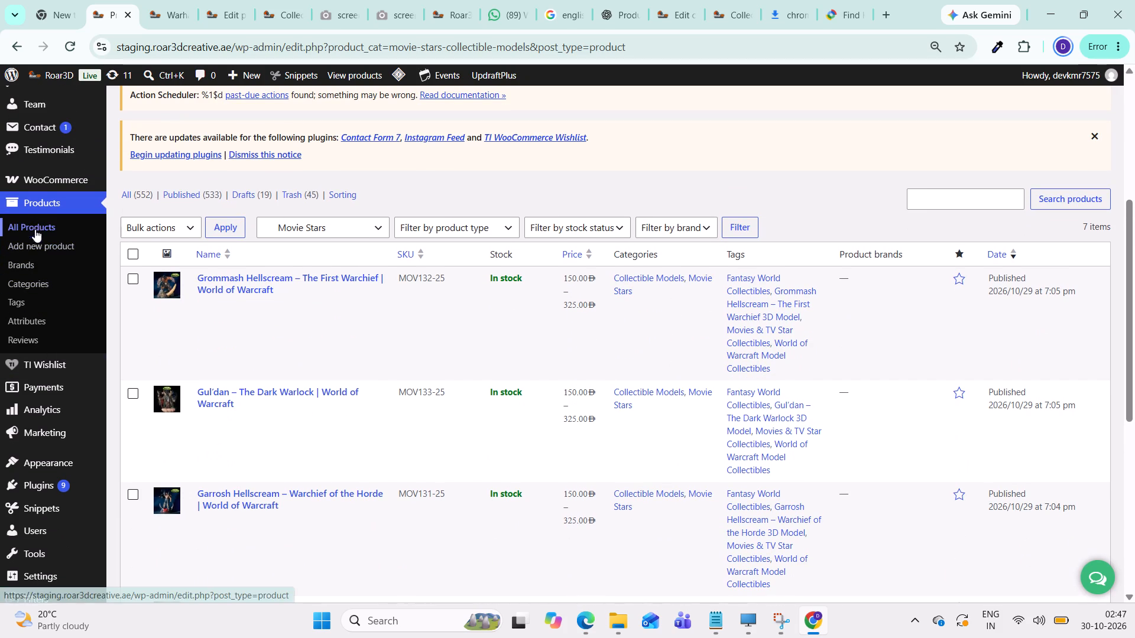
Return to the product categories list and look over the remaining subcategories under Collectible Models.
{"action": "left_click", "coordinate": [35, 289]}
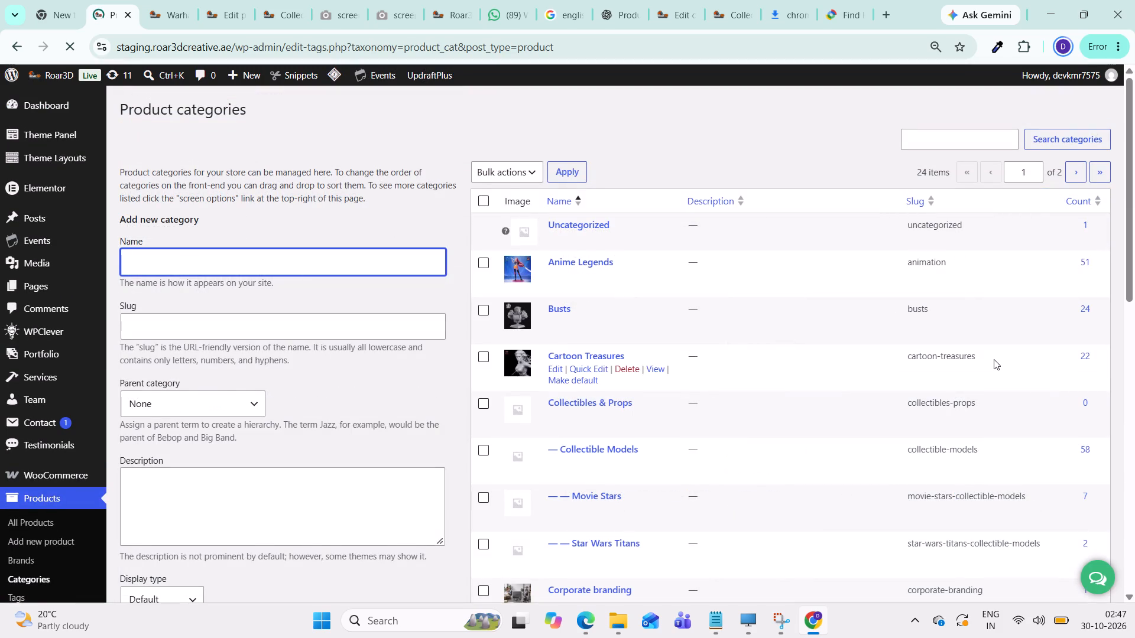
{"action": "scroll", "coordinate": [994, 359], "scroll_direction": "down", "scroll_amount": 2}
{"action": "scroll", "coordinate": [898, 421], "scroll_direction": "down", "scroll_amount": 6}
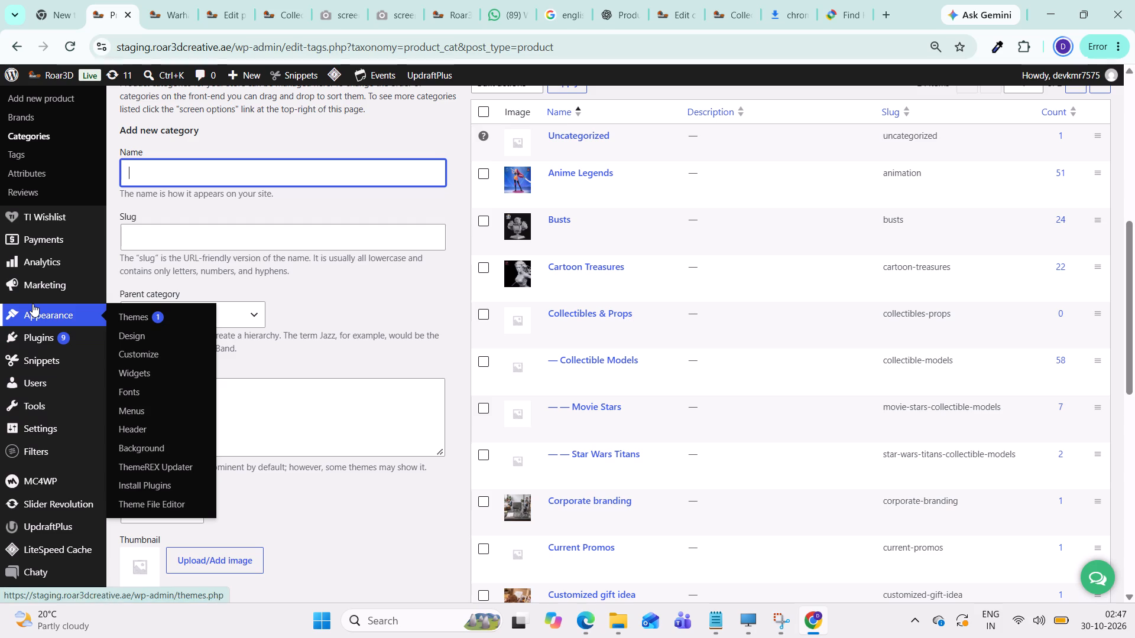
{"action": "scroll", "coordinate": [33, 304], "scroll_direction": "down", "scroll_amount": 2}
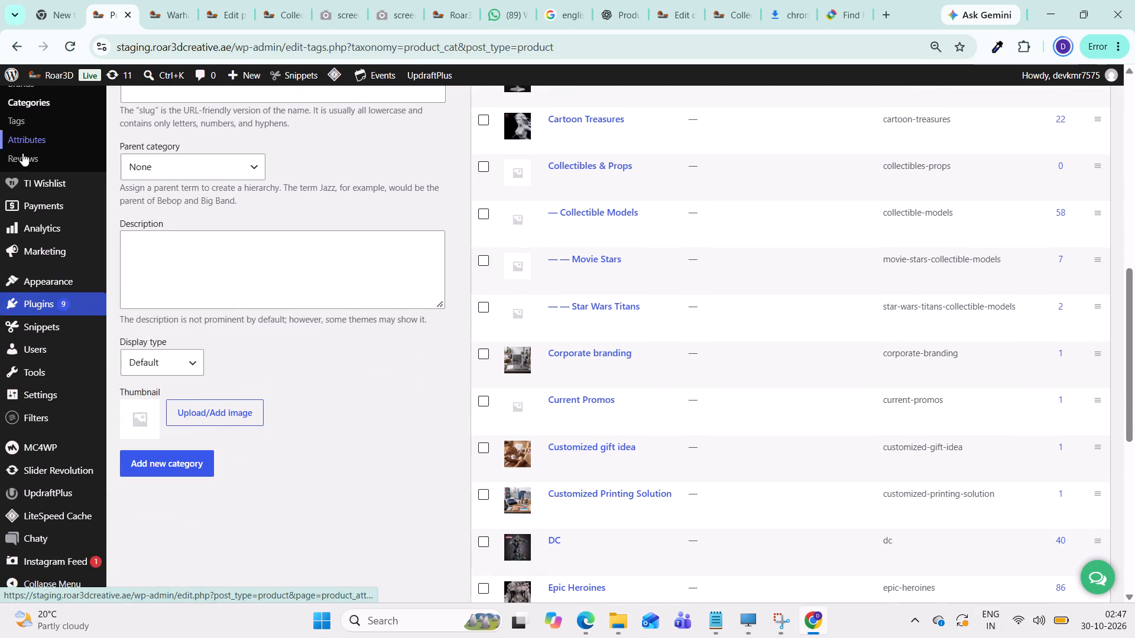
{"action": "scroll", "coordinate": [40, 135], "scroll_direction": "up", "scroll_amount": 2}
Open the full product list and examine the categories offered in its category filter.
{"action": "left_click", "coordinate": [37, 191]}
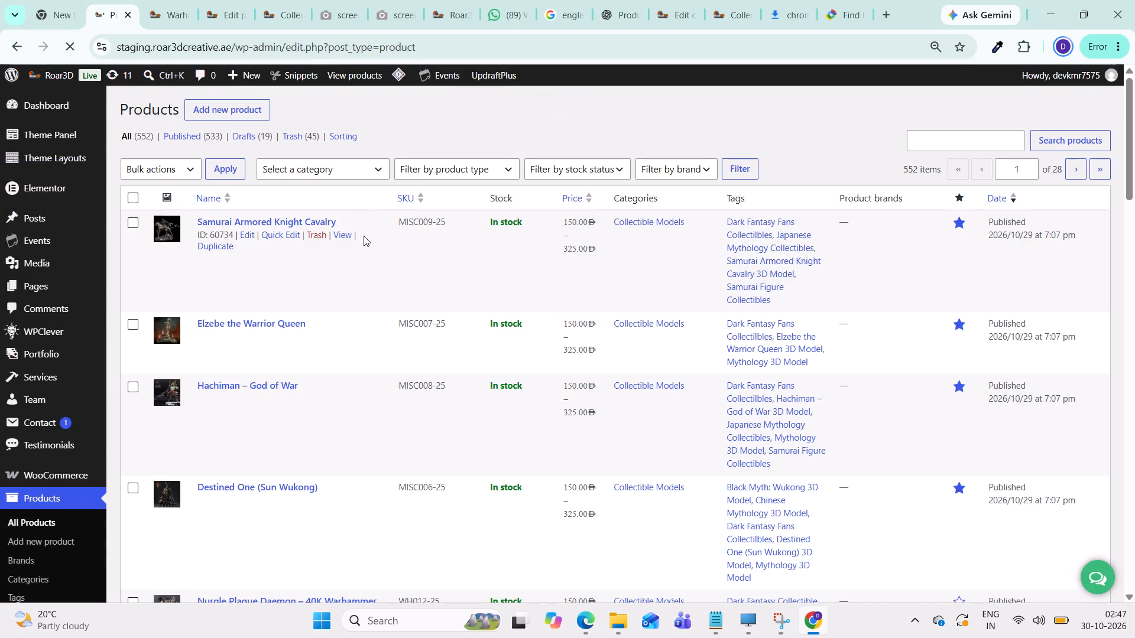
{"action": "left_click", "coordinate": [328, 176]}
{"action": "scroll", "coordinate": [476, 375], "scroll_direction": "down", "scroll_amount": 2}
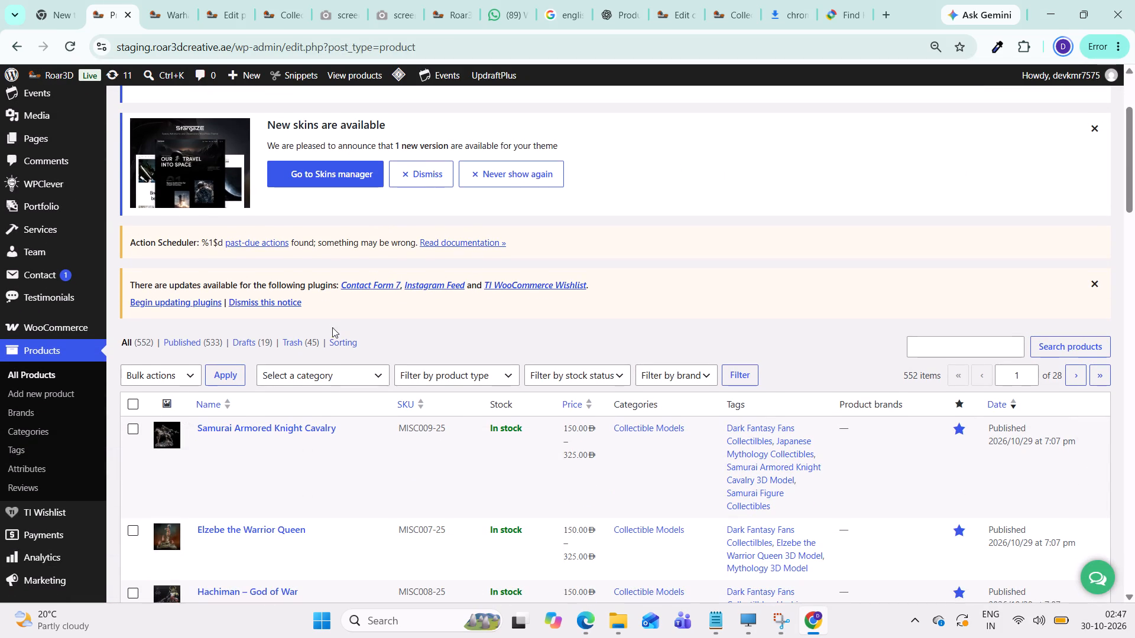
{"action": "left_click", "coordinate": [328, 375]}
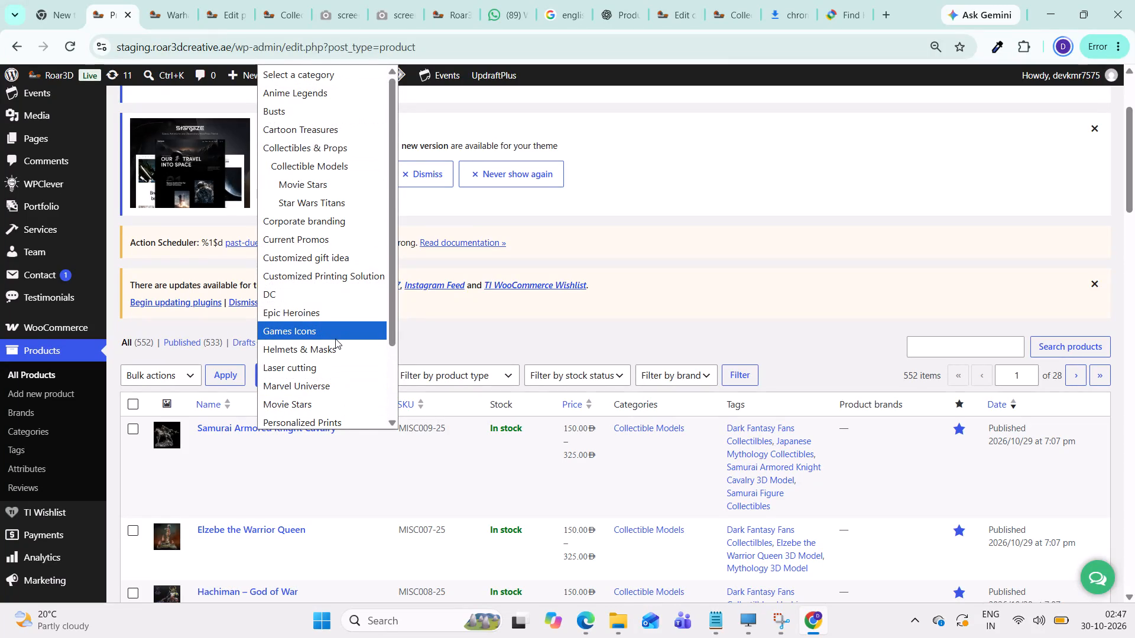
{"action": "scroll", "coordinate": [335, 329], "scroll_direction": "down", "scroll_amount": 1}
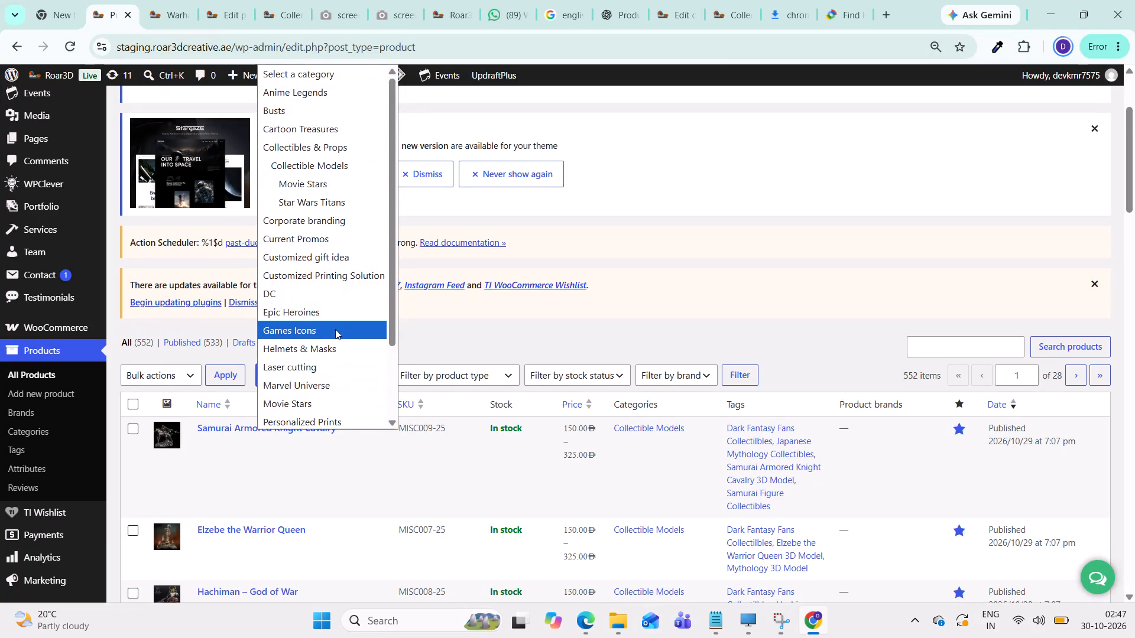
{"action": "scroll", "coordinate": [335, 328], "scroll_direction": "down", "scroll_amount": 2}
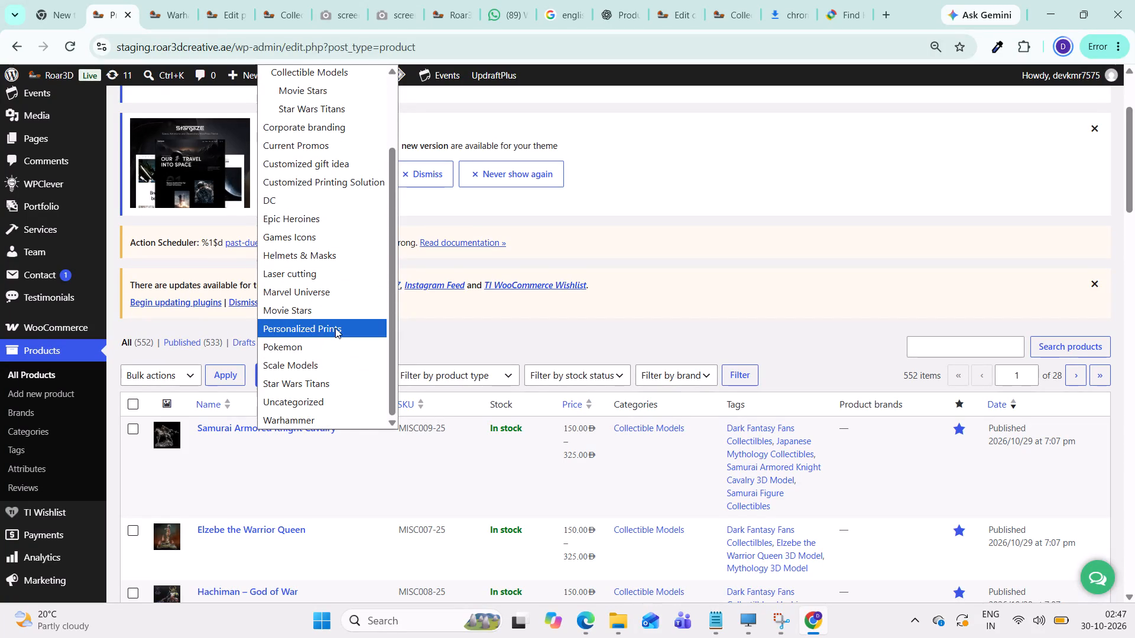
{"action": "scroll", "coordinate": [335, 327], "scroll_direction": "up", "scroll_amount": 2}
{"action": "scroll", "coordinate": [335, 325], "scroll_direction": "down", "scroll_amount": 1}
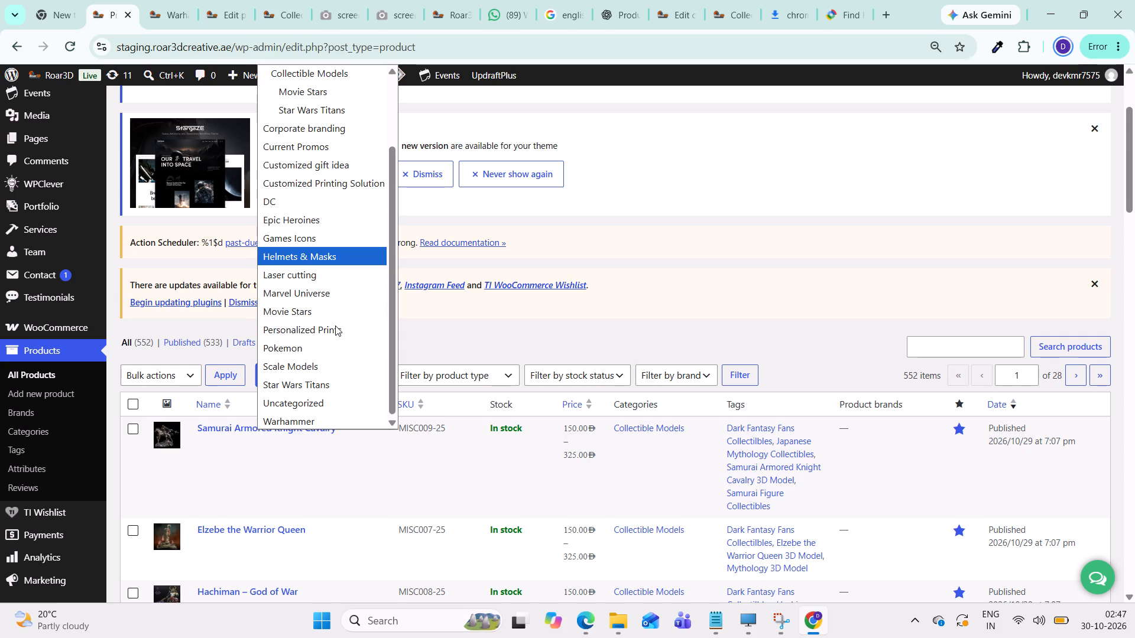
{"action": "left_click", "coordinate": [718, 320]}
{"action": "scroll", "coordinate": [955, 375], "scroll_direction": "down", "scroll_amount": 2}
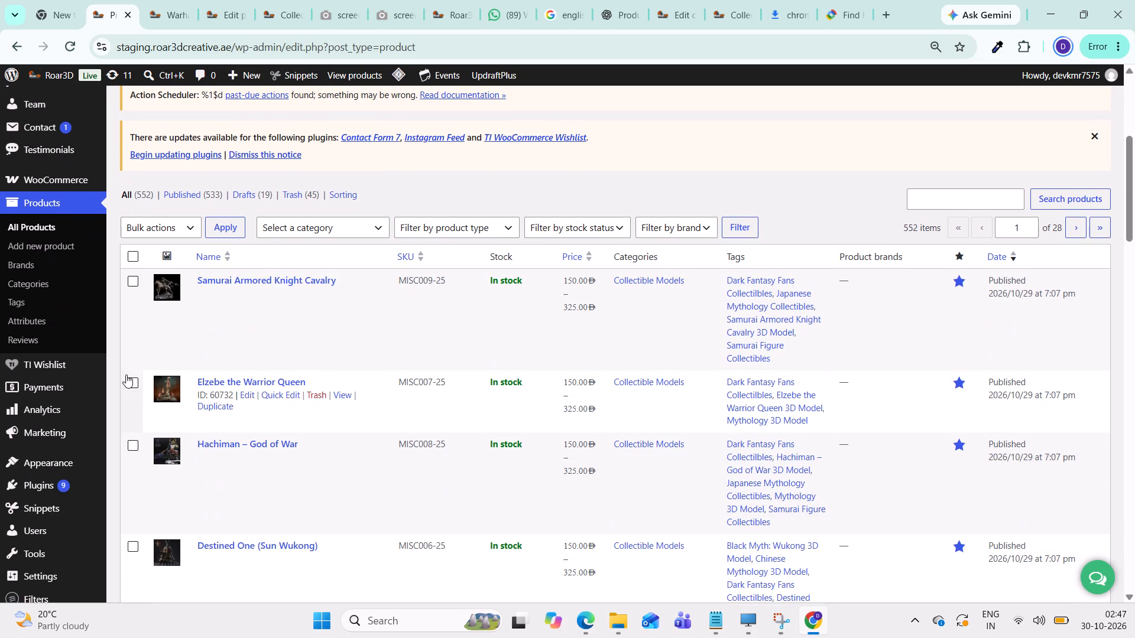
Return to the product categories list and rename the Movie Stars subcategory under Collectible Models to Movie Stars0.
{"action": "left_click", "coordinate": [24, 284]}
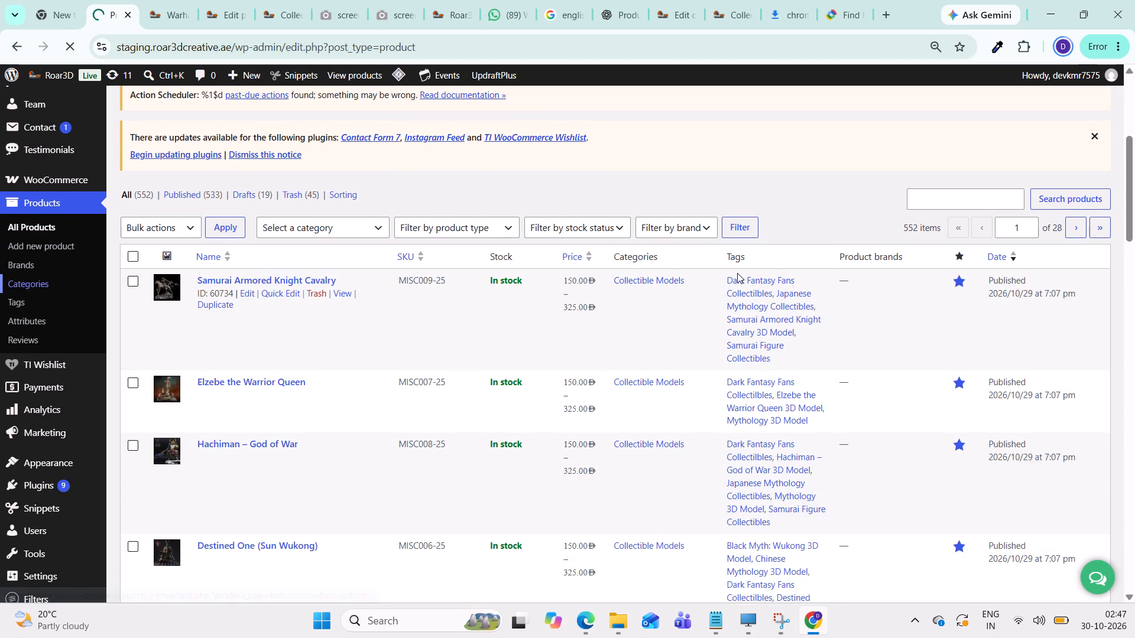
{"action": "scroll", "coordinate": [818, 406], "scroll_direction": "down", "scroll_amount": 2}
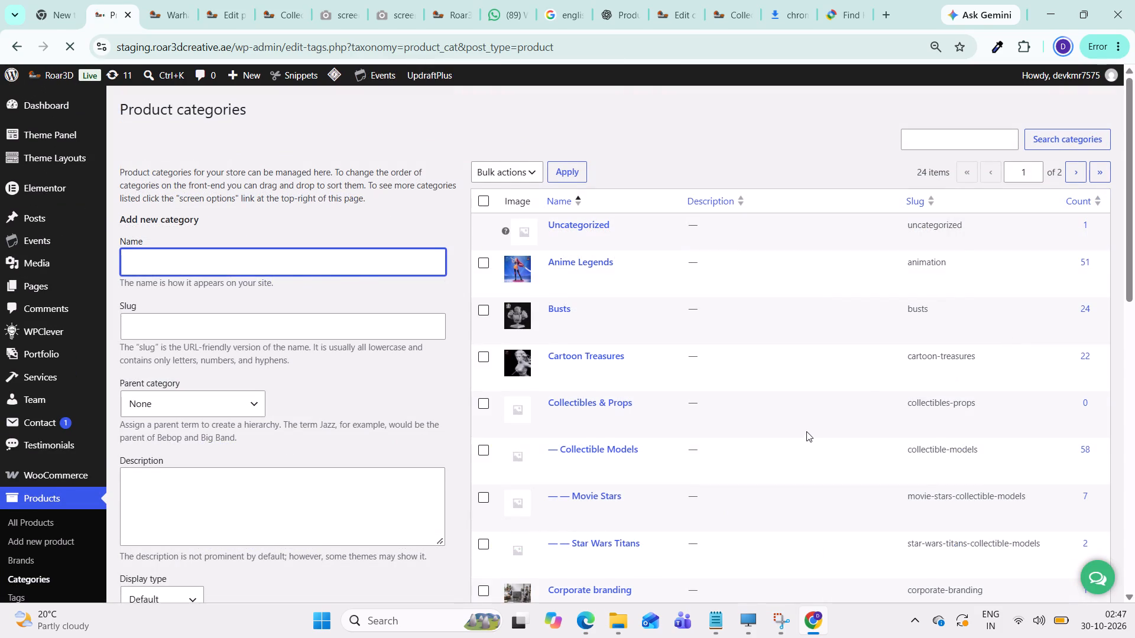
{"action": "scroll", "coordinate": [805, 434], "scroll_direction": "down", "scroll_amount": 6}
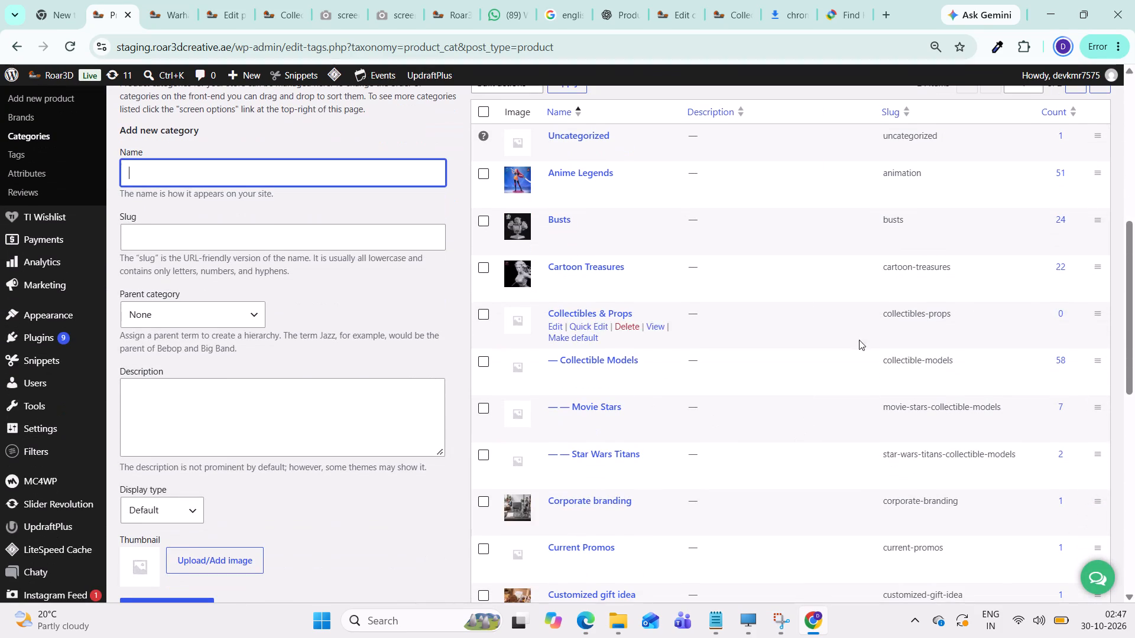
{"action": "scroll", "coordinate": [920, 421], "scroll_direction": "down", "scroll_amount": 1}
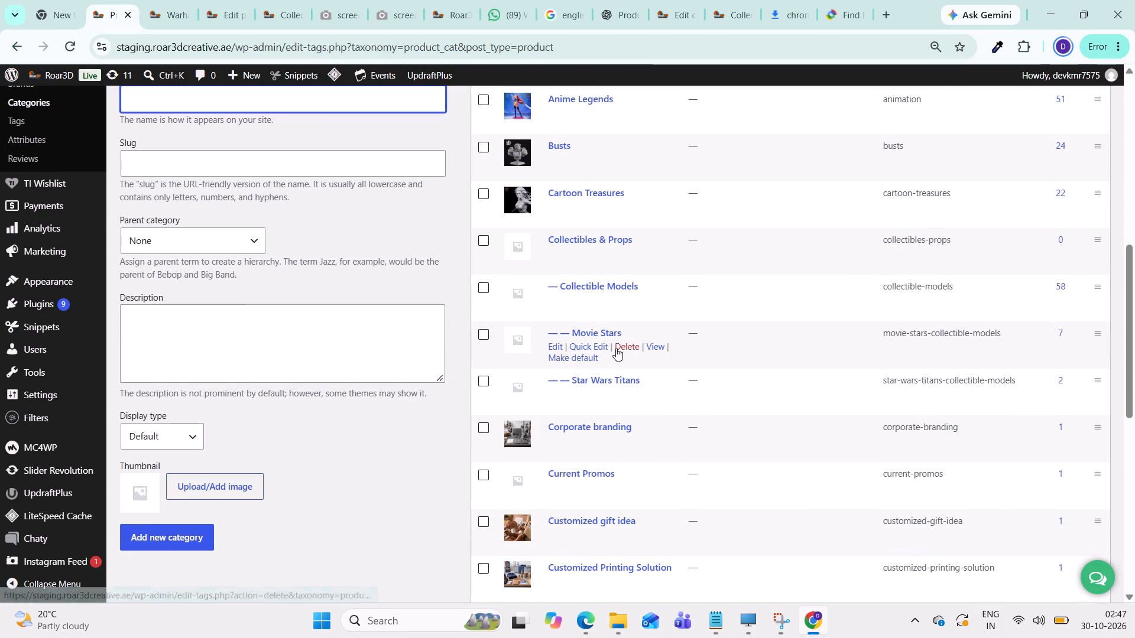
{"action": "left_click", "coordinate": [597, 347]}
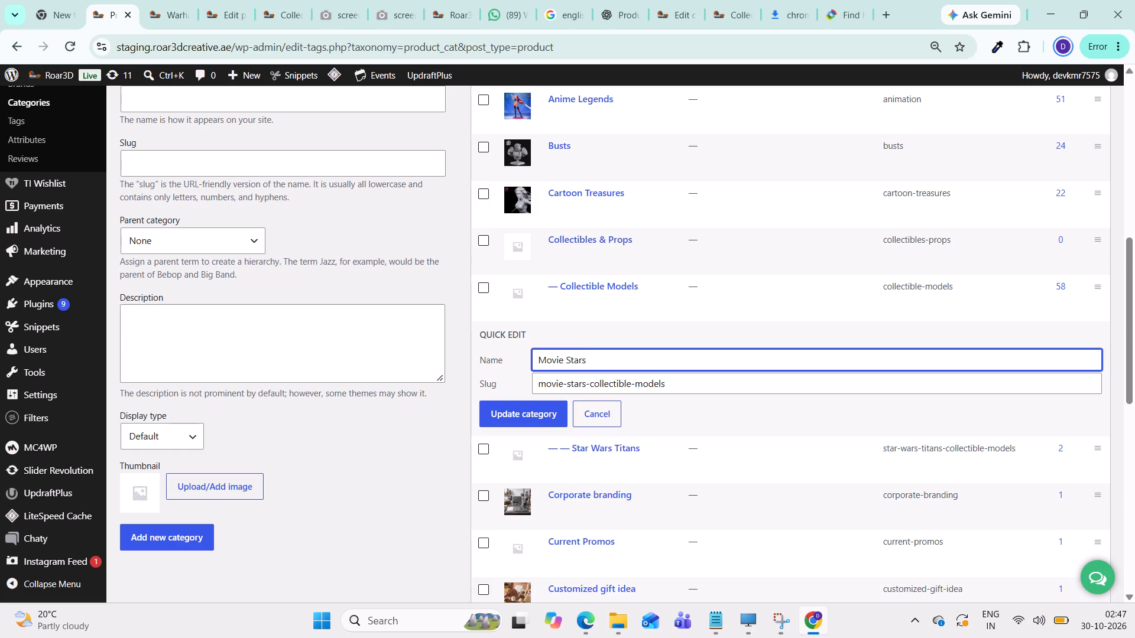
{"action": "key", "text": "0"}
{"action": "left_click", "coordinate": [518, 416]}
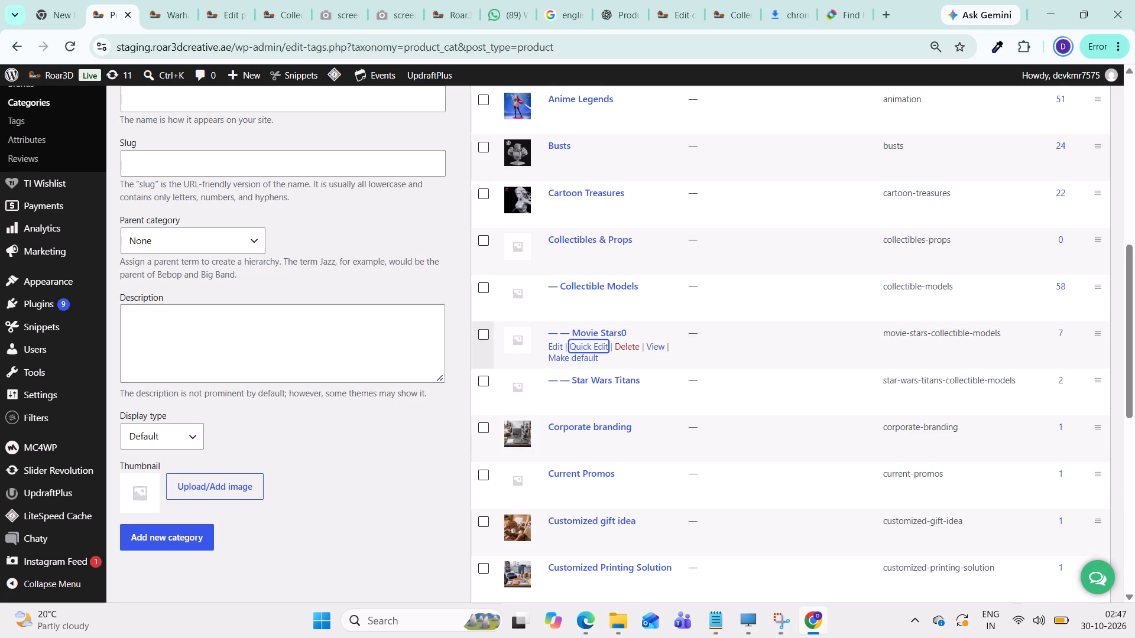
Open the full product list and filter it by the Movie Stars0 category under Collectible Models.
{"action": "scroll", "coordinate": [166, 389], "scroll_direction": "down", "scroll_amount": 1}
{"action": "scroll", "coordinate": [54, 195], "scroll_direction": "up", "scroll_amount": 1}
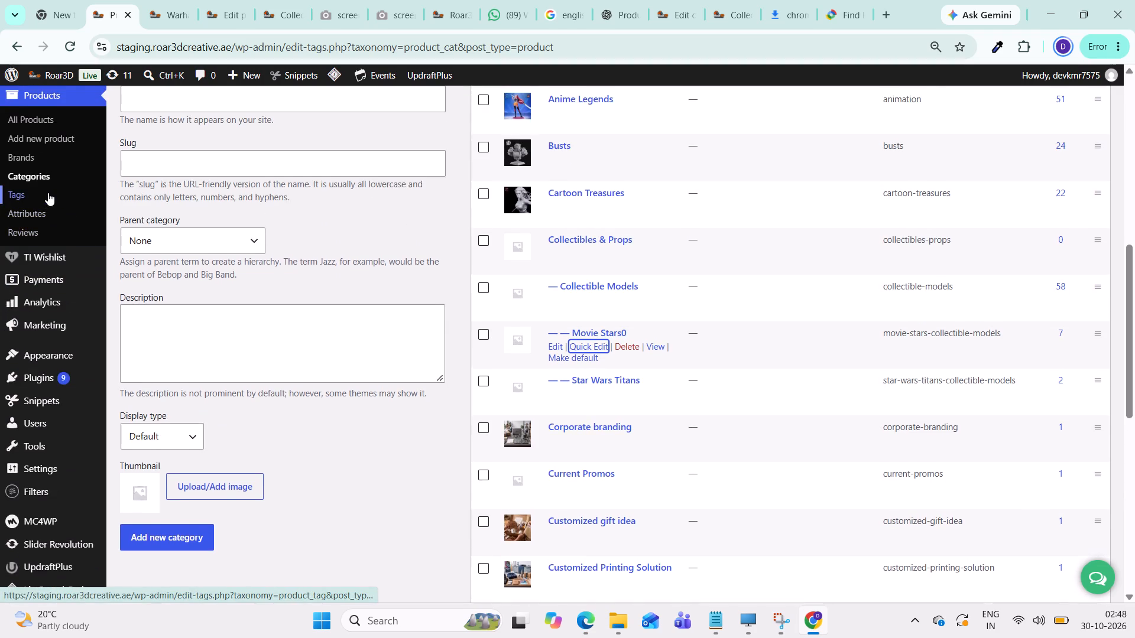
{"action": "scroll", "coordinate": [50, 190], "scroll_direction": "up", "scroll_amount": 2}
{"action": "left_click", "coordinate": [35, 266]}
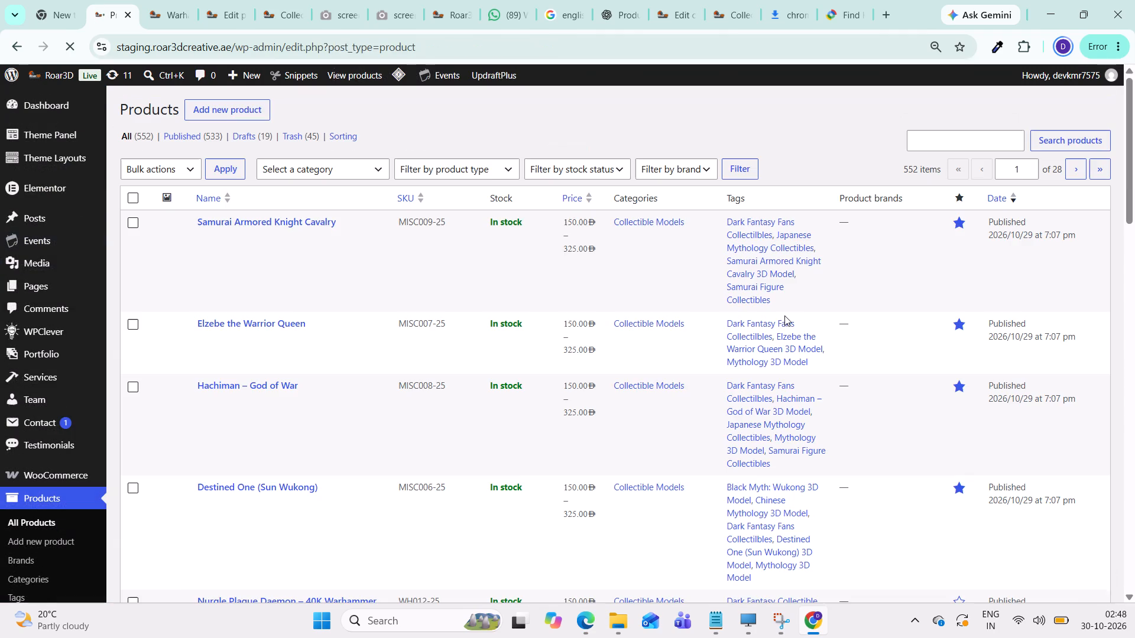
{"action": "scroll", "coordinate": [419, 287], "scroll_direction": "down", "scroll_amount": 3}
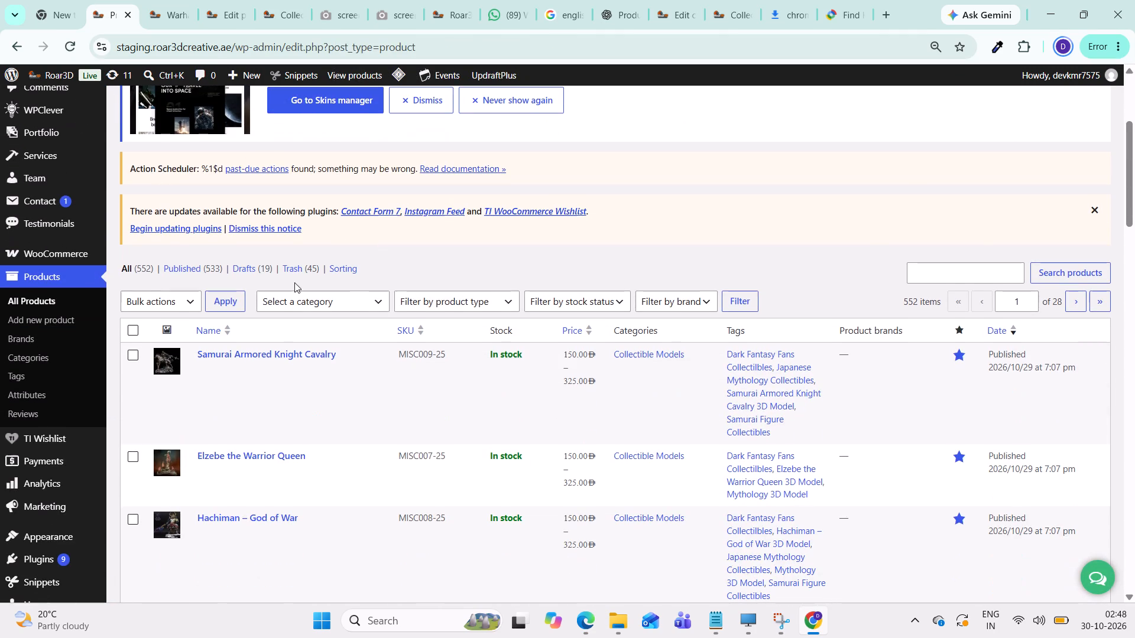
{"action": "left_click", "coordinate": [315, 299]}
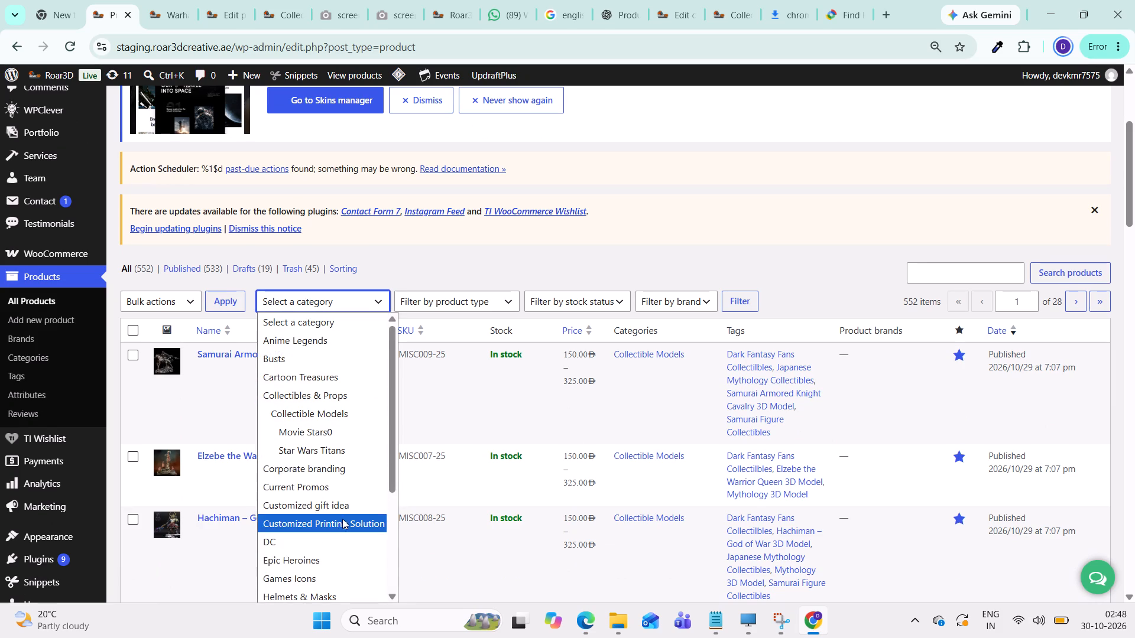
{"action": "scroll", "coordinate": [342, 519], "scroll_direction": "down", "scroll_amount": 4}
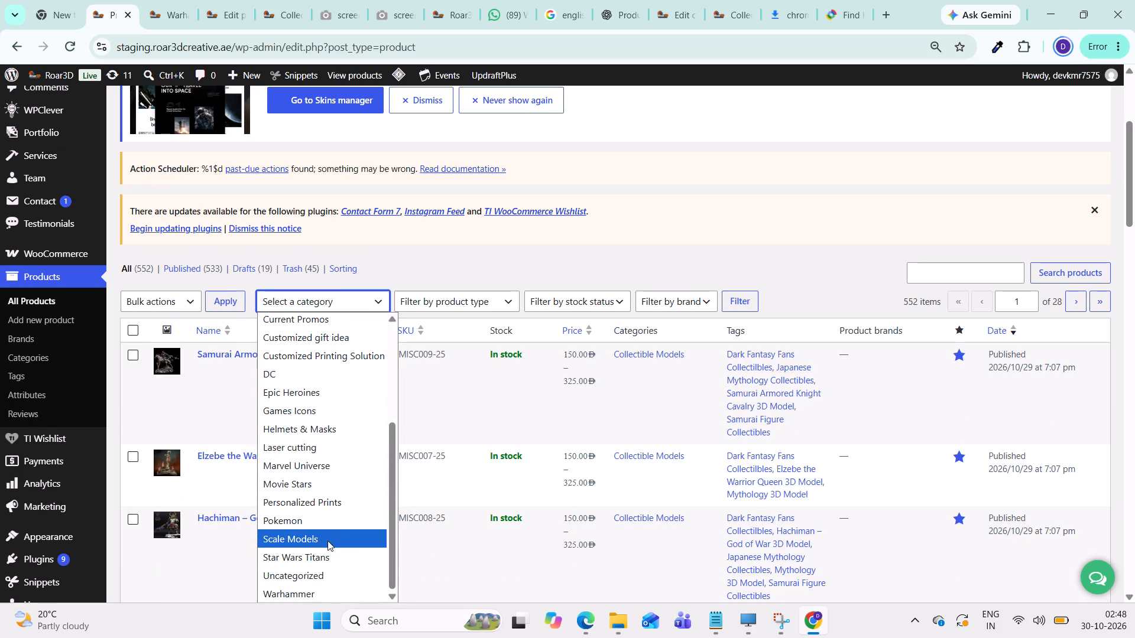
{"action": "scroll", "coordinate": [339, 537], "scroll_direction": "down", "scroll_amount": 2}
{"action": "scroll", "coordinate": [342, 525], "scroll_direction": "up", "scroll_amount": 3}
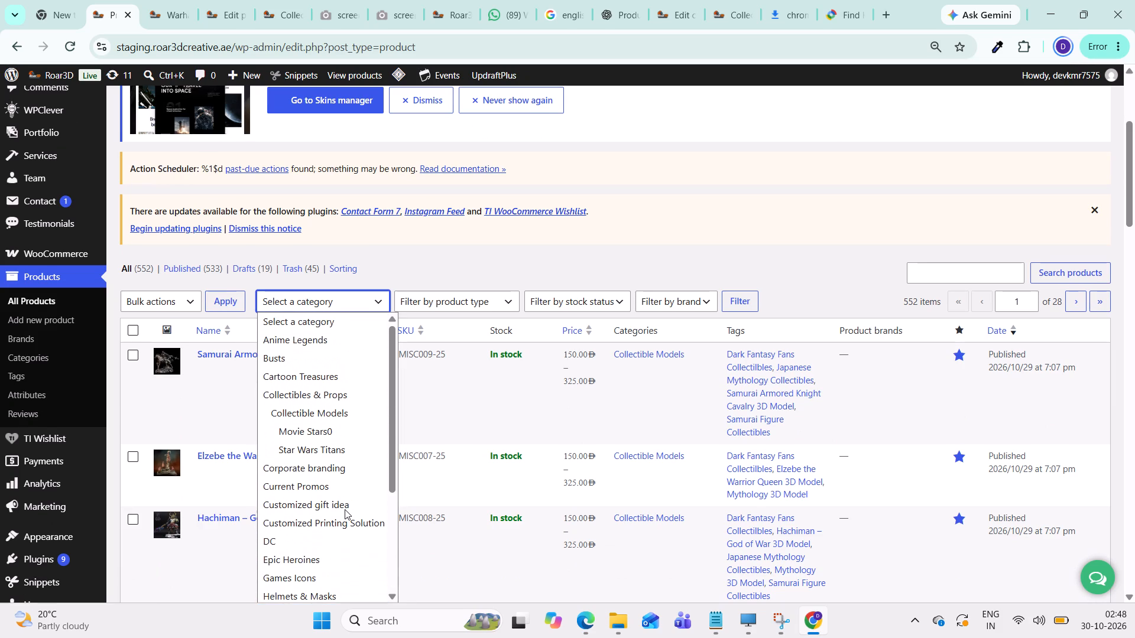
{"action": "left_click", "coordinate": [345, 428]}
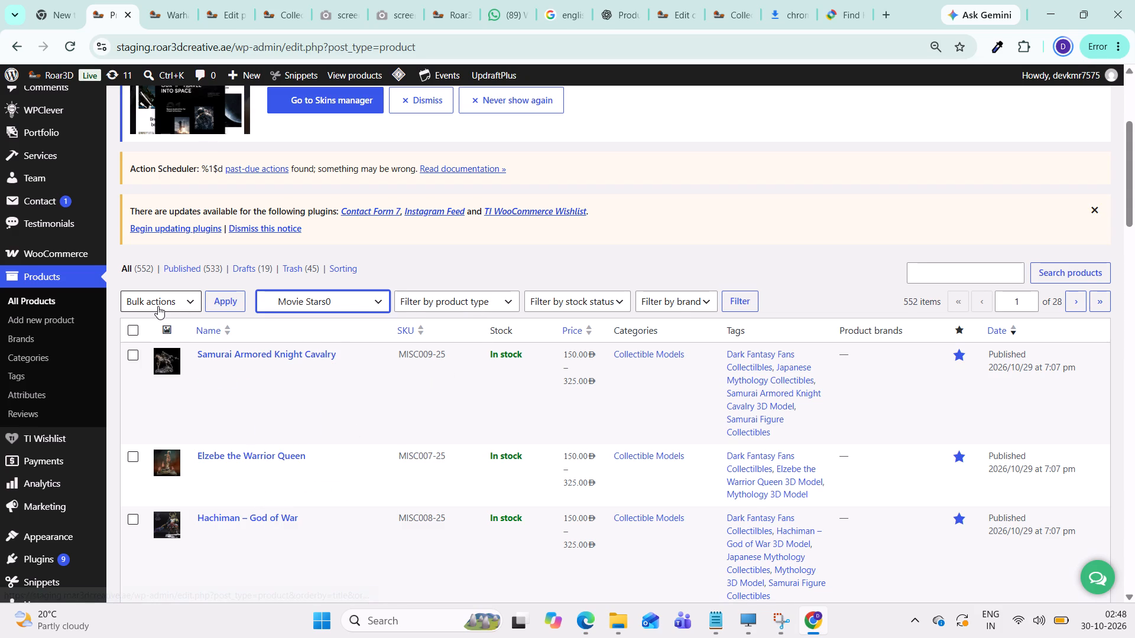
{"action": "left_click", "coordinate": [746, 292]}
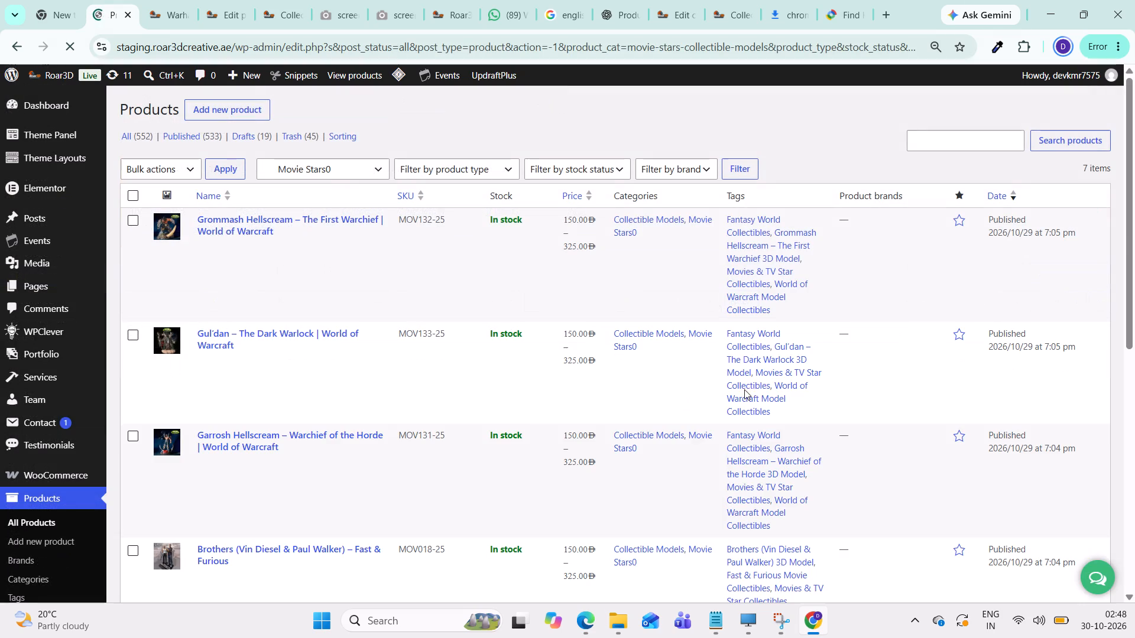
Select all products in the filtered Movie Stars0 list and open them for bulk editing.
{"action": "scroll", "coordinate": [759, 357], "scroll_direction": "down", "scroll_amount": 13}
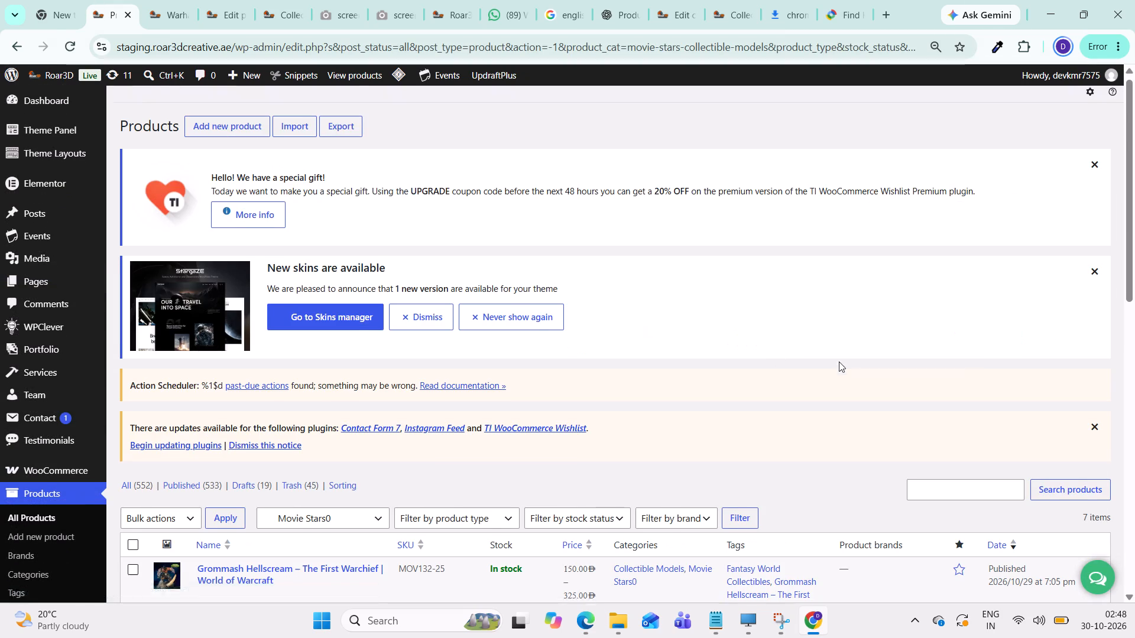
{"action": "scroll", "coordinate": [841, 373], "scroll_direction": "down", "scroll_amount": 12}
{"action": "scroll", "coordinate": [841, 372], "scroll_direction": "up", "scroll_amount": 4}
{"action": "scroll", "coordinate": [505, 354], "scroll_direction": "up", "scroll_amount": 2}
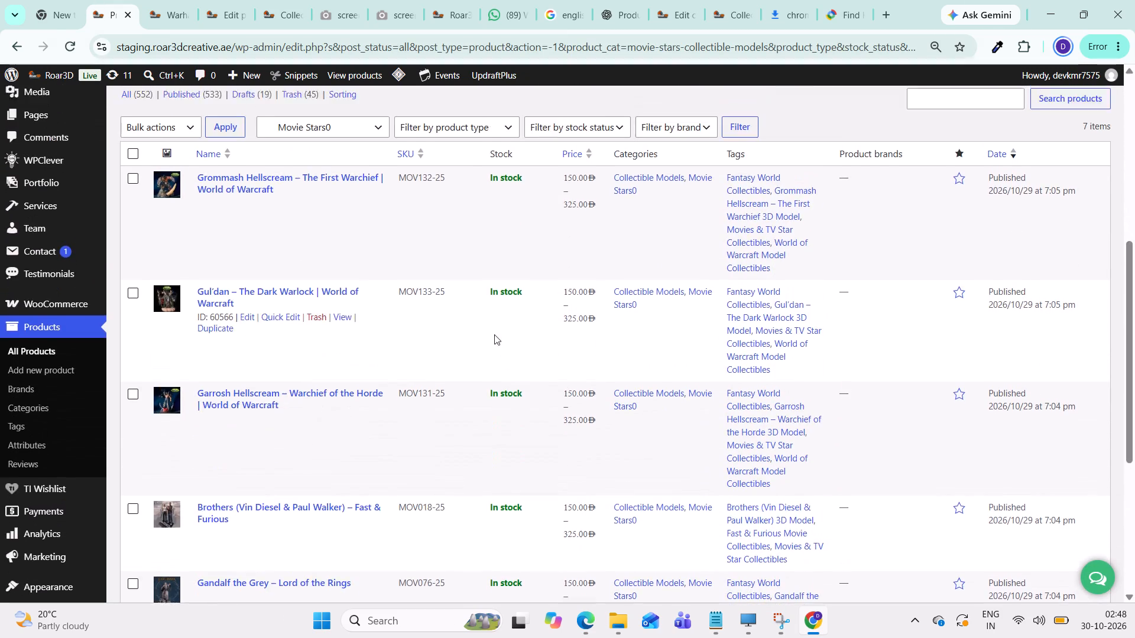
{"action": "left_click", "coordinate": [162, 263]}
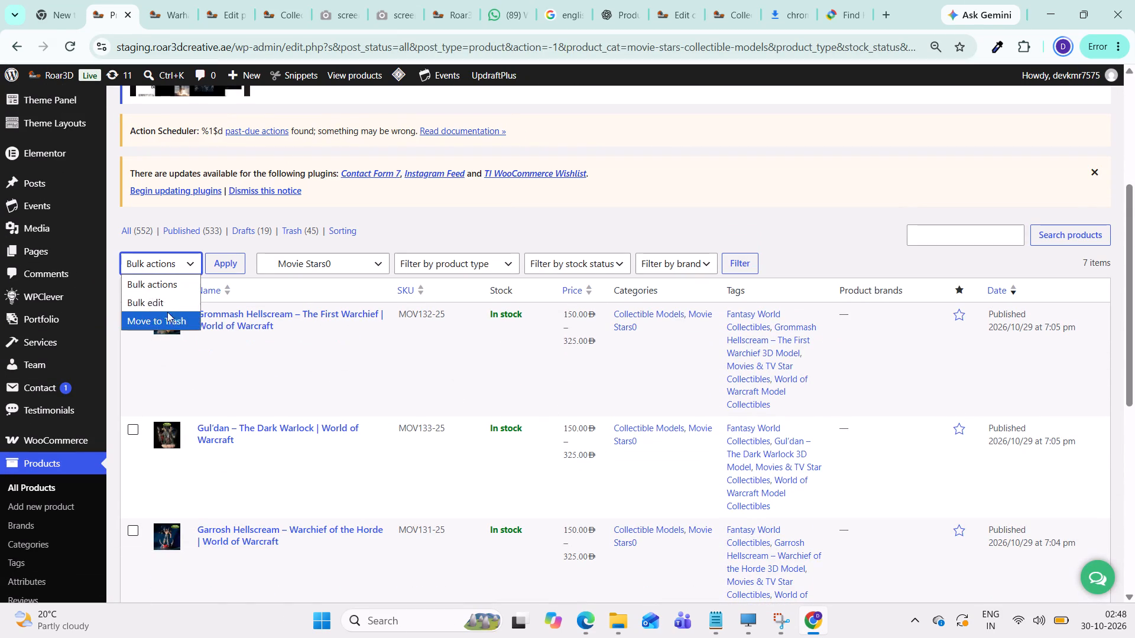
{"action": "left_click", "coordinate": [154, 301]}
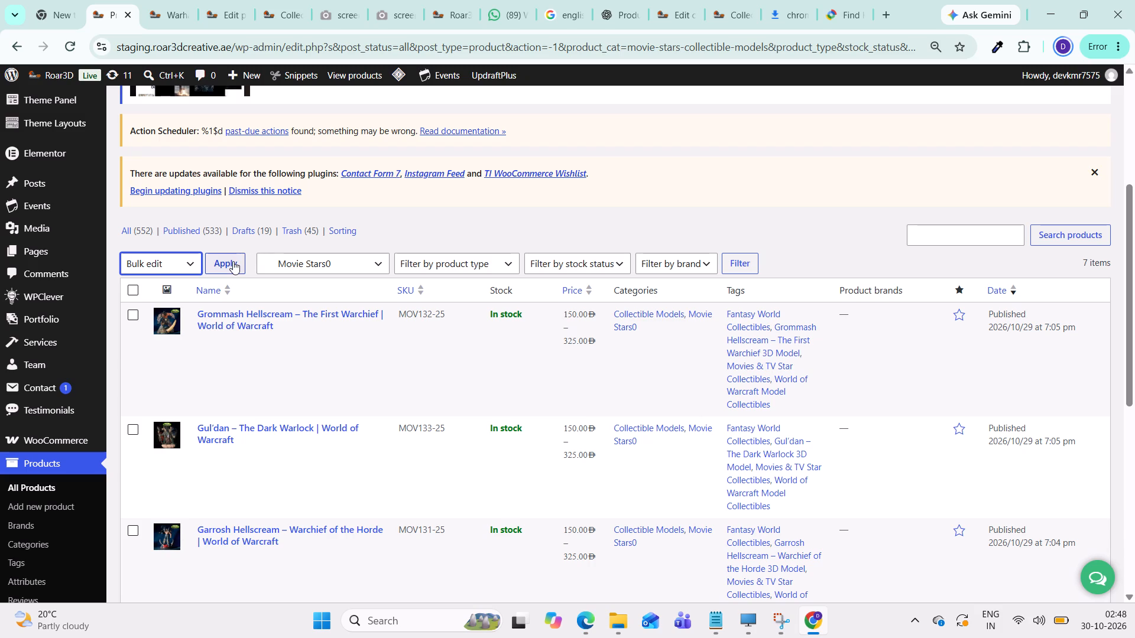
{"action": "left_click", "coordinate": [233, 261]}
{"action": "scroll", "coordinate": [670, 318], "scroll_direction": "down", "scroll_amount": 2}
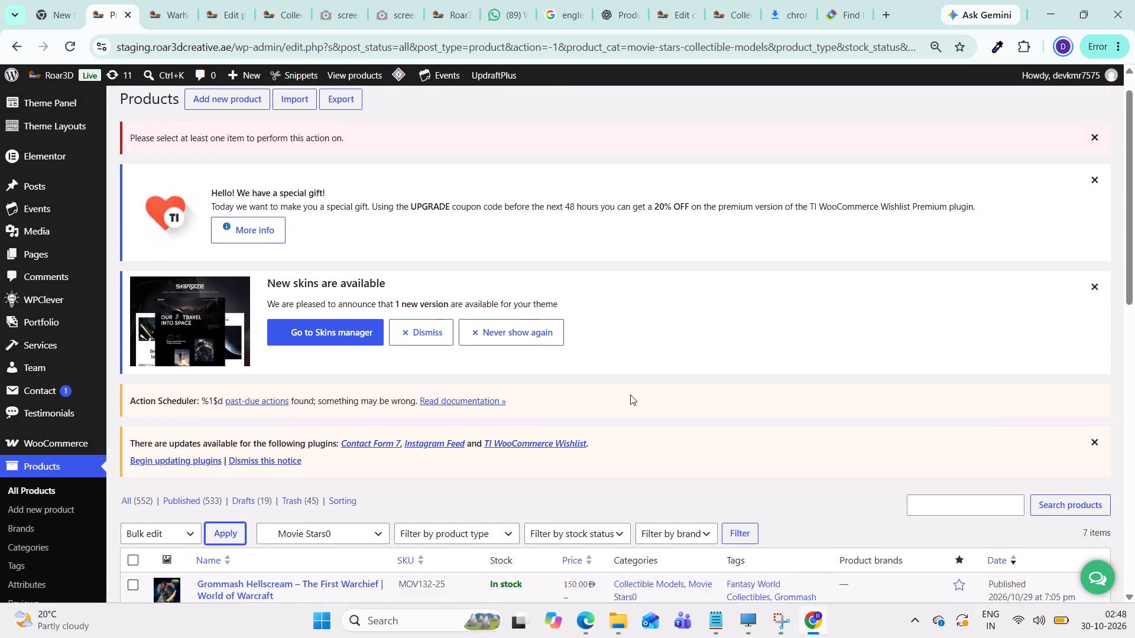
{"action": "scroll", "coordinate": [620, 395], "scroll_direction": "down", "scroll_amount": 3}
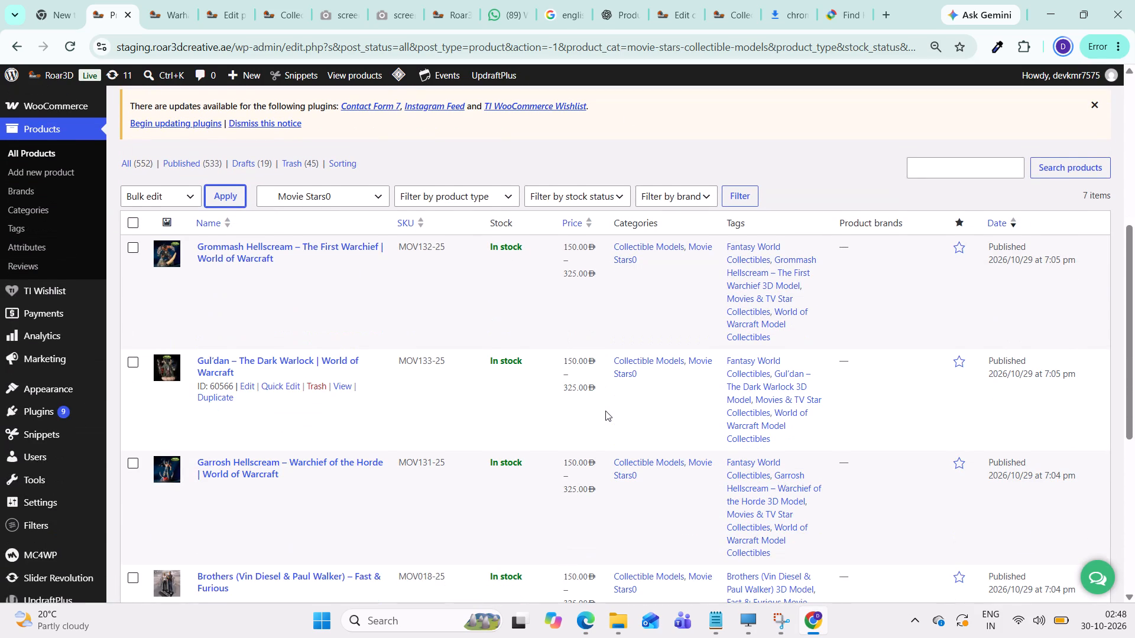
{"action": "scroll", "coordinate": [605, 411], "scroll_direction": "up", "scroll_amount": 1}
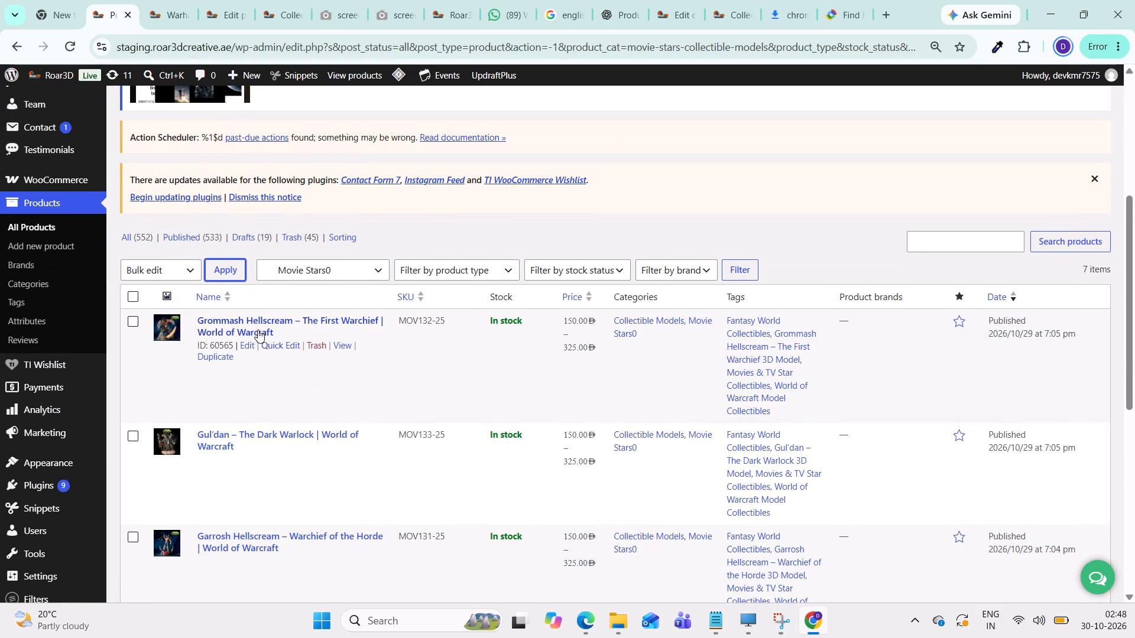
{"action": "left_click", "coordinate": [223, 272]}
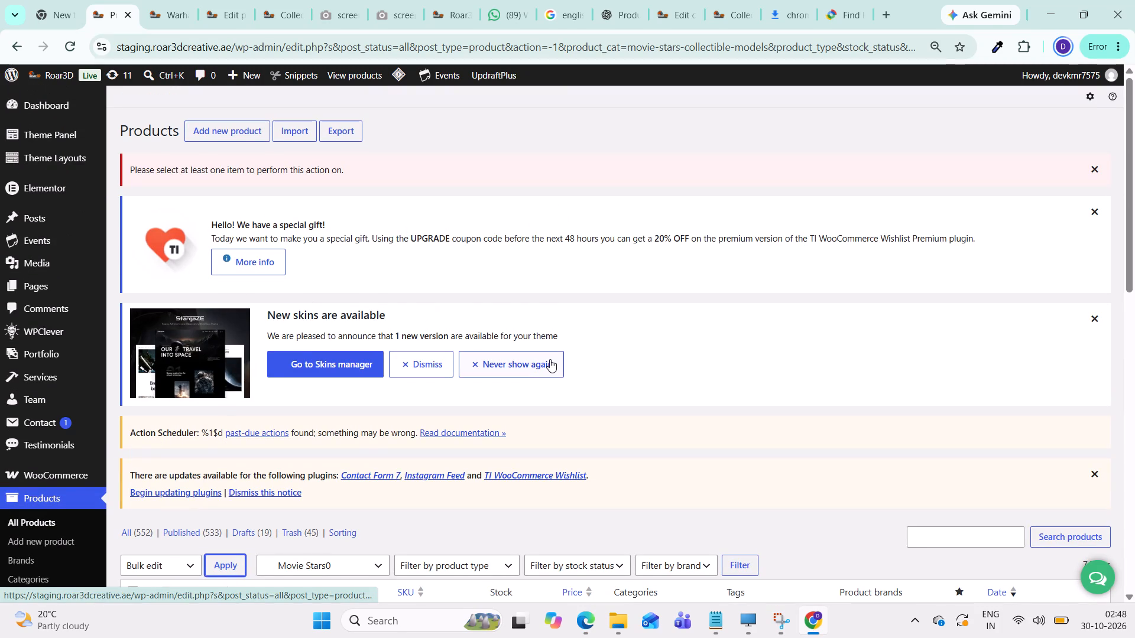
{"action": "scroll", "coordinate": [524, 372], "scroll_direction": "down", "scroll_amount": 1}
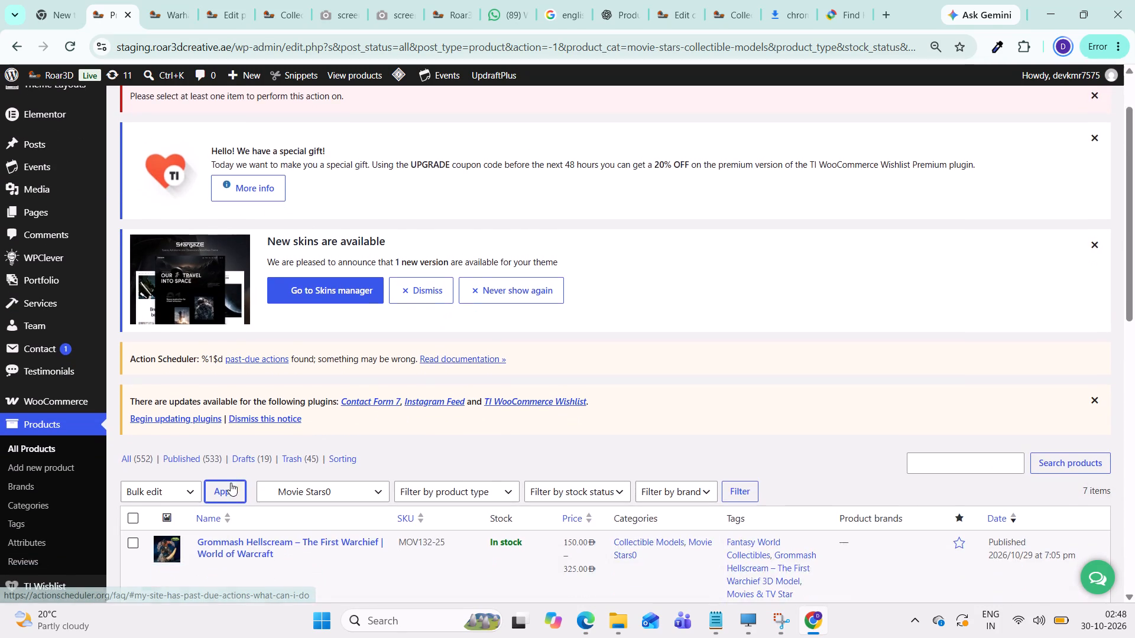
{"action": "scroll", "coordinate": [231, 482], "scroll_direction": "down", "scroll_amount": 2}
{"action": "left_click", "coordinate": [129, 368]}
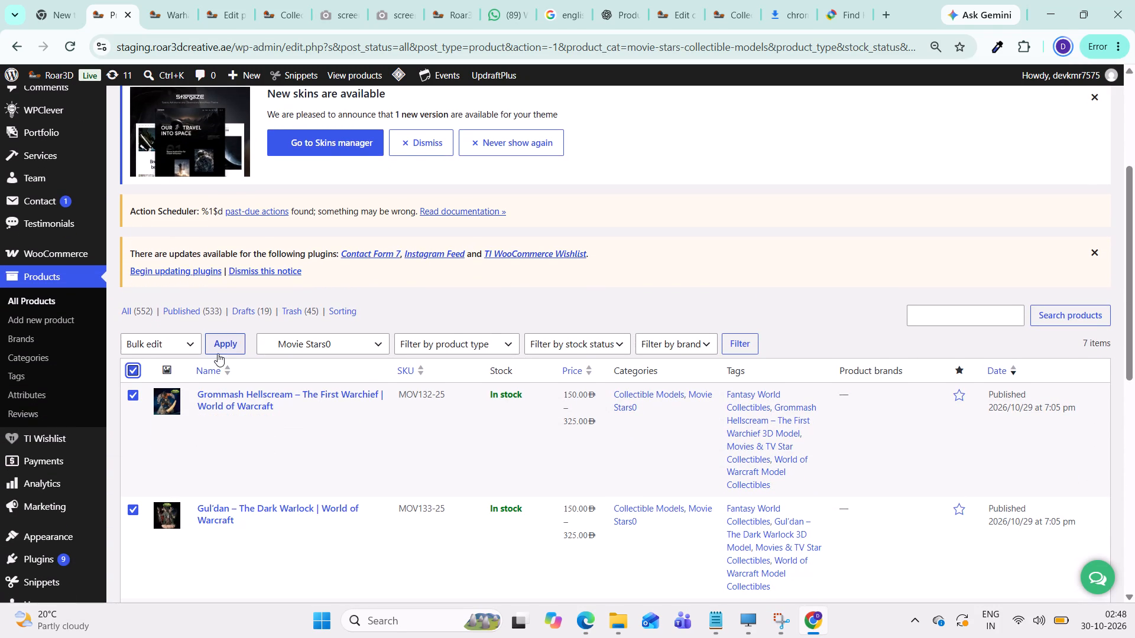
{"action": "left_click", "coordinate": [222, 348]}
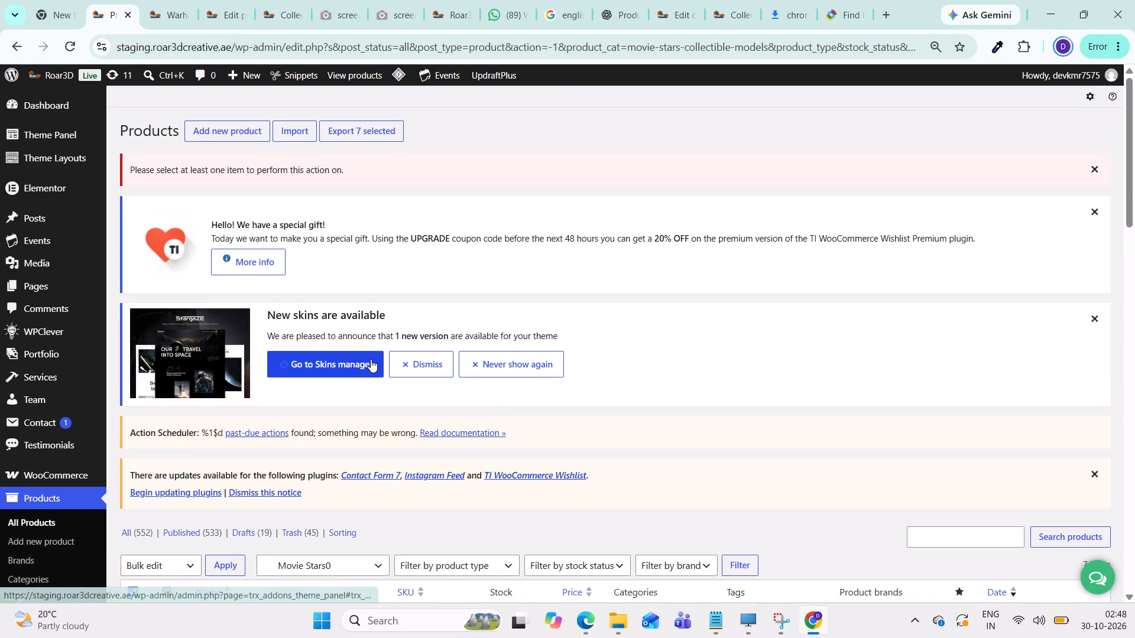
Add the top-level Movie Stars category to all the selected products and update them.
{"action": "scroll", "coordinate": [371, 359], "scroll_direction": "down", "scroll_amount": 5}
{"action": "scroll", "coordinate": [205, 446], "scroll_direction": "down", "scroll_amount": 4}
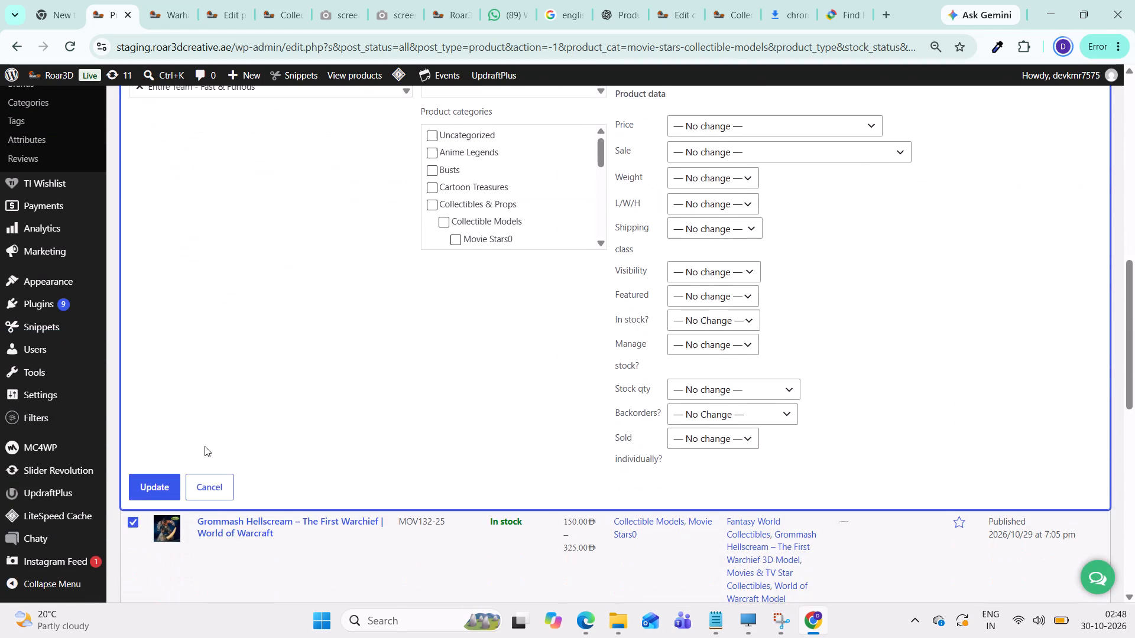
{"action": "scroll", "coordinate": [499, 374], "scroll_direction": "up", "scroll_amount": 5}
{"action": "scroll", "coordinate": [497, 371], "scroll_direction": "down", "scroll_amount": 1}
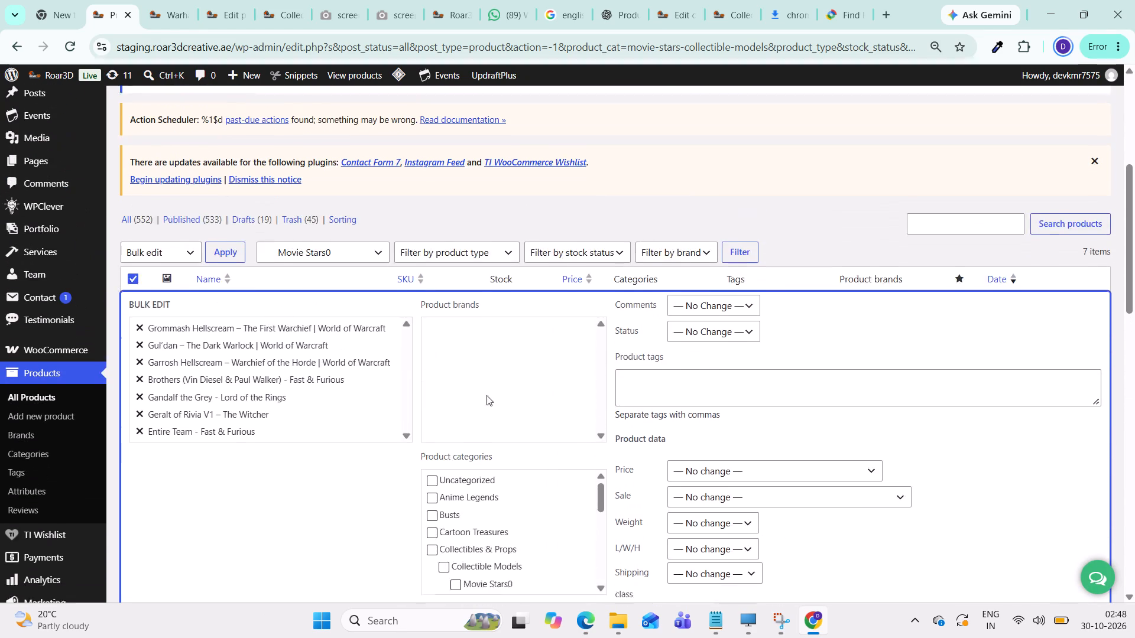
{"action": "scroll", "coordinate": [458, 461], "scroll_direction": "up", "scroll_amount": 1}
{"action": "scroll", "coordinate": [458, 461], "scroll_direction": "down", "scroll_amount": 2}
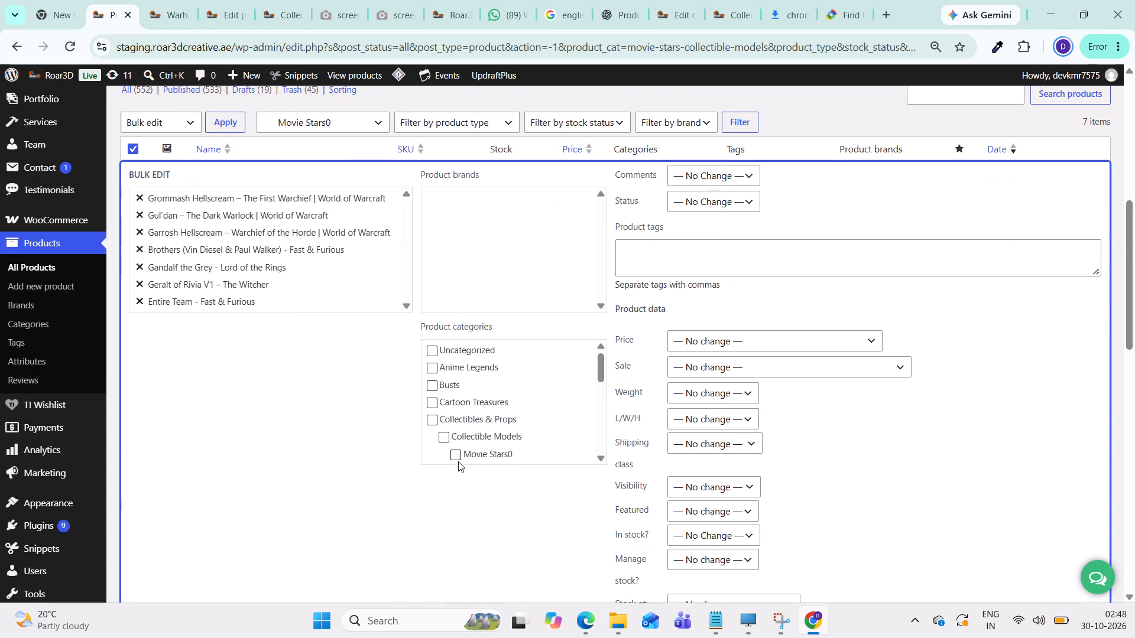
{"action": "scroll", "coordinate": [466, 374], "scroll_direction": "down", "scroll_amount": 2}
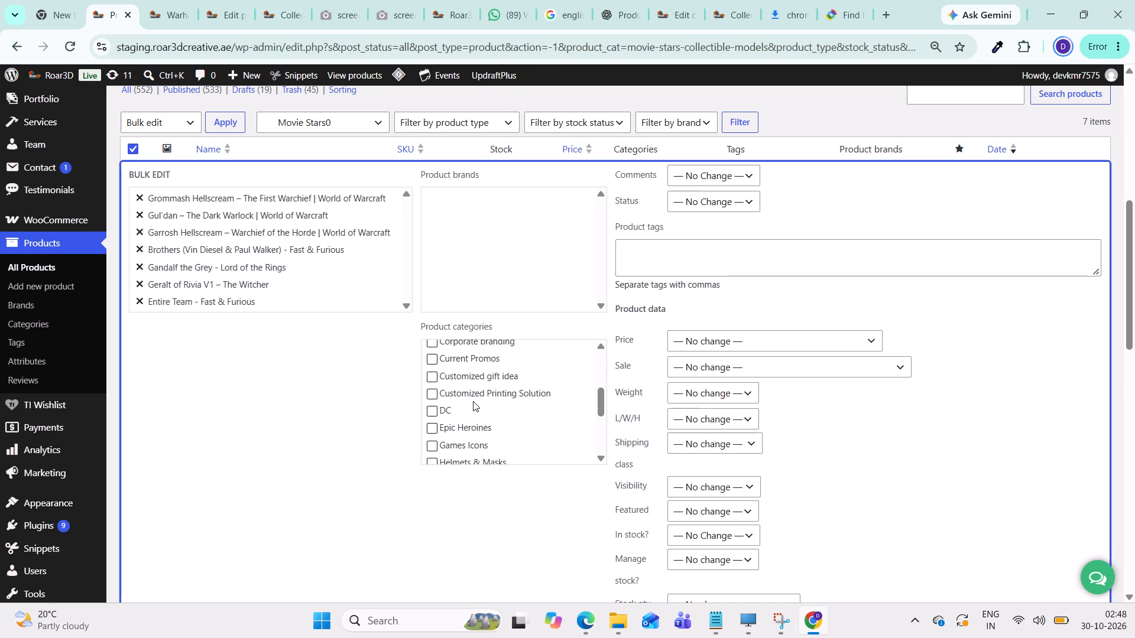
{"action": "scroll", "coordinate": [471, 416], "scroll_direction": "down", "scroll_amount": 1}
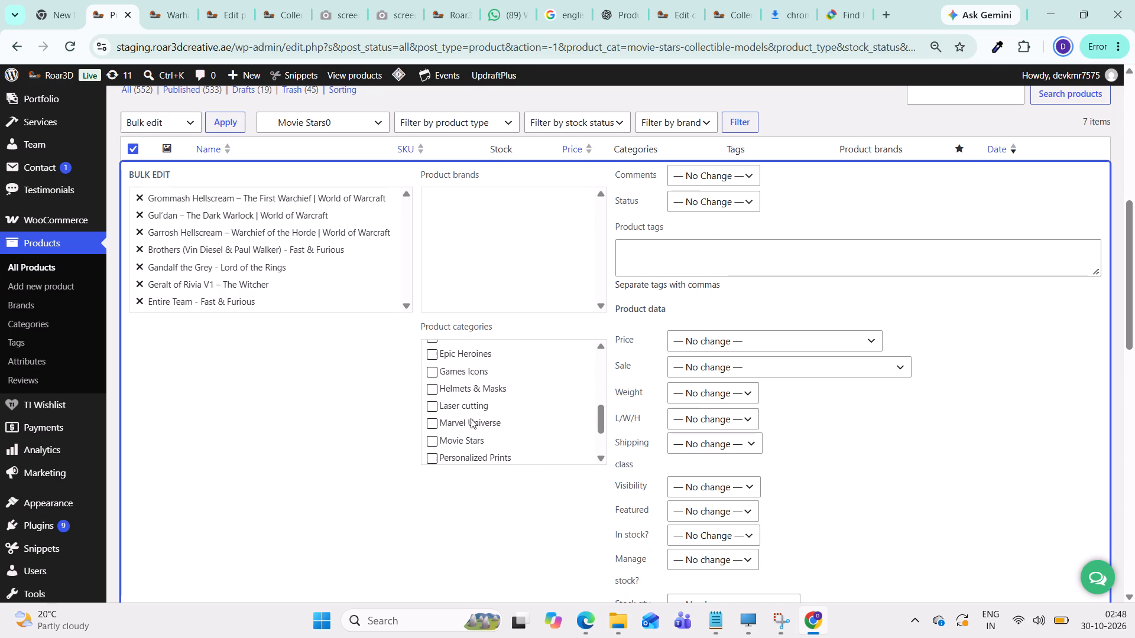
{"action": "left_click", "coordinate": [427, 446]}
{"action": "scroll", "coordinate": [602, 297], "scroll_direction": "up", "scroll_amount": 2}
{"action": "scroll", "coordinate": [566, 347], "scroll_direction": "down", "scroll_amount": 2}
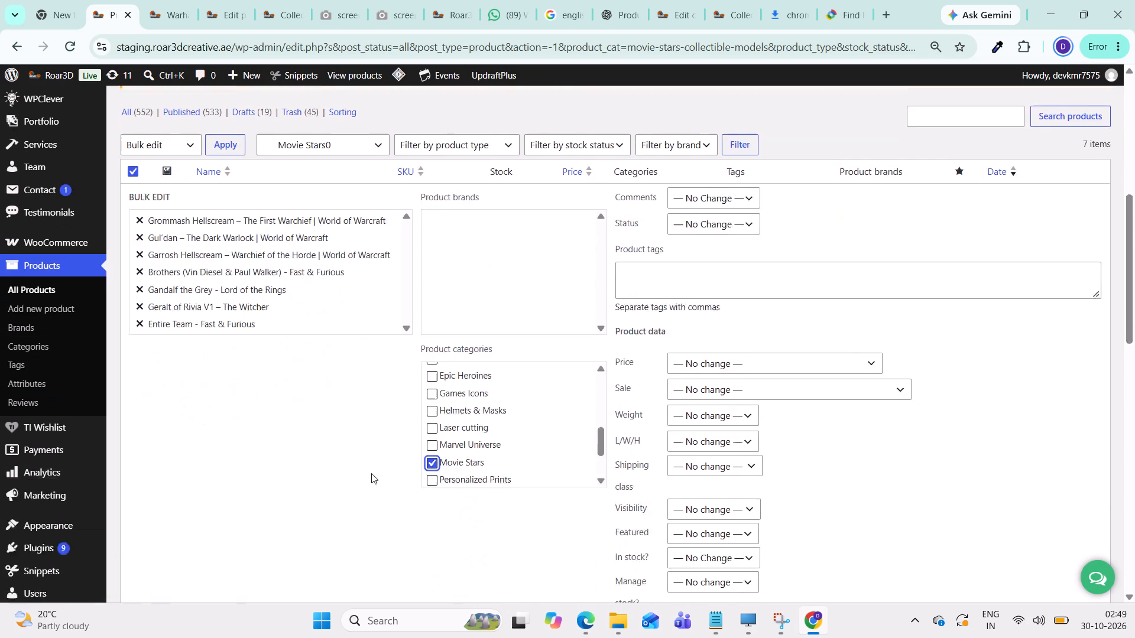
{"action": "scroll", "coordinate": [371, 473], "scroll_direction": "down", "scroll_amount": 2}
{"action": "left_click", "coordinate": [162, 548]}
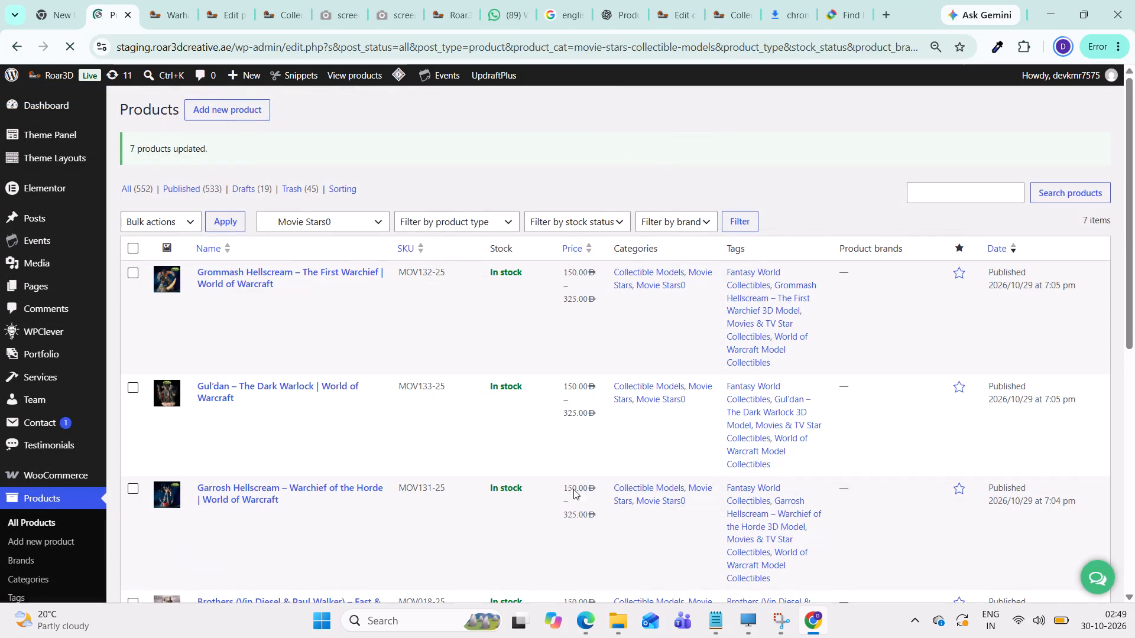
{"action": "scroll", "coordinate": [89, 441], "scroll_direction": "down", "scroll_amount": 2}
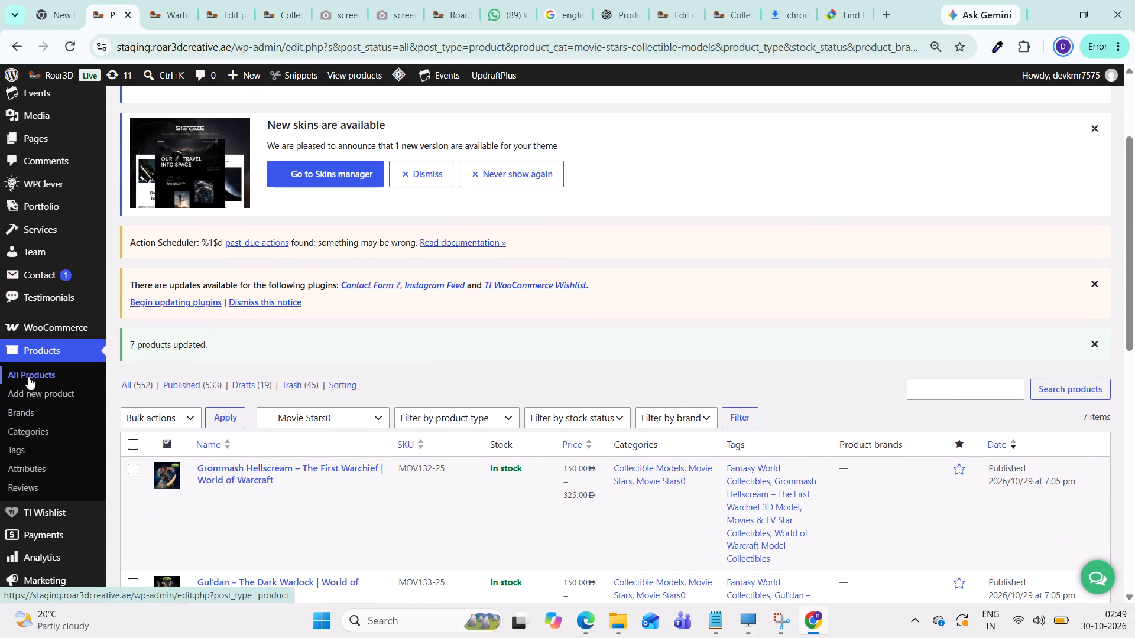
Return to the product categories list and compare the top-level Movie Stars product count with the live shop's Collectible Figurines page.
{"action": "left_click", "coordinate": [33, 430]}
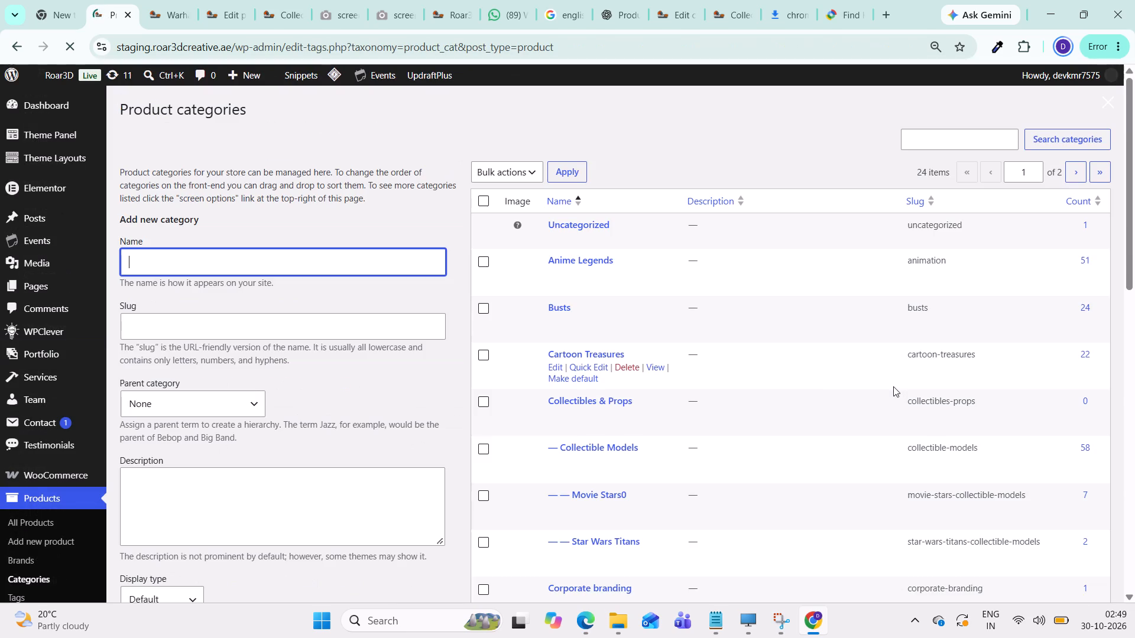
{"action": "scroll", "coordinate": [893, 382], "scroll_direction": "down", "scroll_amount": 9}
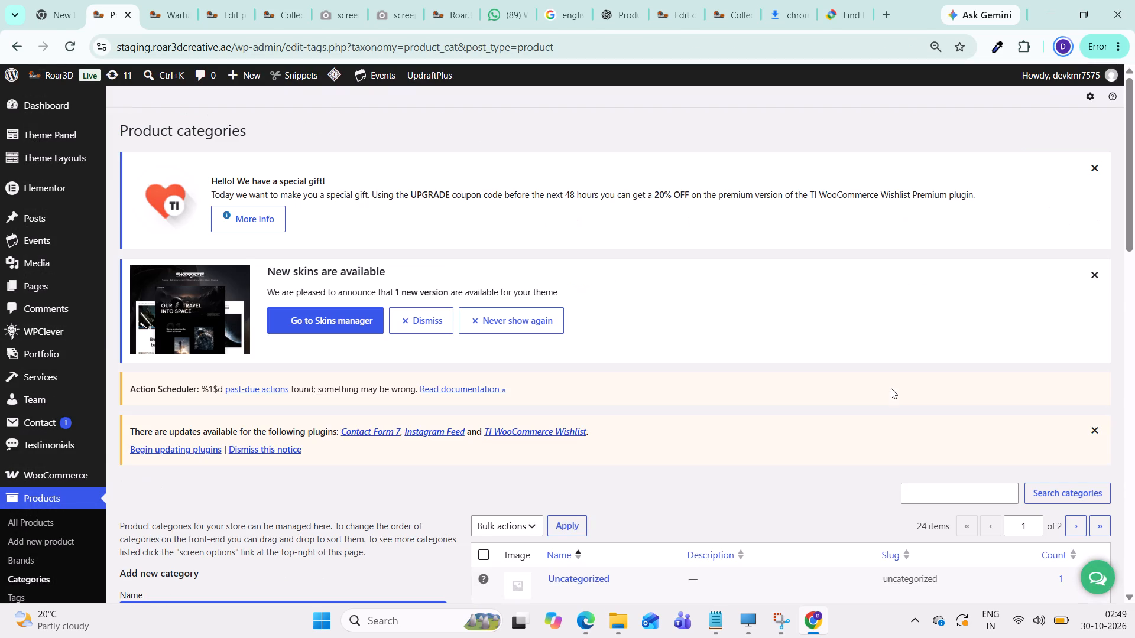
{"action": "scroll", "coordinate": [891, 388], "scroll_direction": "down", "scroll_amount": 2}
{"action": "scroll", "coordinate": [904, 440], "scroll_direction": "down", "scroll_amount": 8}
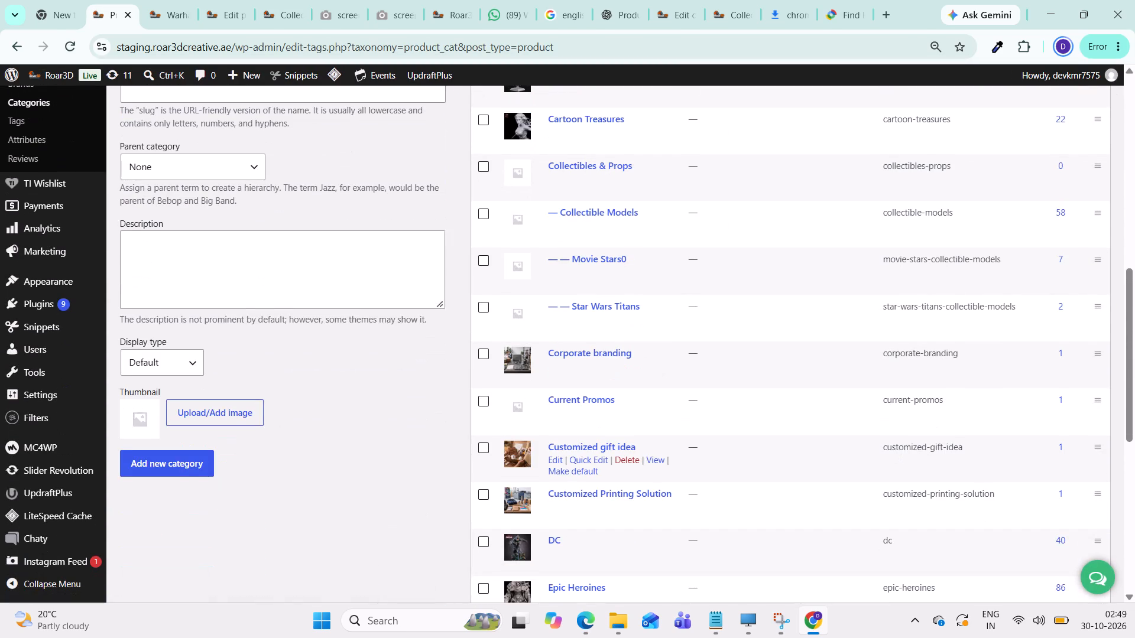
{"action": "scroll", "coordinate": [896, 452], "scroll_direction": "down", "scroll_amount": 2}
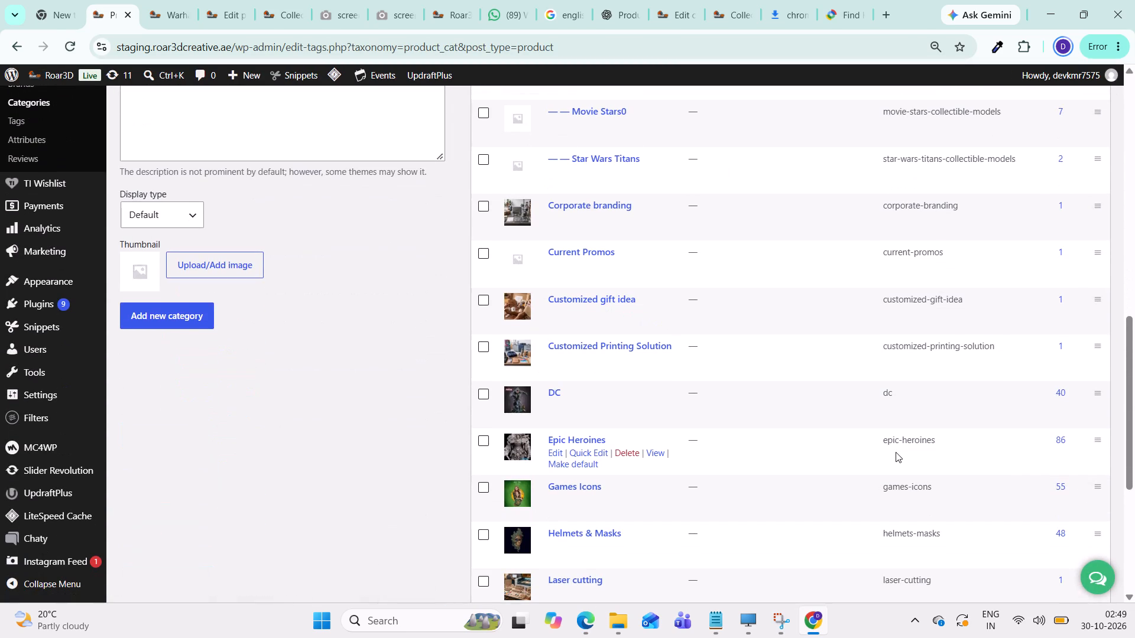
{"action": "scroll", "coordinate": [896, 452], "scroll_direction": "down", "scroll_amount": 2}
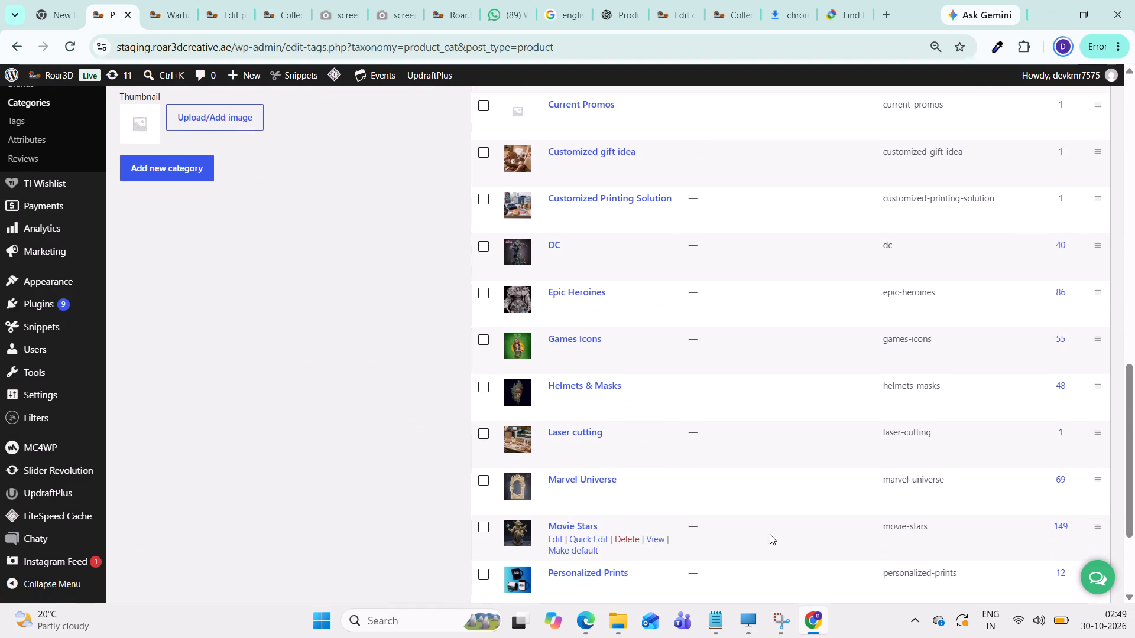
{"action": "scroll", "coordinate": [770, 534], "scroll_direction": "down", "scroll_amount": 2}
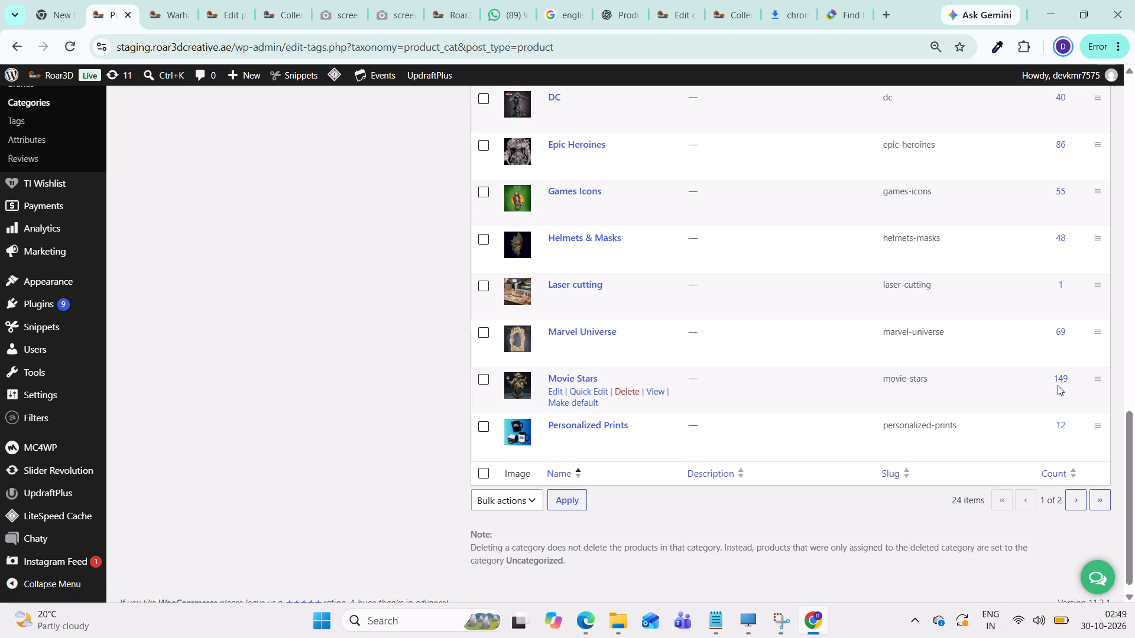
{"action": "scroll", "coordinate": [1043, 388], "scroll_direction": "up", "scroll_amount": 2}
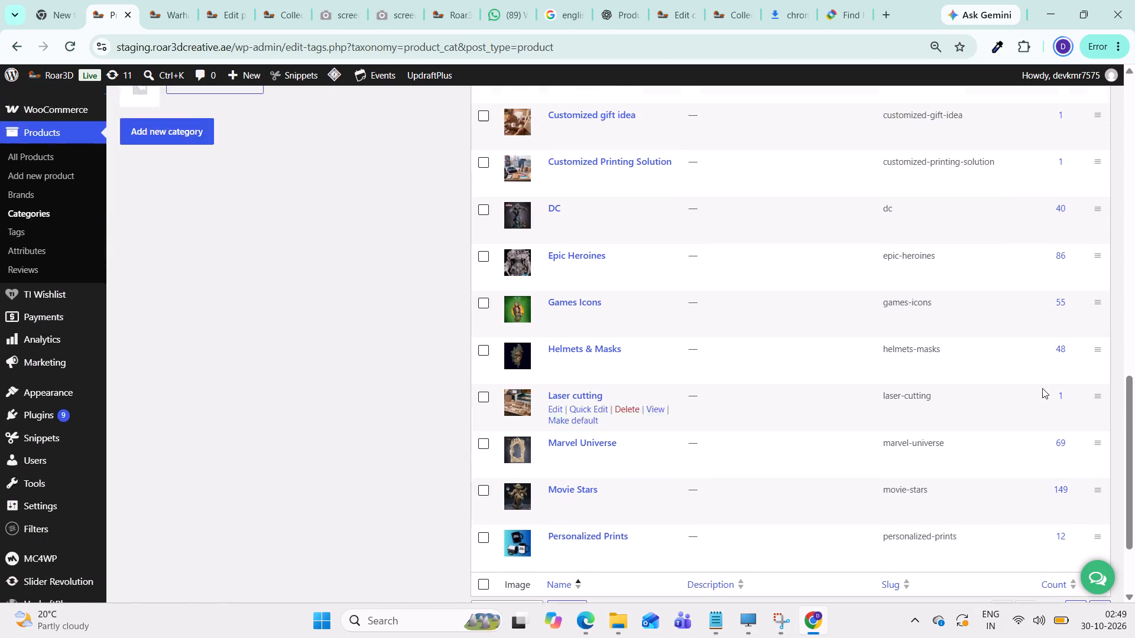
{"action": "scroll", "coordinate": [1042, 388], "scroll_direction": "up", "scroll_amount": 1}
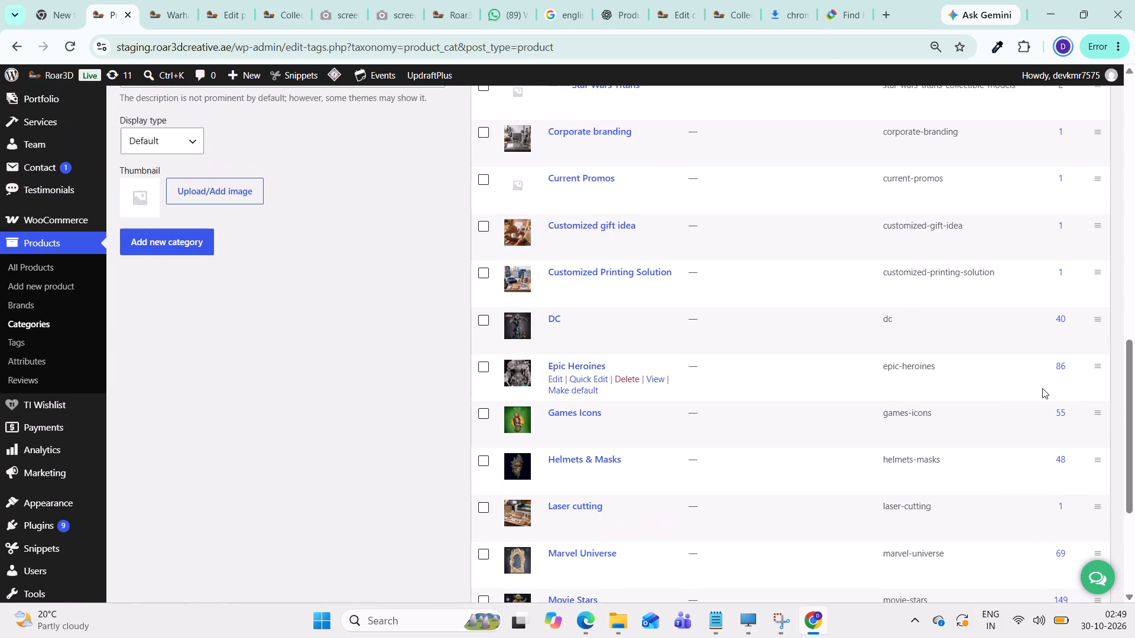
{"action": "left_click", "coordinate": [722, 26]}
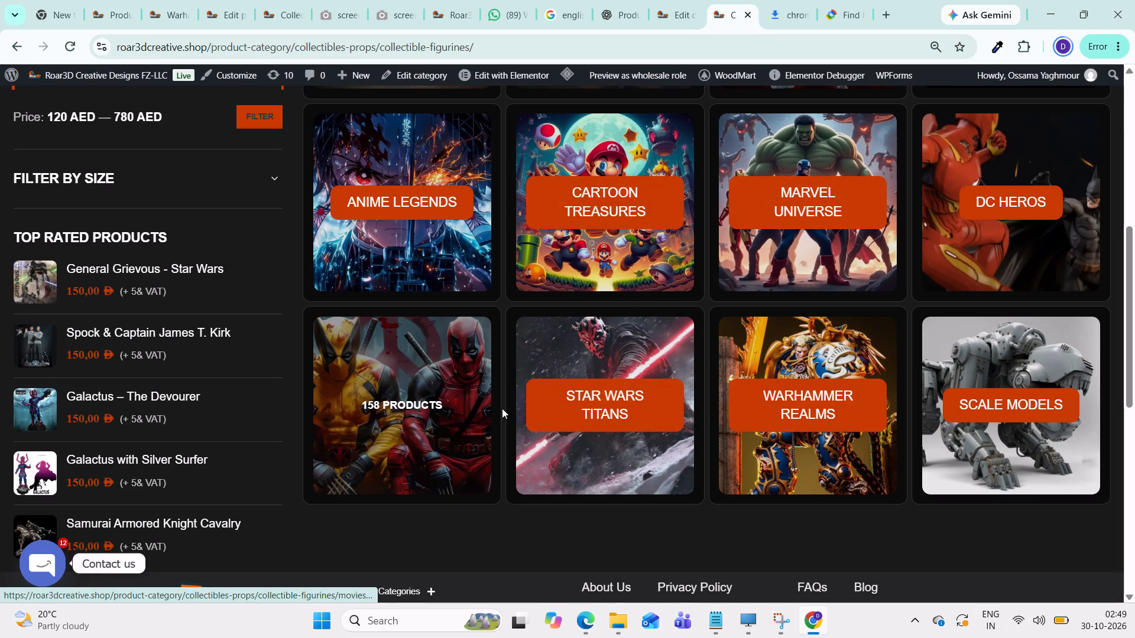
{"action": "left_click", "coordinate": [121, 19]}
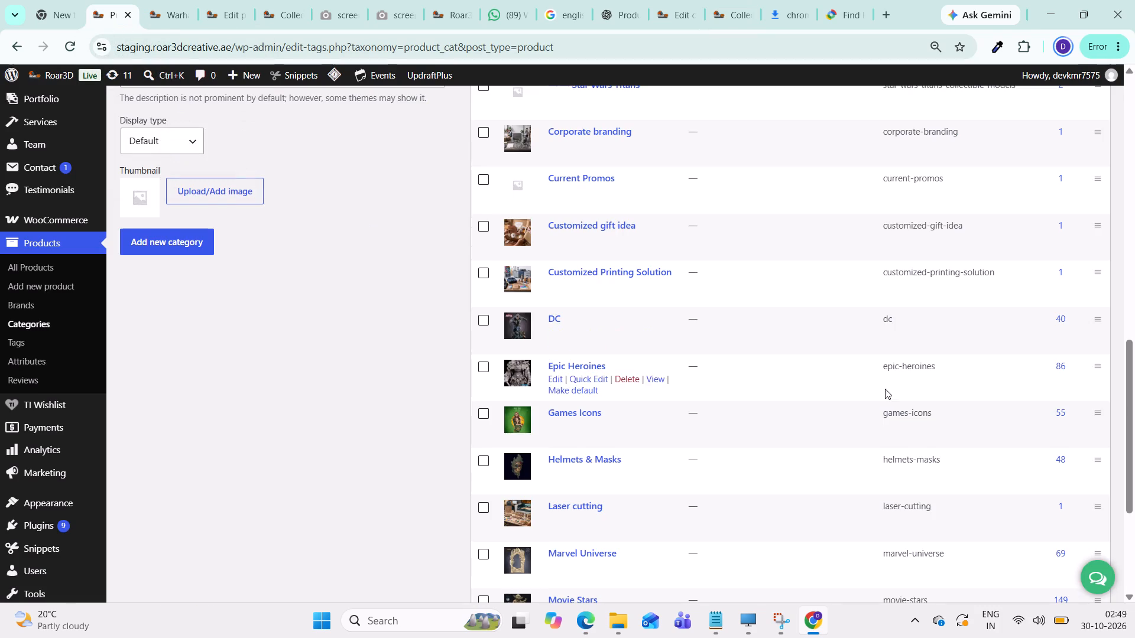
{"action": "scroll", "coordinate": [885, 389], "scroll_direction": "down", "scroll_amount": 3}
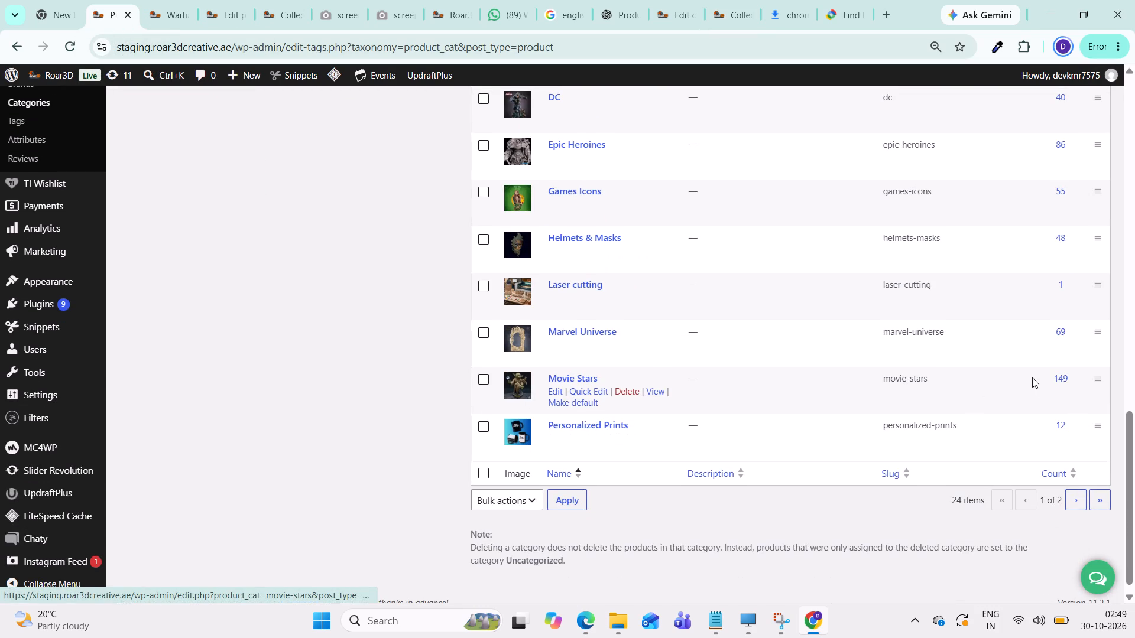
Open the product list of the Movie Stars0 subcategory under Collectible Models and check the categories assigned to its products.
{"action": "scroll", "coordinate": [1030, 367], "scroll_direction": "up", "scroll_amount": 3}
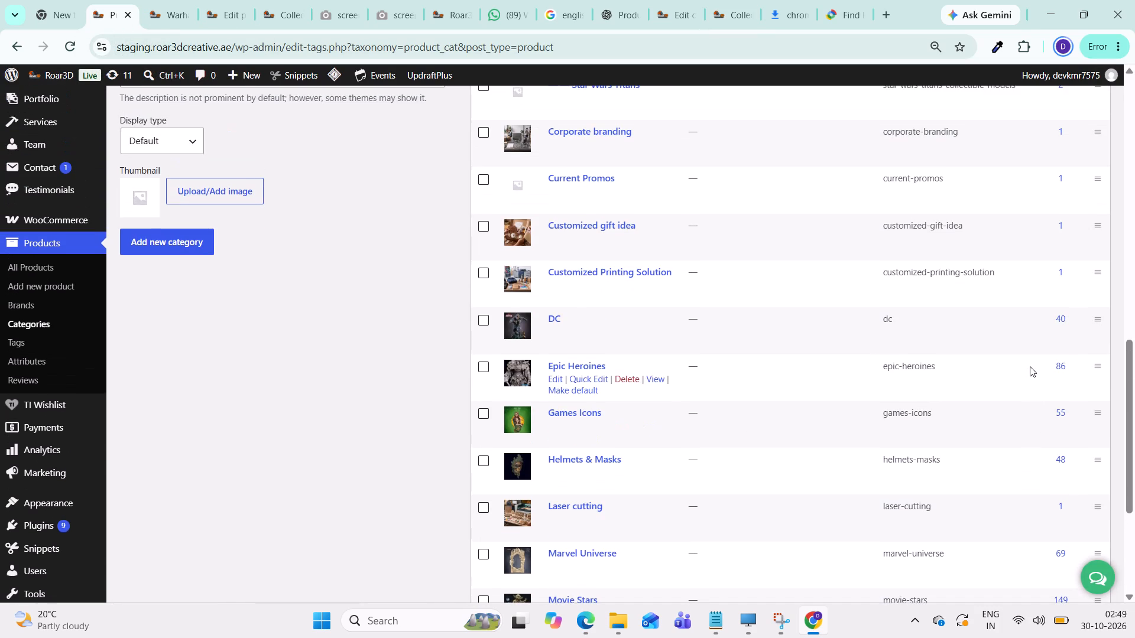
{"action": "scroll", "coordinate": [1030, 366], "scroll_direction": "up", "scroll_amount": 3}
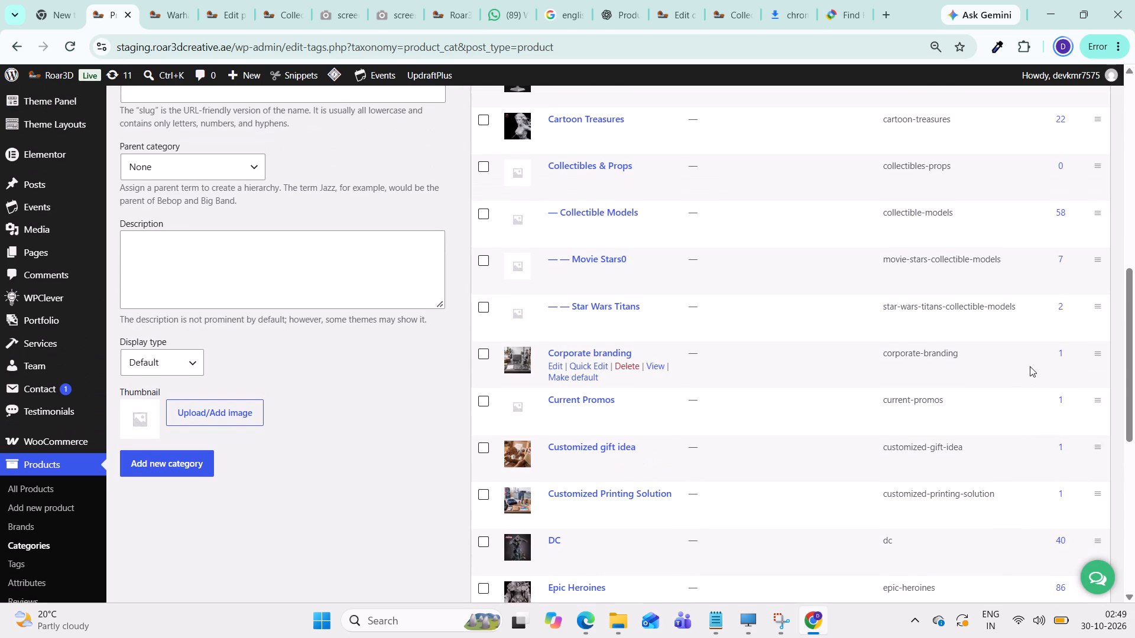
{"action": "scroll", "coordinate": [1030, 366], "scroll_direction": "up", "scroll_amount": 1}
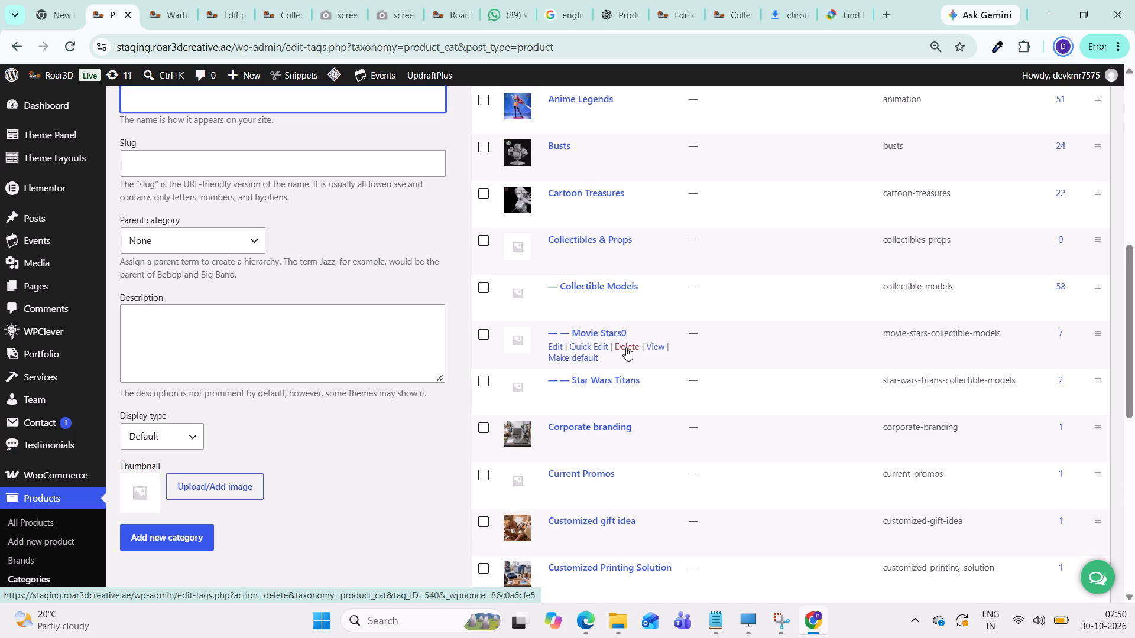
{"action": "left_click", "coordinate": [1063, 335]}
{"action": "left_click", "coordinate": [1056, 334]}
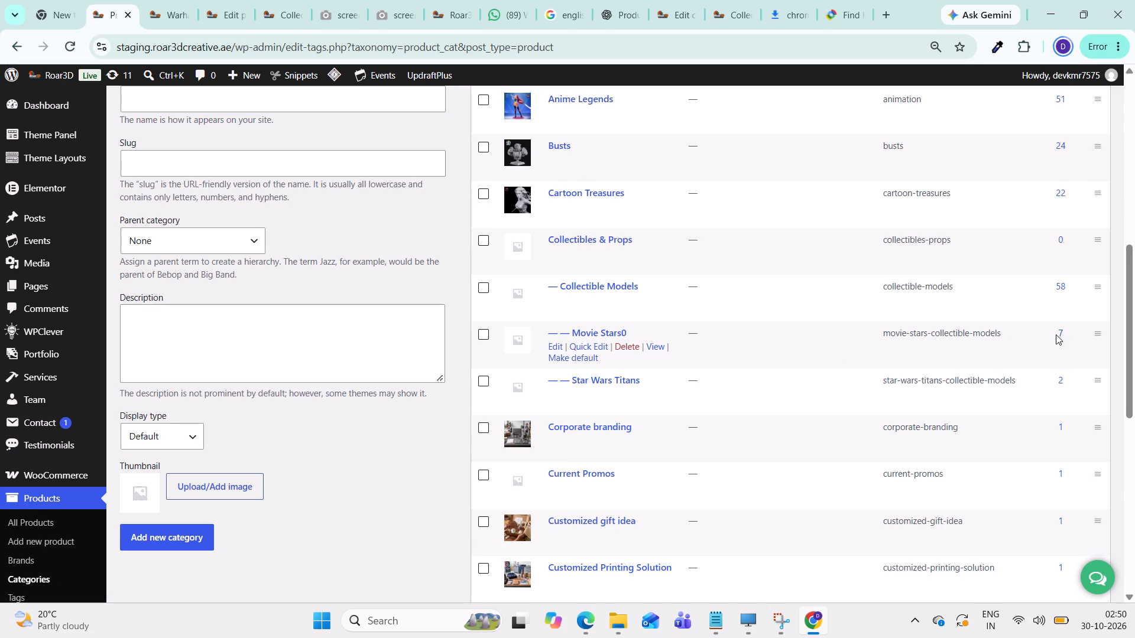
{"action": "left_click", "coordinate": [1059, 333]}
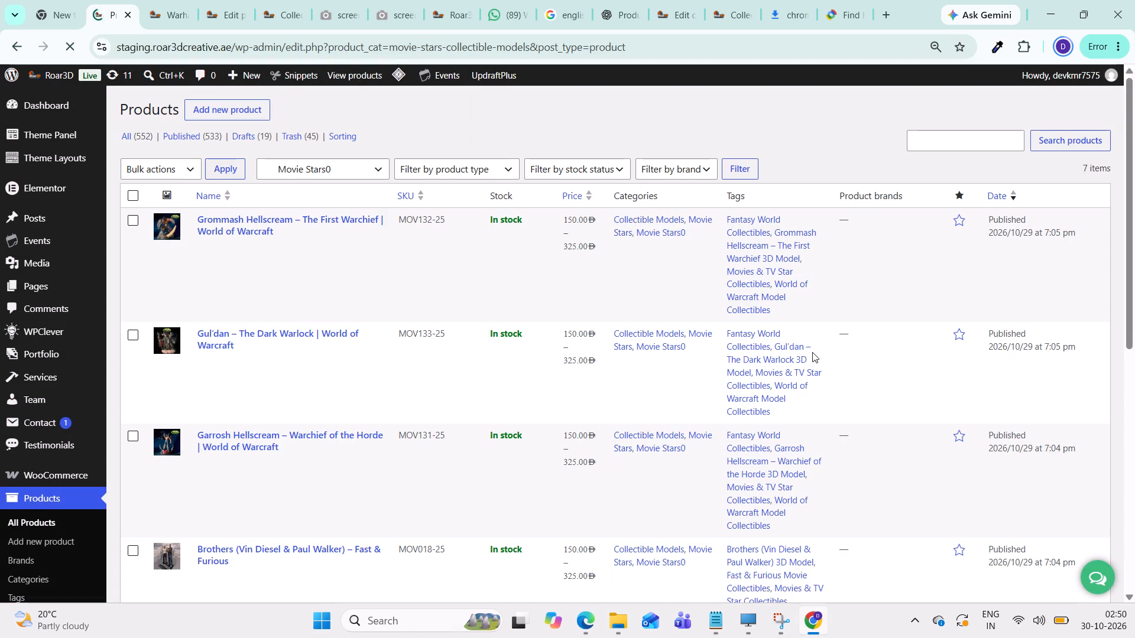
{"action": "scroll", "coordinate": [812, 351], "scroll_direction": "down", "scroll_amount": 4}
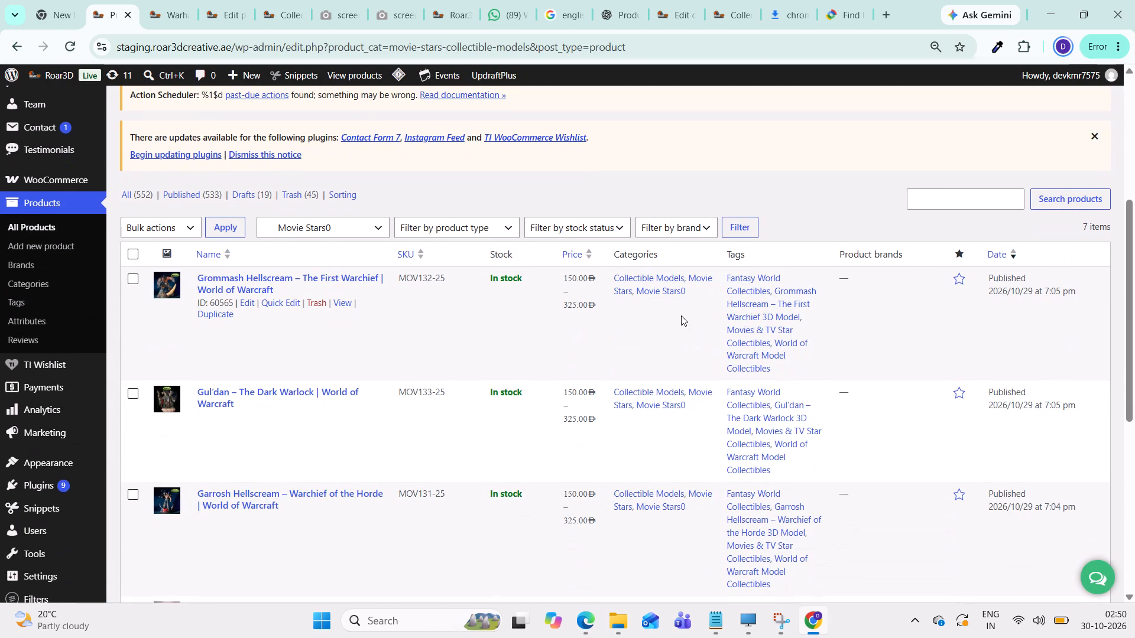
{"action": "scroll", "coordinate": [681, 315], "scroll_direction": "down", "scroll_amount": 2}
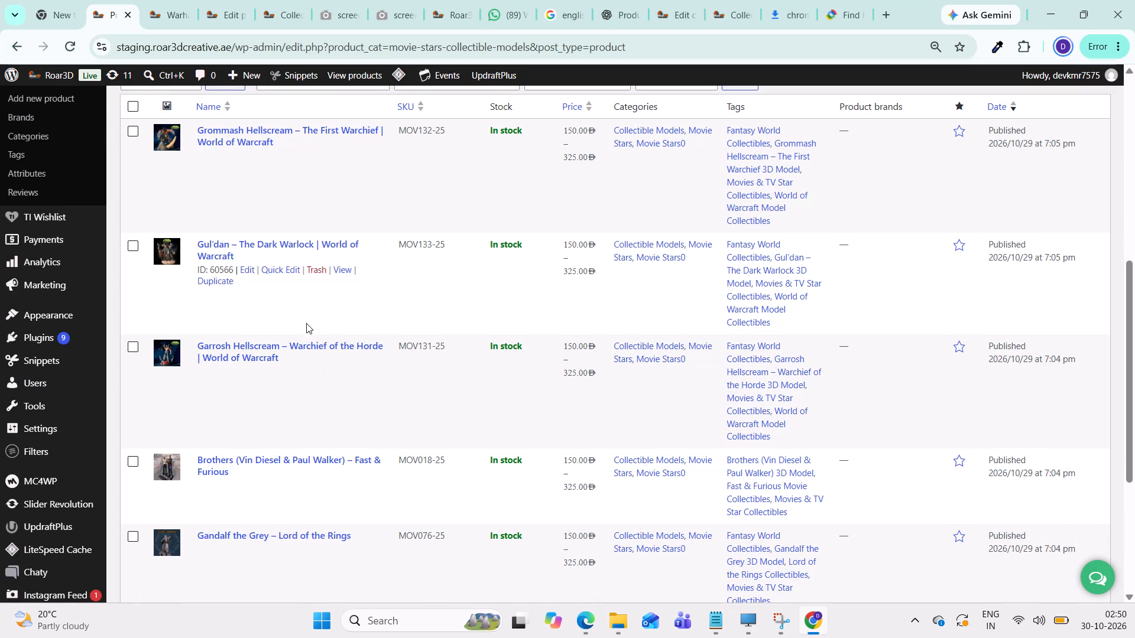
{"action": "scroll", "coordinate": [36, 223], "scroll_direction": "up", "scroll_amount": 1}
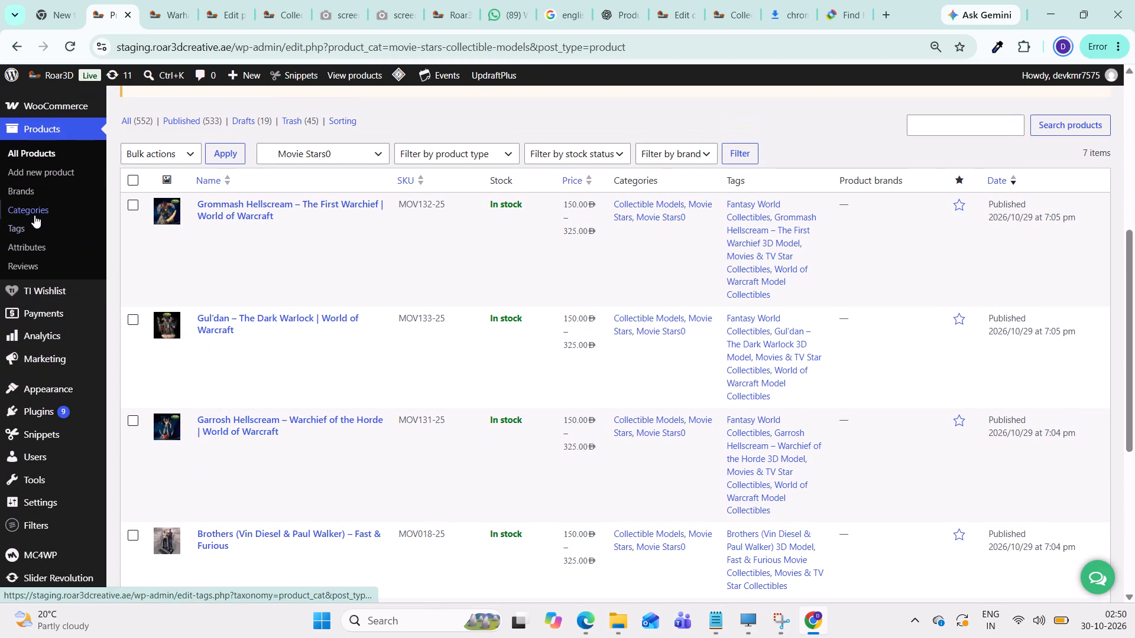
Return to the product categories list and delete the Movie Stars0 subcategory under Collectible Models.
{"action": "left_click", "coordinate": [35, 213]}
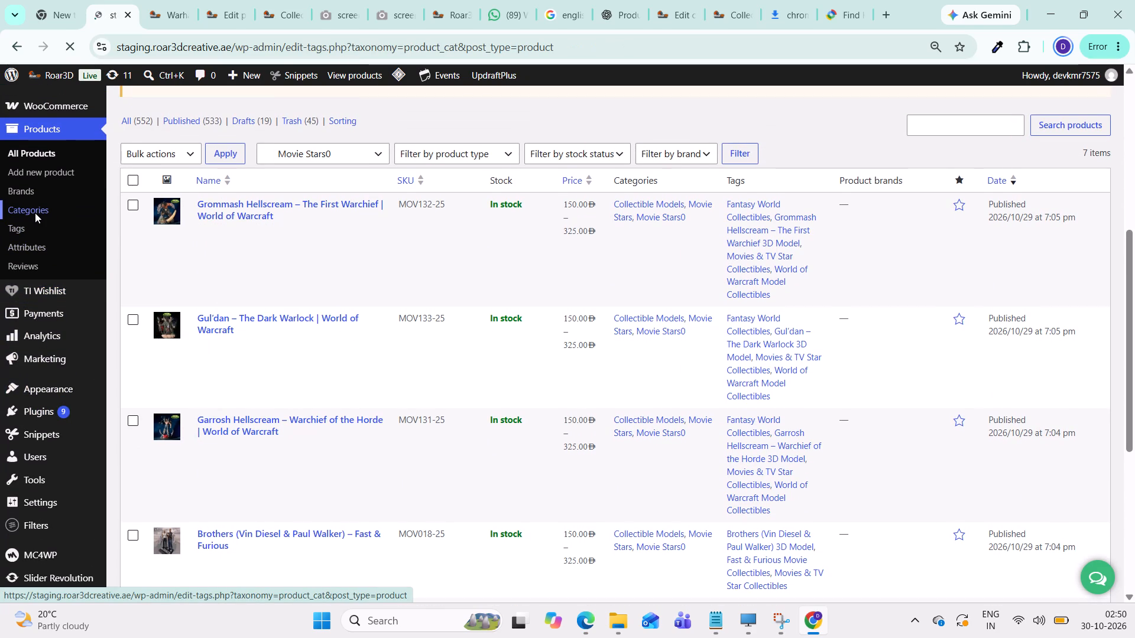
{"action": "scroll", "coordinate": [953, 346], "scroll_direction": "down", "scroll_amount": 2}
{"action": "scroll", "coordinate": [950, 409], "scroll_direction": "down", "scroll_amount": 2}
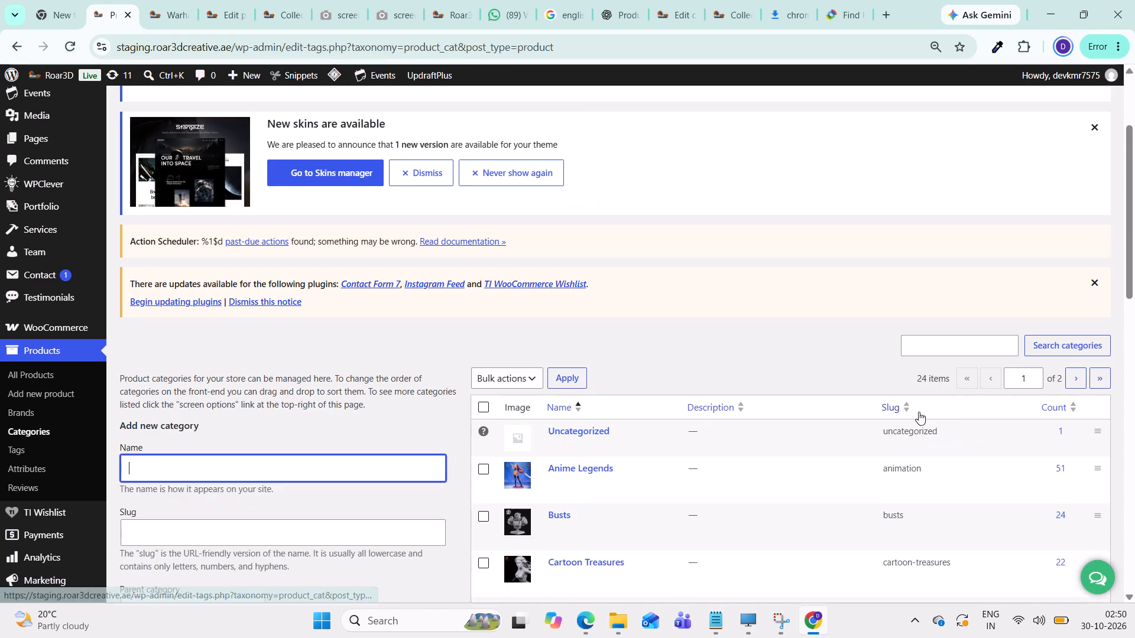
{"action": "scroll", "coordinate": [925, 372], "scroll_direction": "up", "scroll_amount": 2}
{"action": "scroll", "coordinate": [931, 368], "scroll_direction": "down", "scroll_amount": 3}
{"action": "scroll", "coordinate": [913, 422], "scroll_direction": "down", "scroll_amount": 3}
{"action": "scroll", "coordinate": [881, 475], "scroll_direction": "down", "scroll_amount": 2}
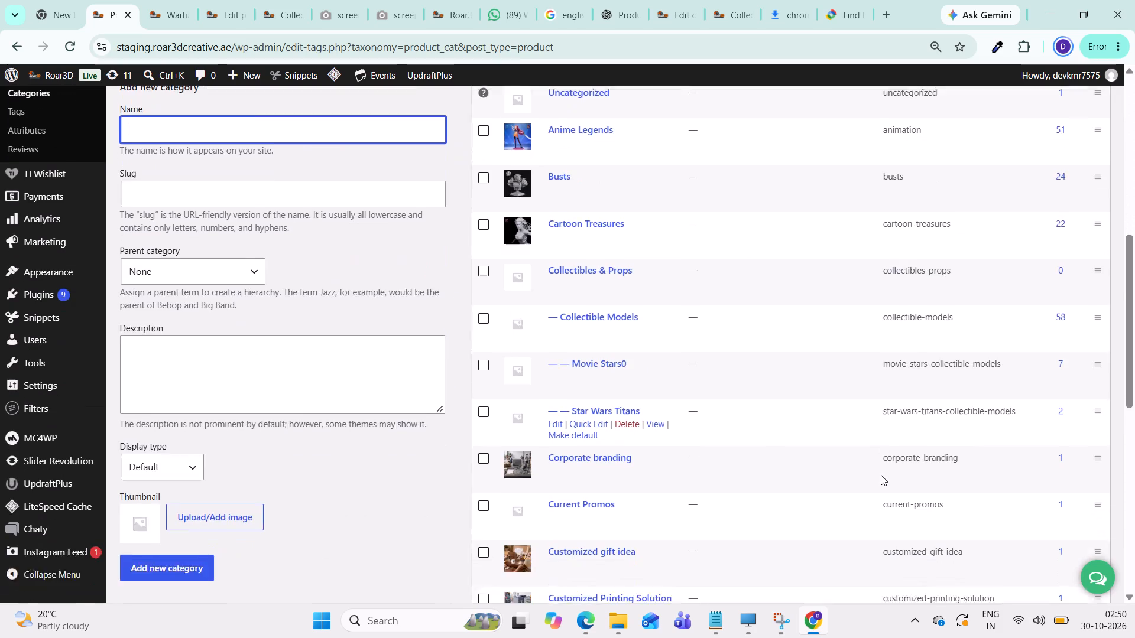
{"action": "scroll", "coordinate": [881, 475], "scroll_direction": "down", "scroll_amount": 3}
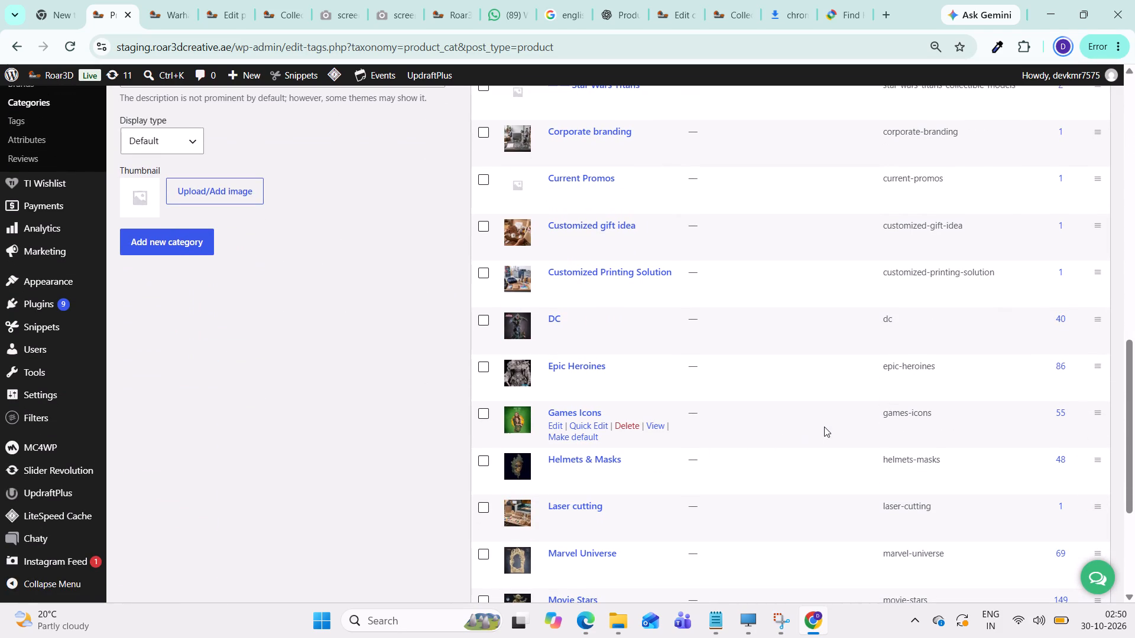
{"action": "scroll", "coordinate": [945, 404], "scroll_direction": "down", "scroll_amount": 2}
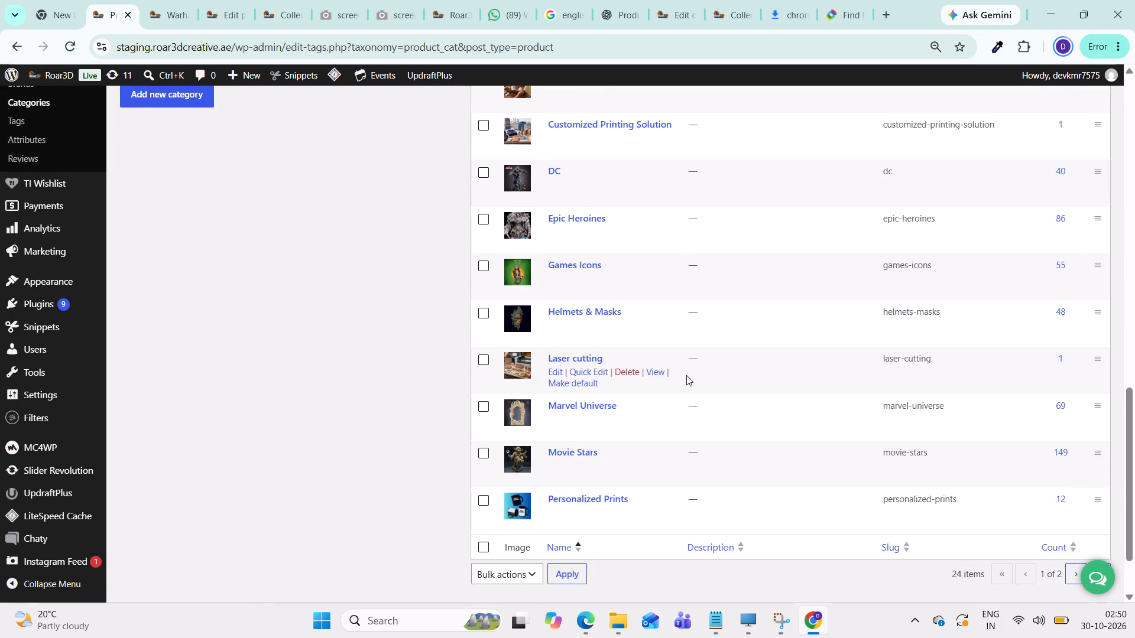
{"action": "scroll", "coordinate": [698, 412], "scroll_direction": "up", "scroll_amount": 3}
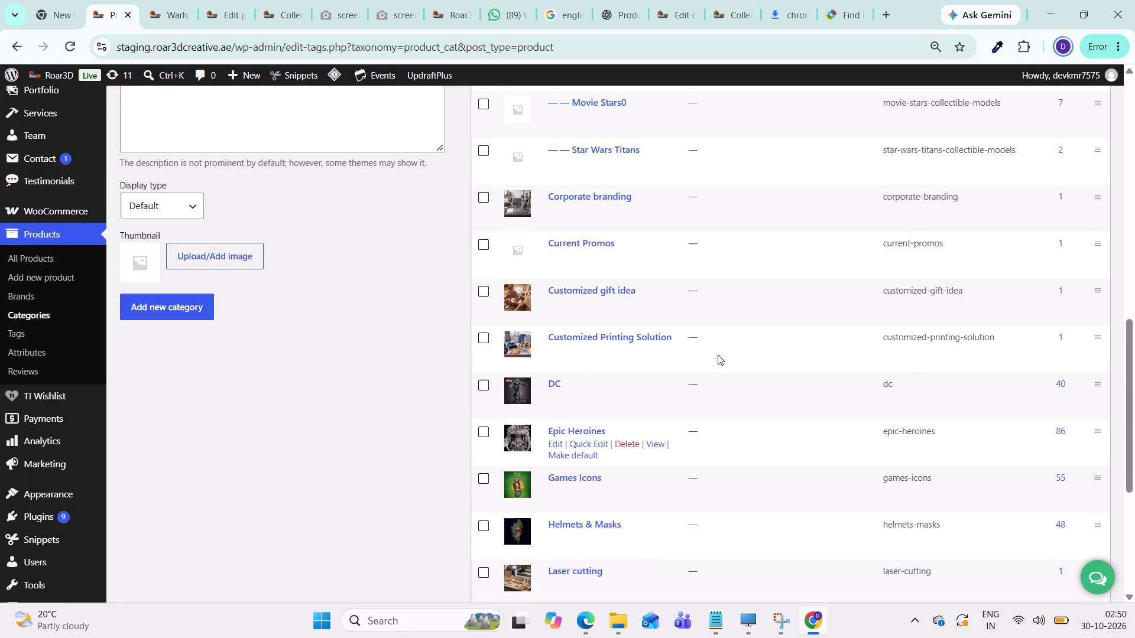
{"action": "scroll", "coordinate": [718, 354], "scroll_direction": "up", "scroll_amount": 2}
{"action": "scroll", "coordinate": [601, 342], "scroll_direction": "up", "scroll_amount": 1}
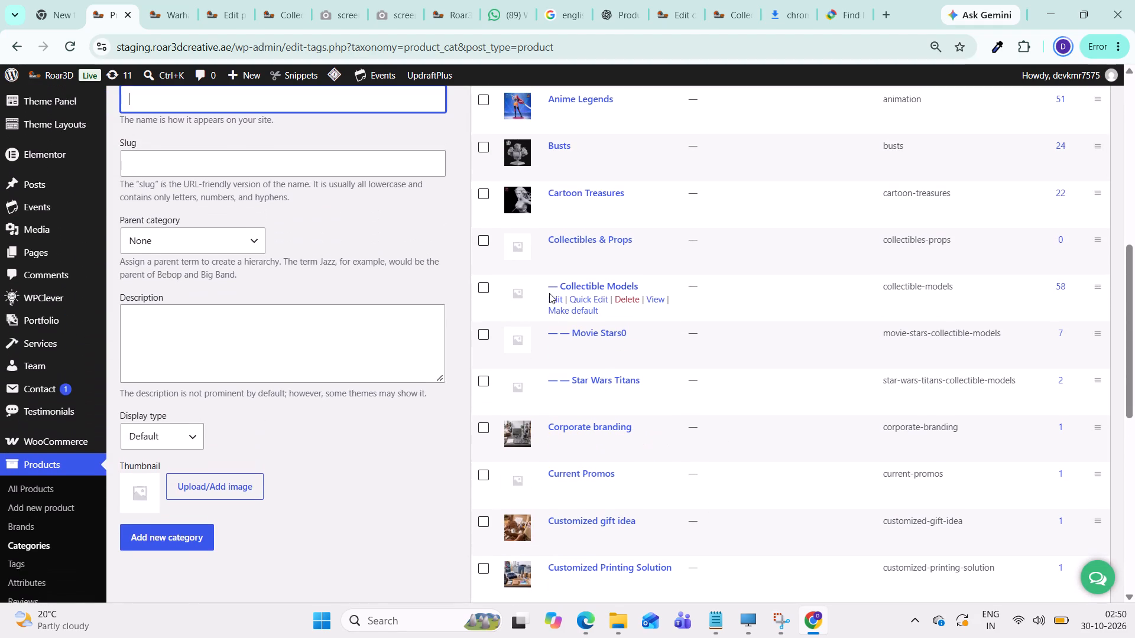
{"action": "scroll", "coordinate": [593, 283], "scroll_direction": "up", "scroll_amount": 1}
{"action": "scroll", "coordinate": [593, 283], "scroll_direction": "down", "scroll_amount": 2}
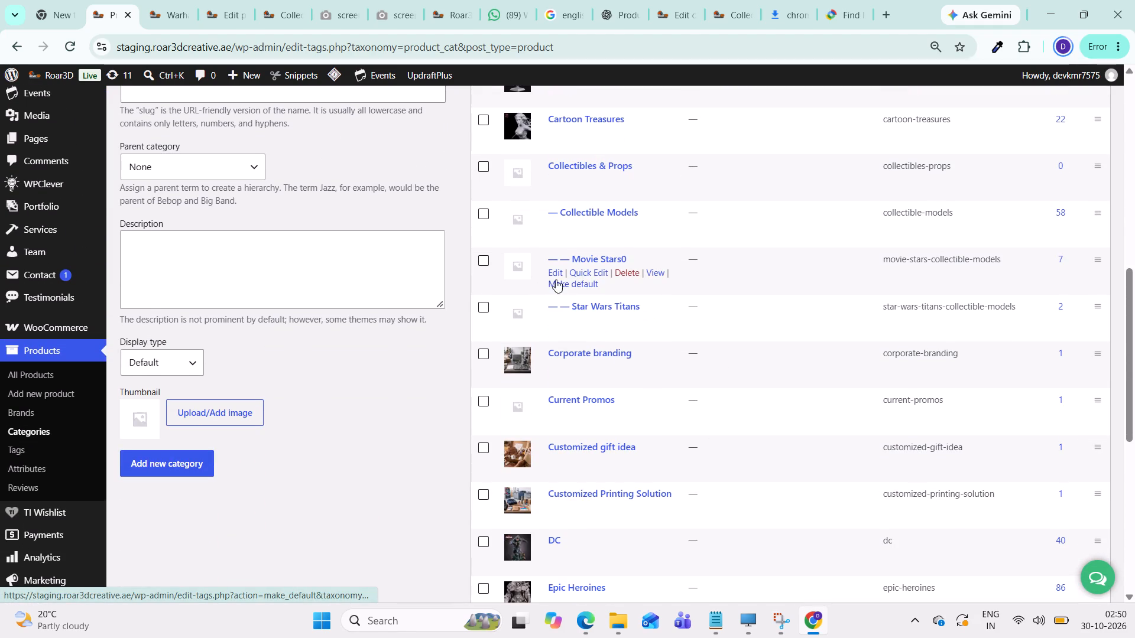
{"action": "left_click", "coordinate": [626, 271]}
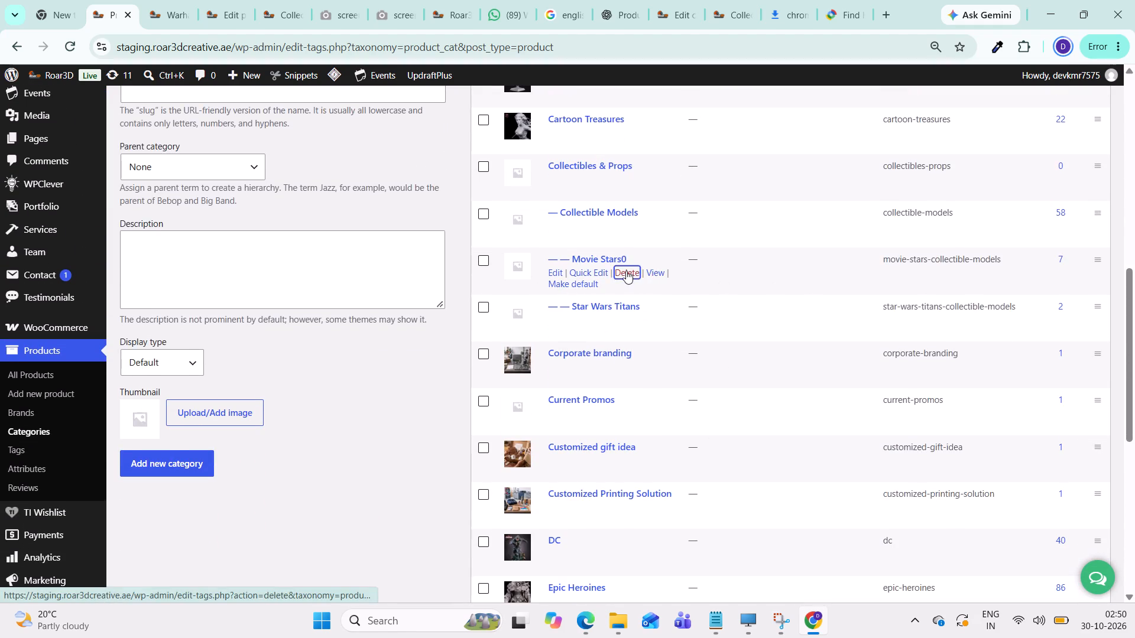
{"action": "left_click", "coordinate": [631, 189]}
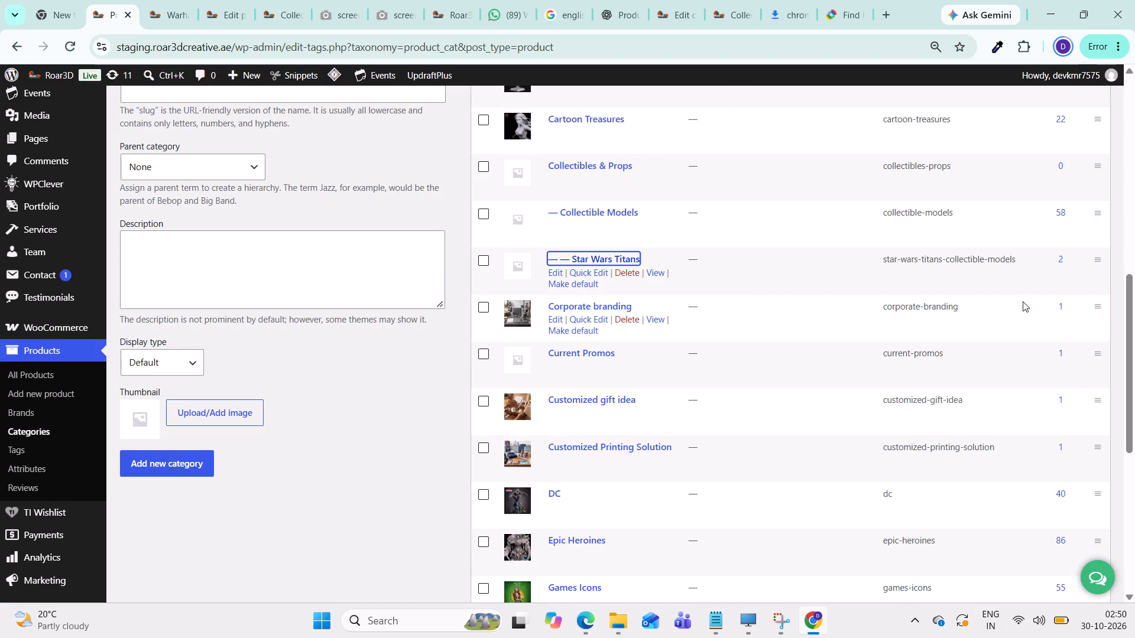
Open the product list of the Star Wars Titans subcategory under Collectible Models.
{"action": "left_click", "coordinate": [1059, 262]}
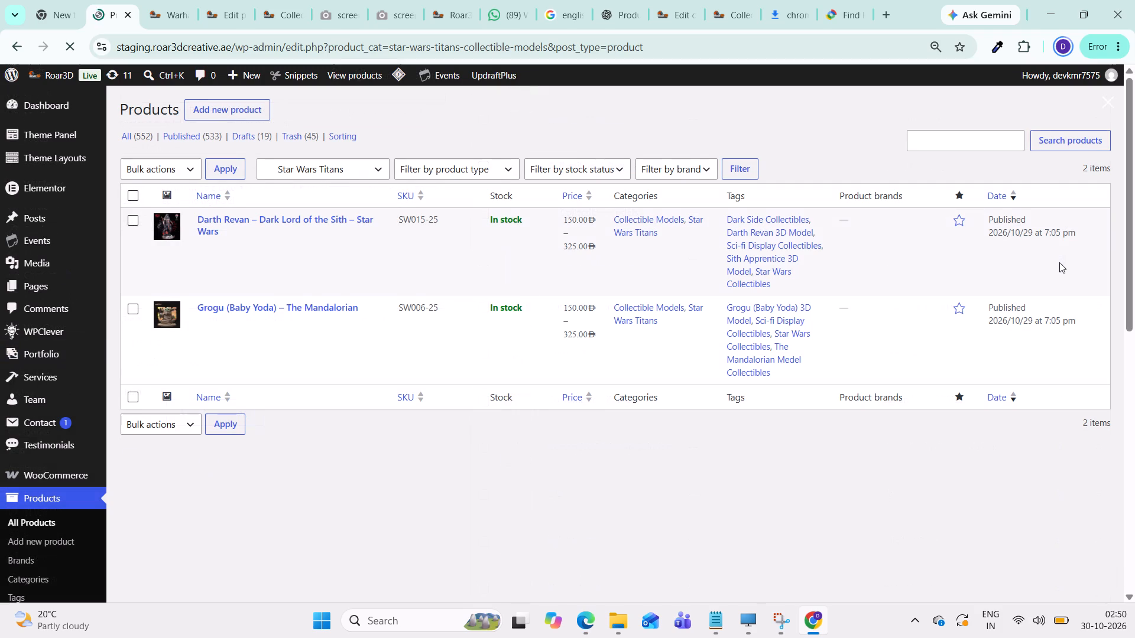
{"action": "scroll", "coordinate": [469, 401], "scroll_direction": "down", "scroll_amount": 2}
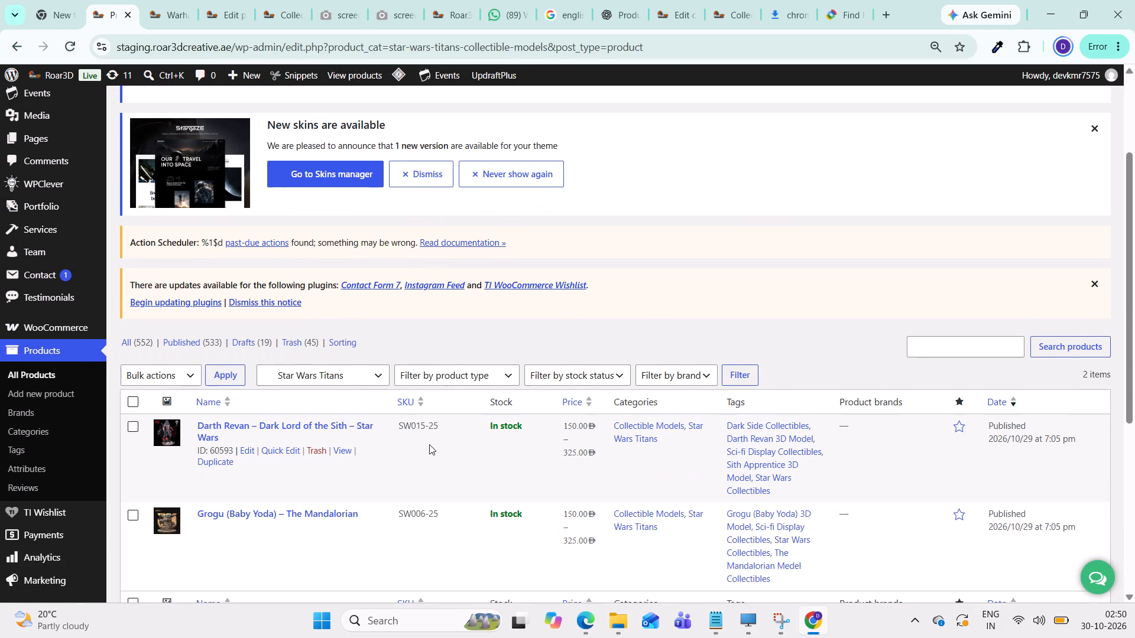
{"action": "scroll", "coordinate": [429, 444], "scroll_direction": "down", "scroll_amount": 1}
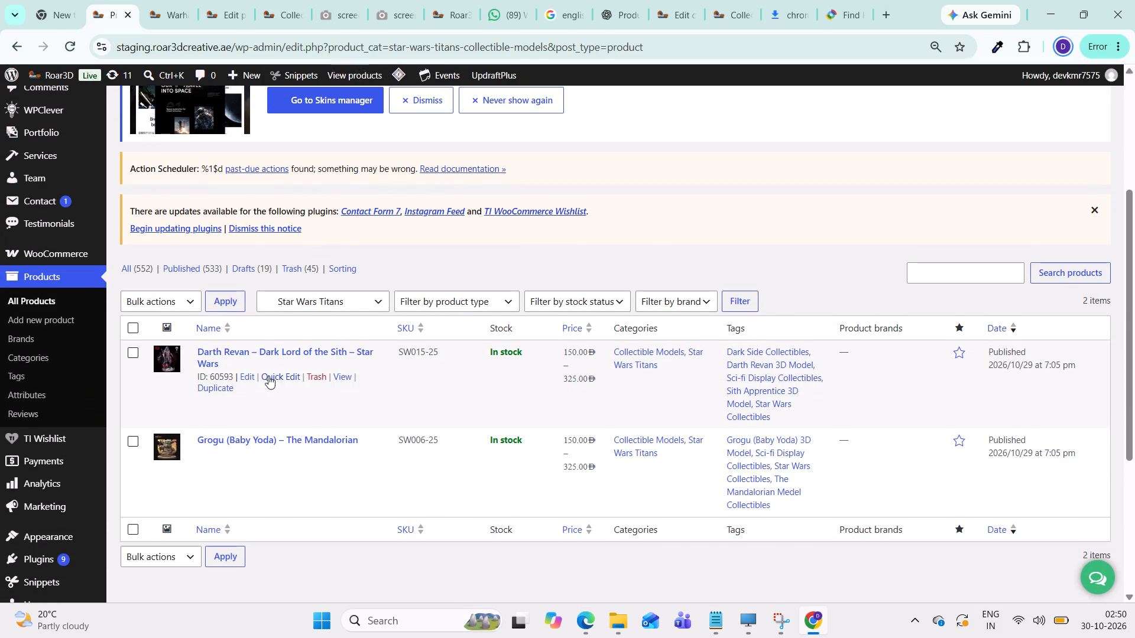
Assign the Darth Revan – Dark Lord of the Sith product to the top-level Star Wars Titans category as well and update the product.
{"action": "left_click", "coordinate": [252, 376]}
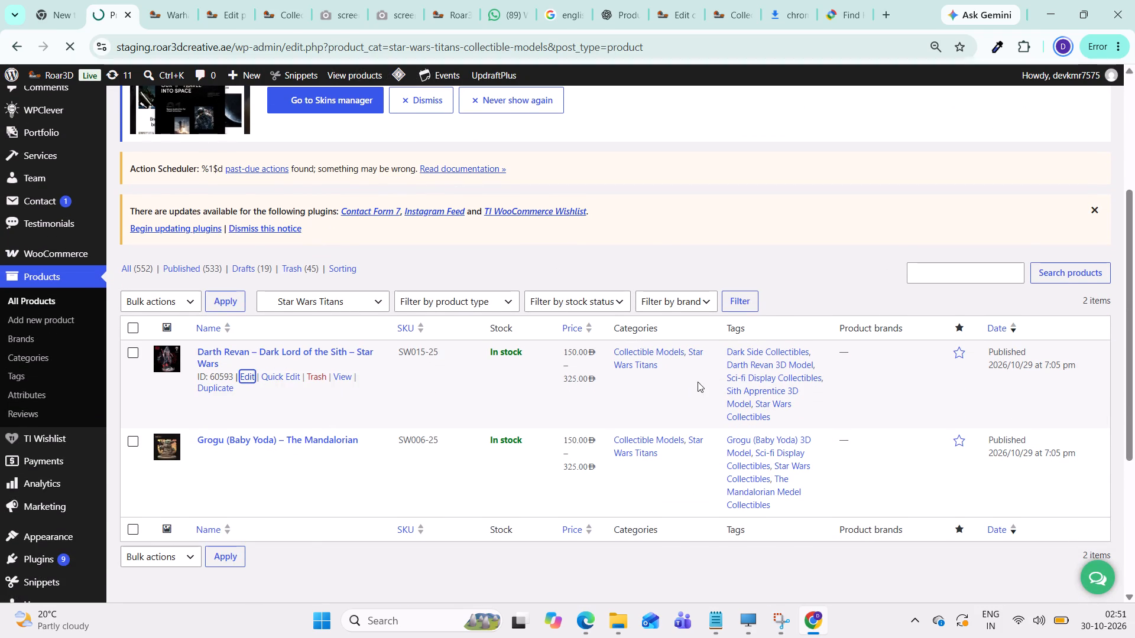
{"action": "scroll", "coordinate": [980, 356], "scroll_direction": "down", "scroll_amount": 4}
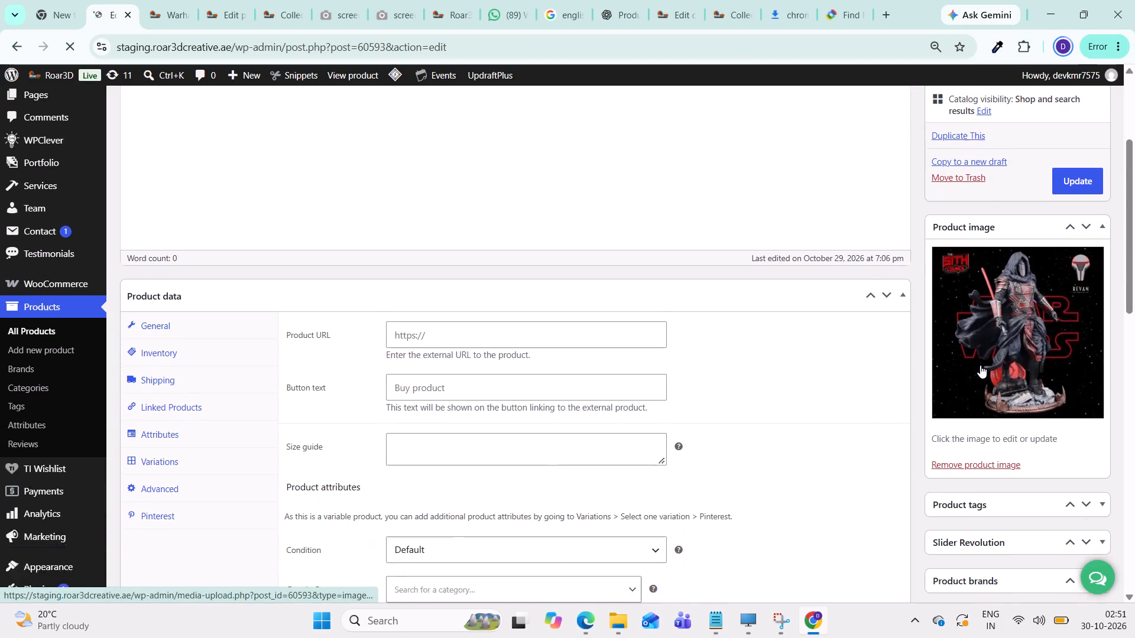
{"action": "scroll", "coordinate": [980, 365], "scroll_direction": "down", "scroll_amount": 13}
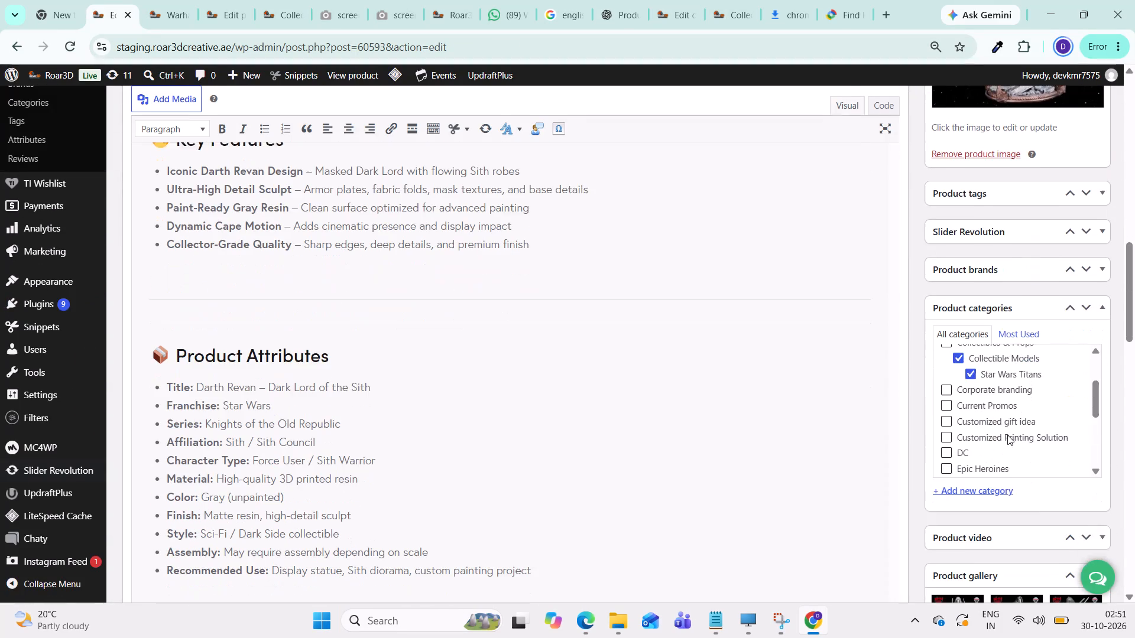
{"action": "scroll", "coordinate": [1007, 435], "scroll_direction": "down", "scroll_amount": 4}
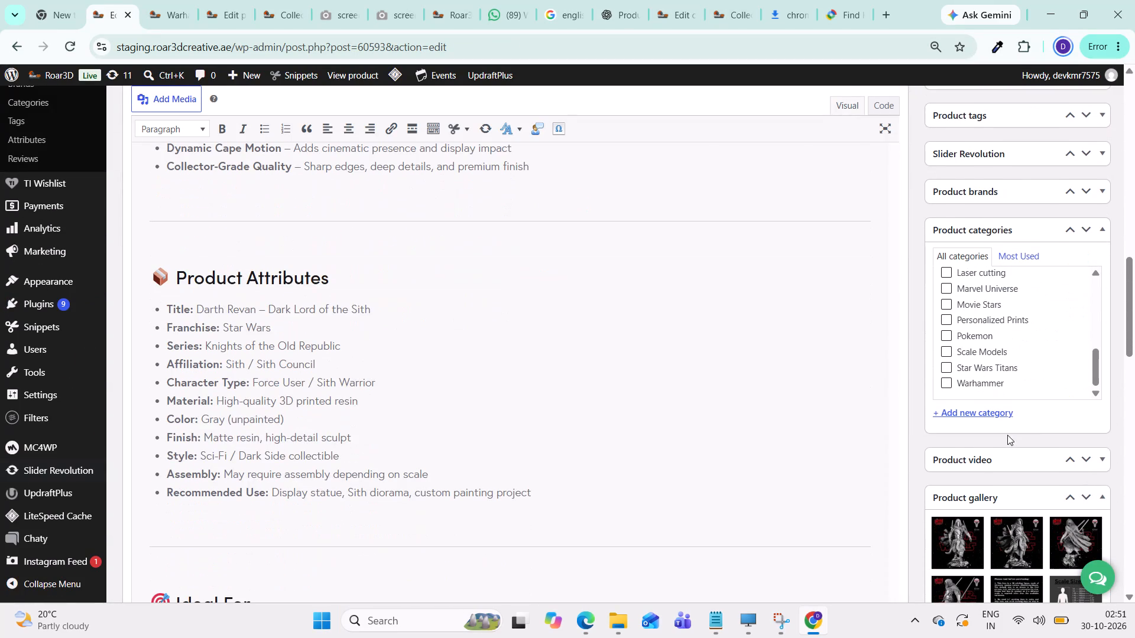
{"action": "left_click", "coordinate": [943, 367]}
{"action": "scroll", "coordinate": [1082, 282], "scroll_direction": "up", "scroll_amount": 2}
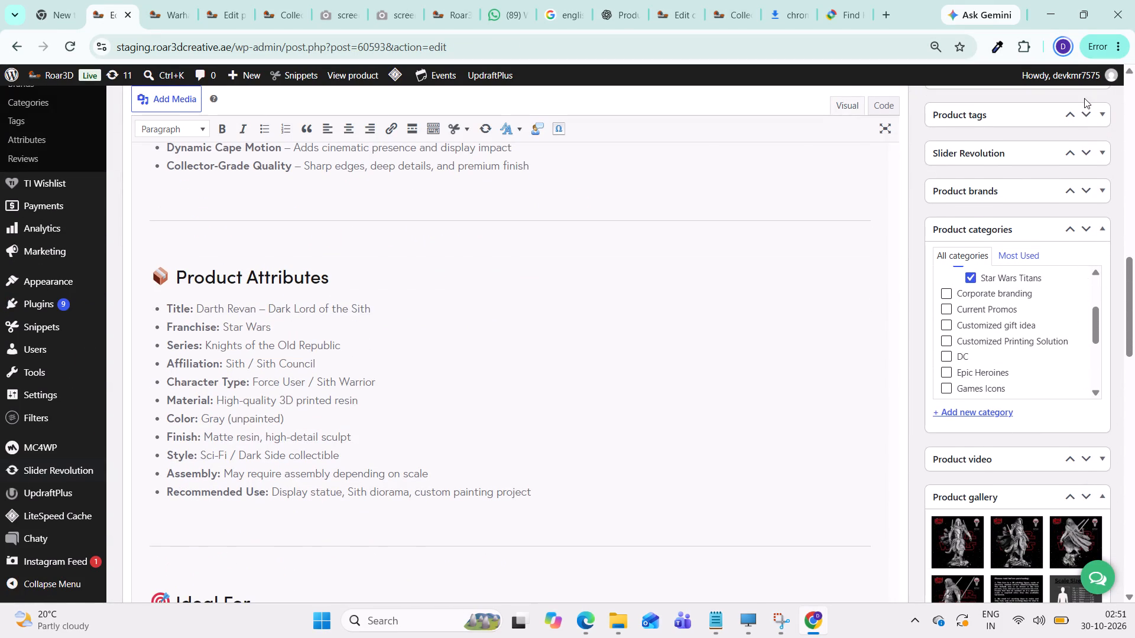
{"action": "scroll", "coordinate": [1106, 124], "scroll_direction": "up", "scroll_amount": 5}
{"action": "left_click", "coordinate": [1084, 153]}
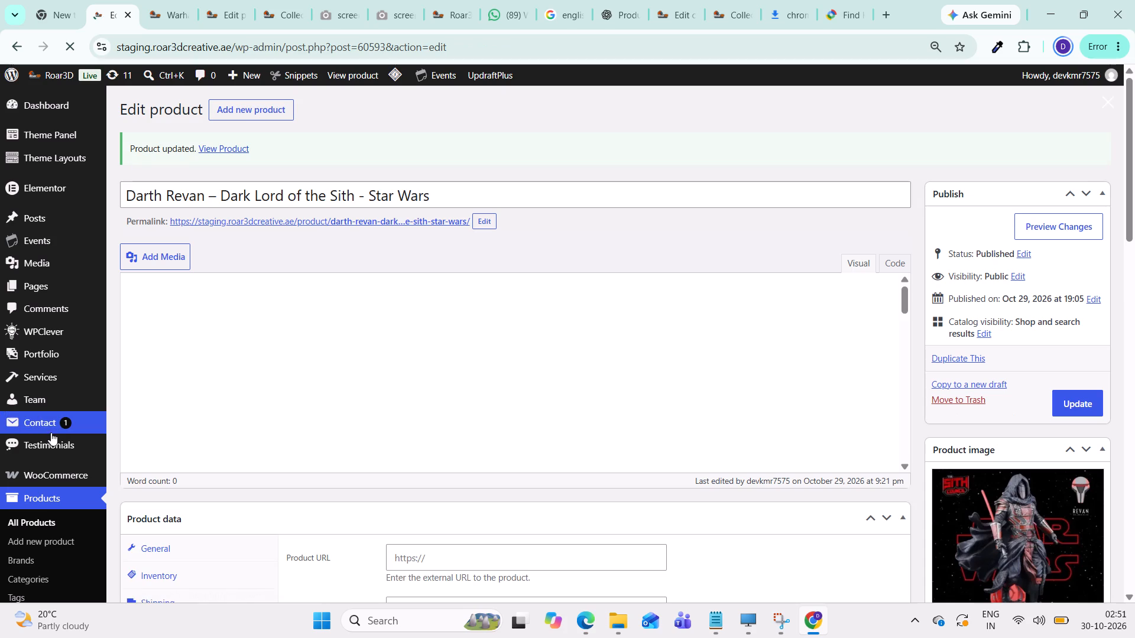
Return to the product categories list and review the top-level categories and the remaining Collectible Models subcategory with their product counts.
{"action": "scroll", "coordinate": [50, 430], "scroll_direction": "down", "scroll_amount": 6}
{"action": "scroll", "coordinate": [77, 499], "scroll_direction": "down", "scroll_amount": 2}
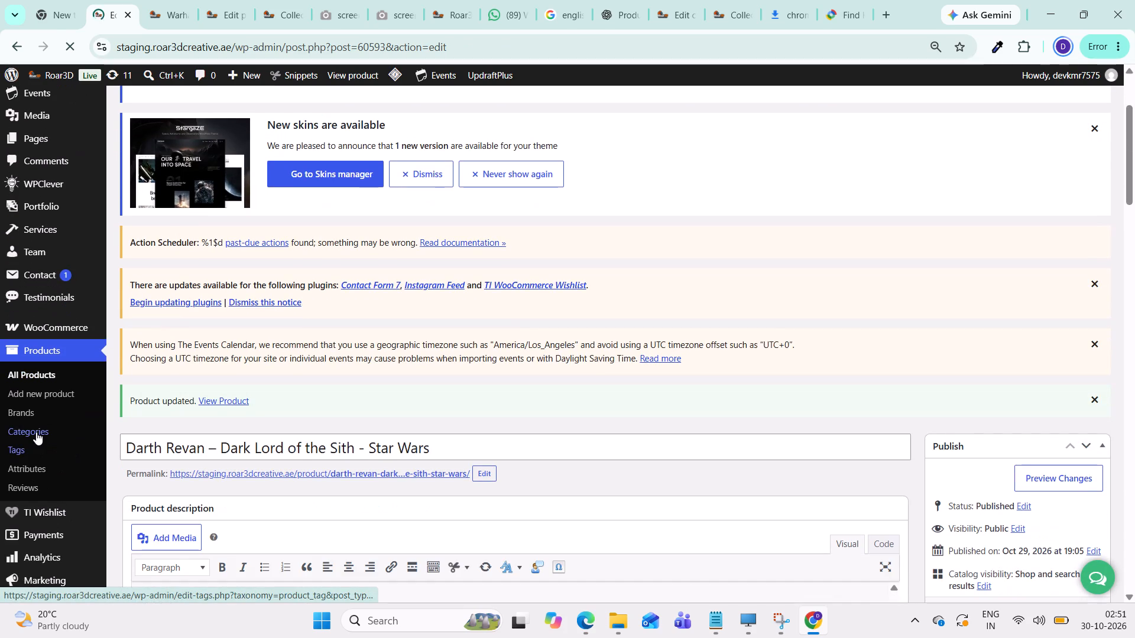
{"action": "left_click", "coordinate": [36, 428]}
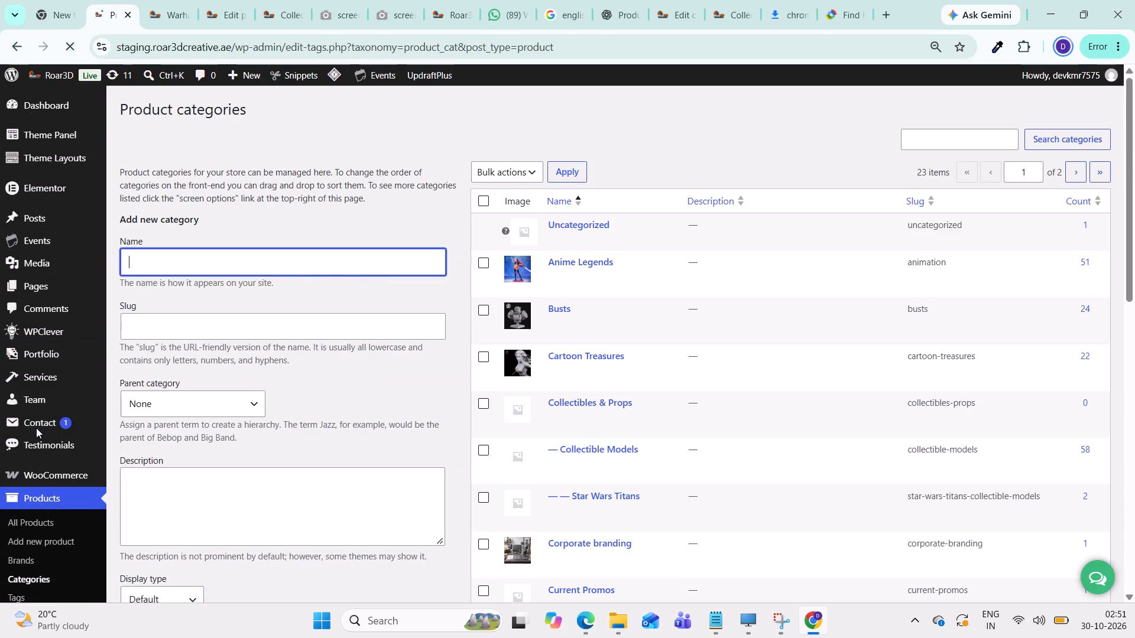
{"action": "scroll", "coordinate": [617, 320], "scroll_direction": "down", "scroll_amount": 5}
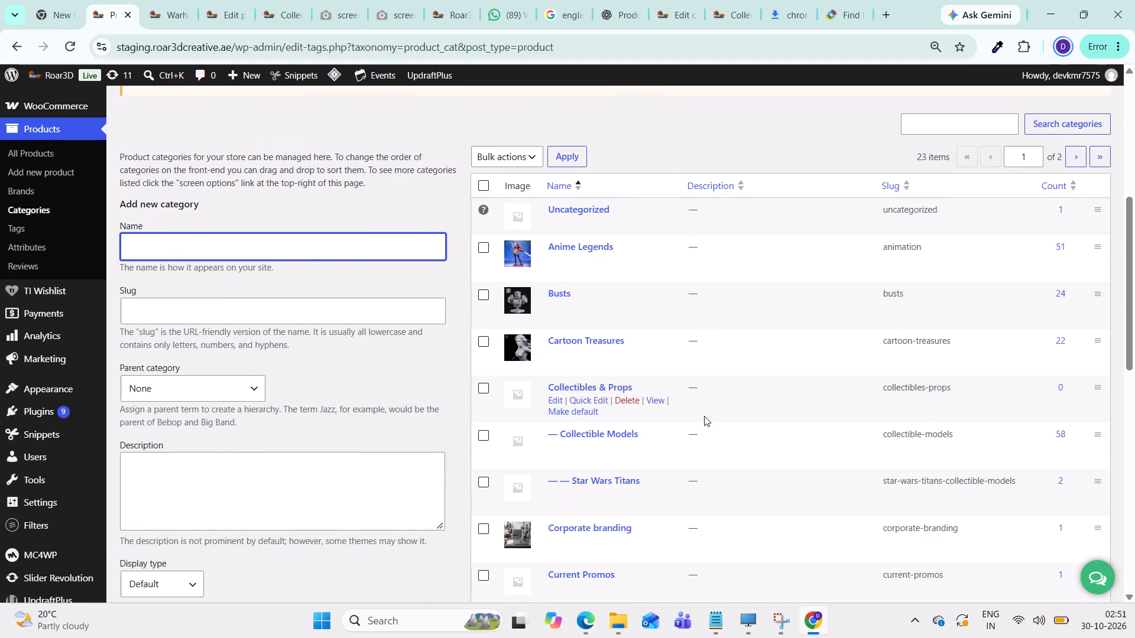
{"action": "scroll", "coordinate": [912, 407], "scroll_direction": "down", "scroll_amount": 2}
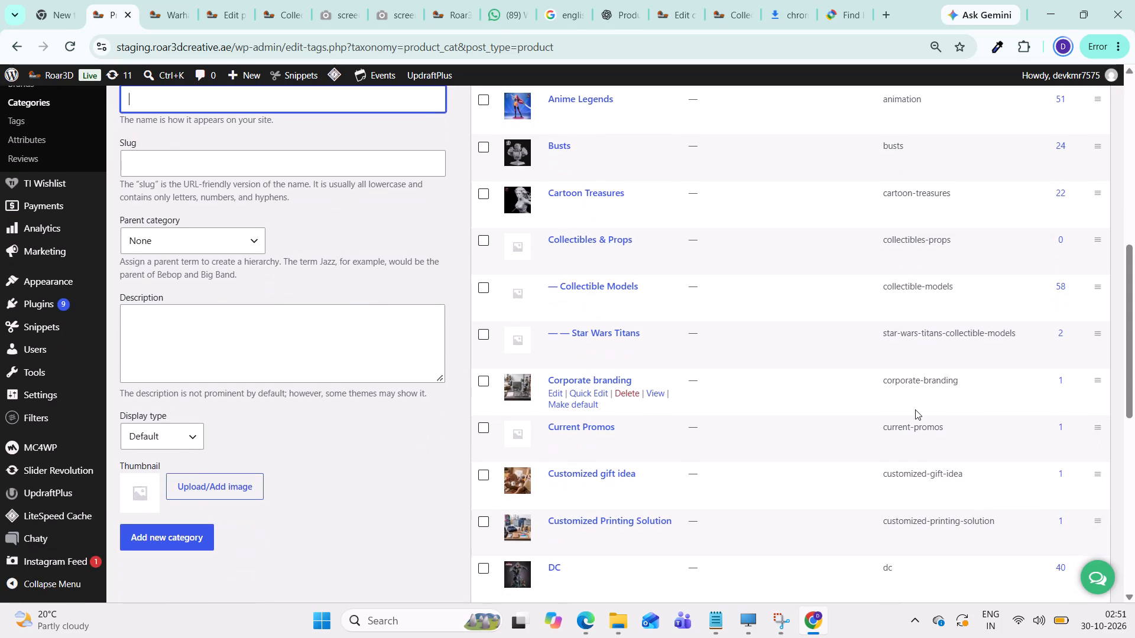
{"action": "scroll", "coordinate": [915, 409], "scroll_direction": "down", "scroll_amount": 1}
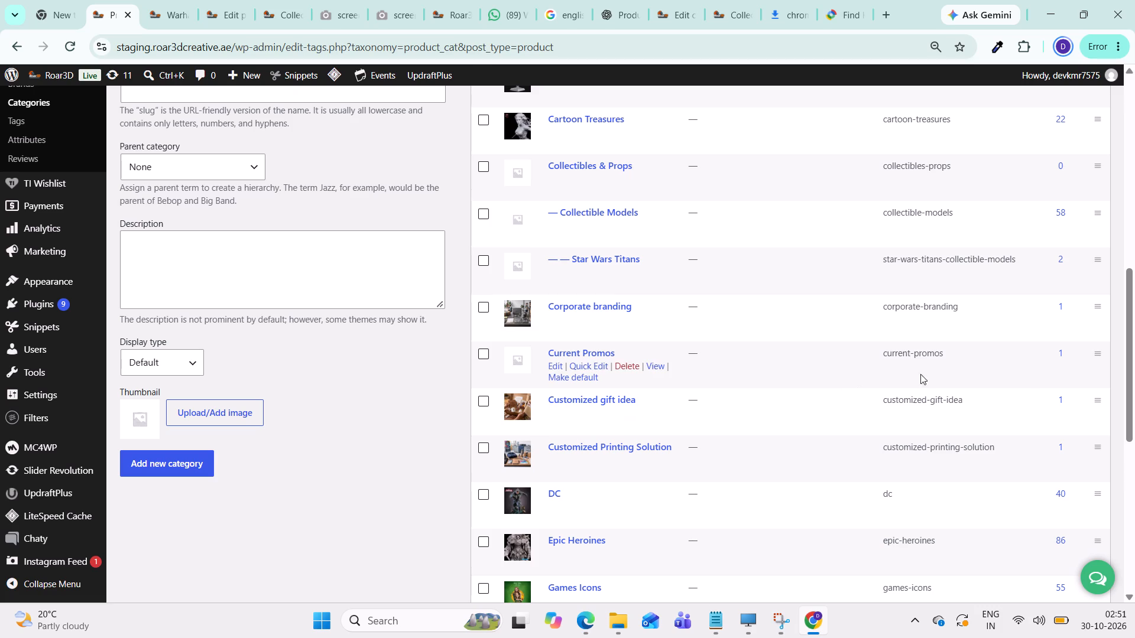
{"action": "scroll", "coordinate": [882, 399], "scroll_direction": "down", "scroll_amount": 2}
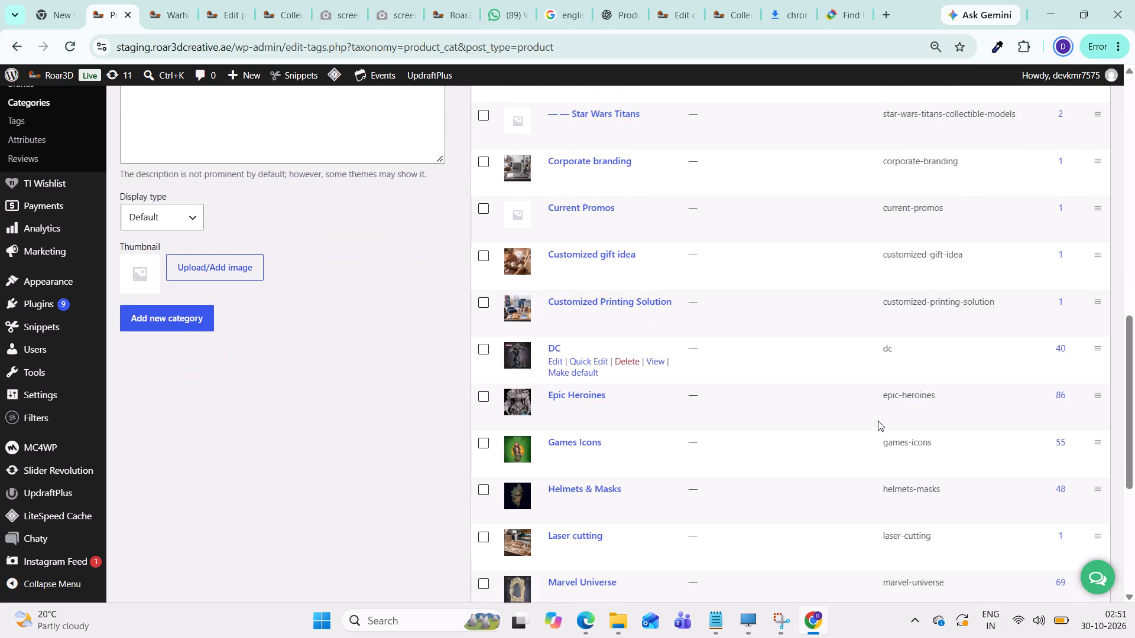
{"action": "scroll", "coordinate": [878, 421], "scroll_direction": "down", "scroll_amount": 3}
{"action": "scroll", "coordinate": [878, 421], "scroll_direction": "up", "scroll_amount": 4}
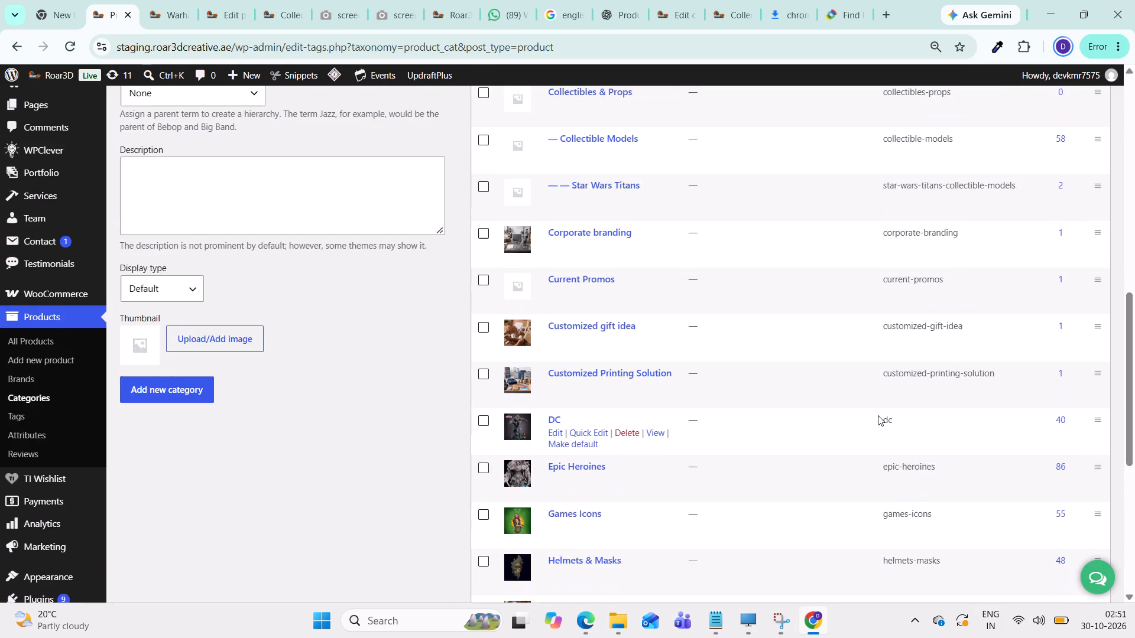
{"action": "scroll", "coordinate": [878, 415], "scroll_direction": "up", "scroll_amount": 2}
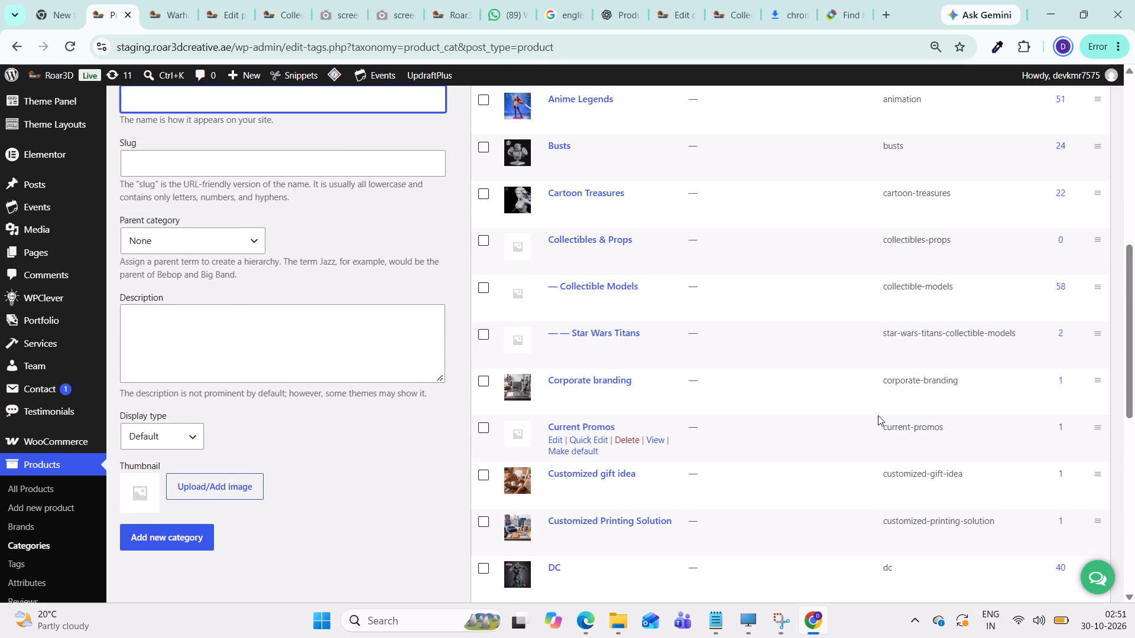
{"action": "scroll", "coordinate": [878, 415], "scroll_direction": "up", "scroll_amount": 3}
{"action": "scroll", "coordinate": [878, 415], "scroll_direction": "down", "scroll_amount": 3}
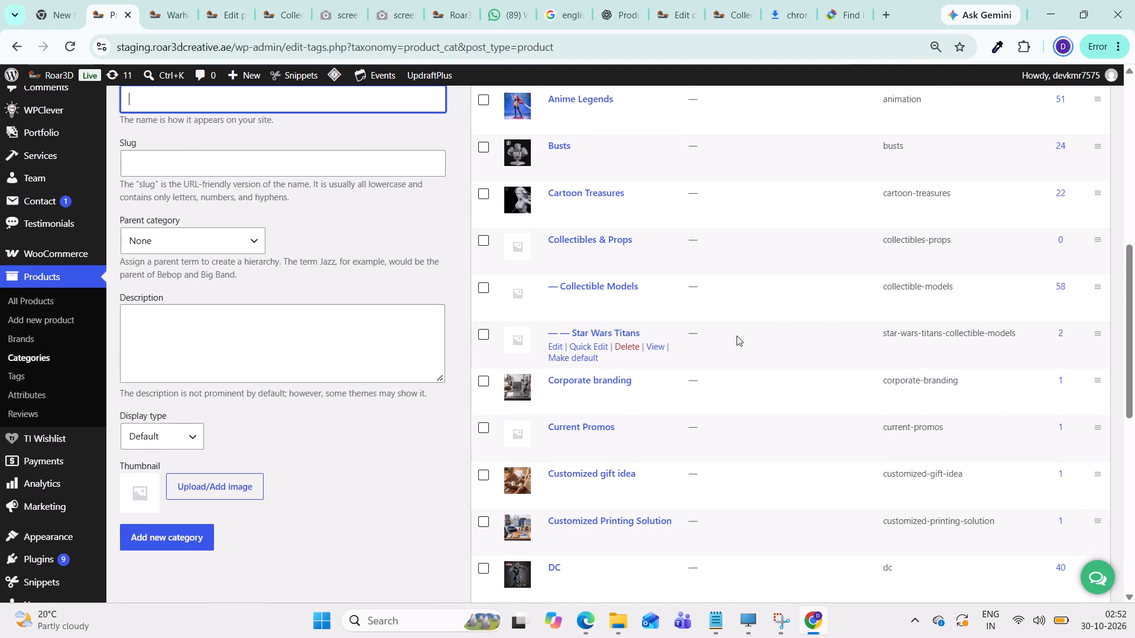
From the Star Wars Titans subcategory's product list, add Grogu (Baby Yoda) – The Mandalorian to the top-level Star Wars Titans category and update it.
{"action": "left_click", "coordinate": [1060, 338]}
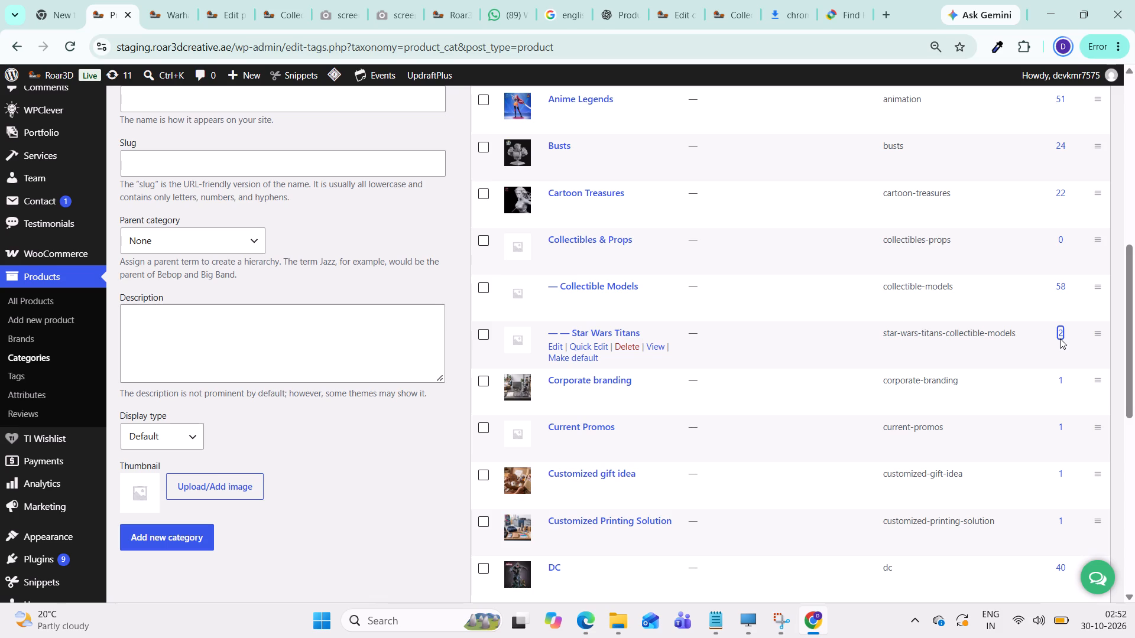
{"action": "left_click", "coordinate": [1060, 338]}
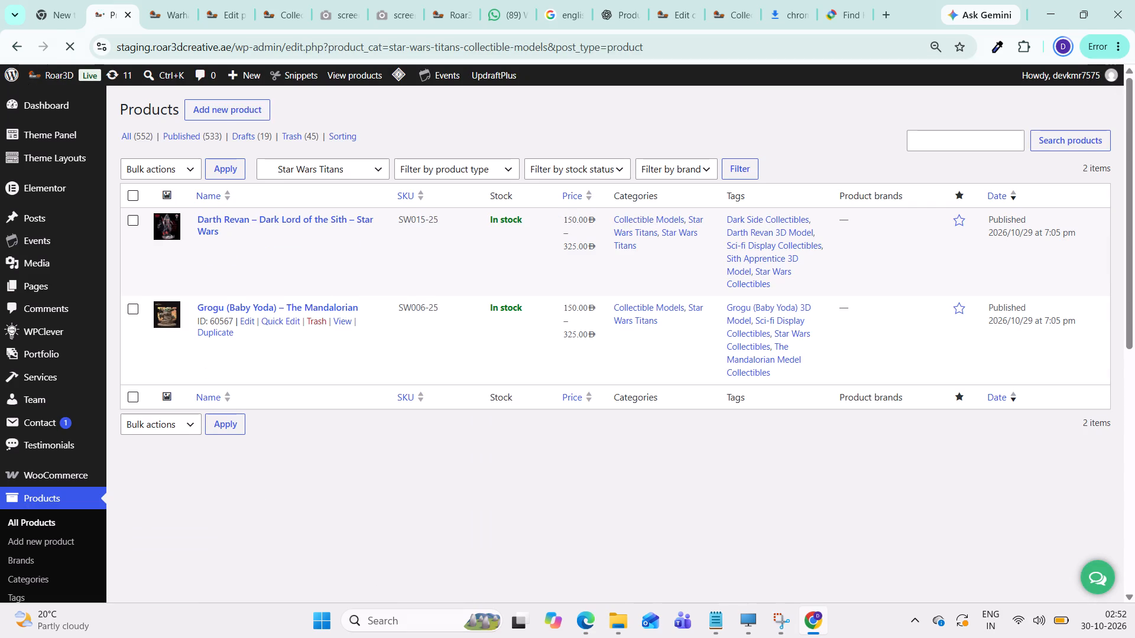
{"action": "scroll", "coordinate": [263, 362], "scroll_direction": "down", "scroll_amount": 5}
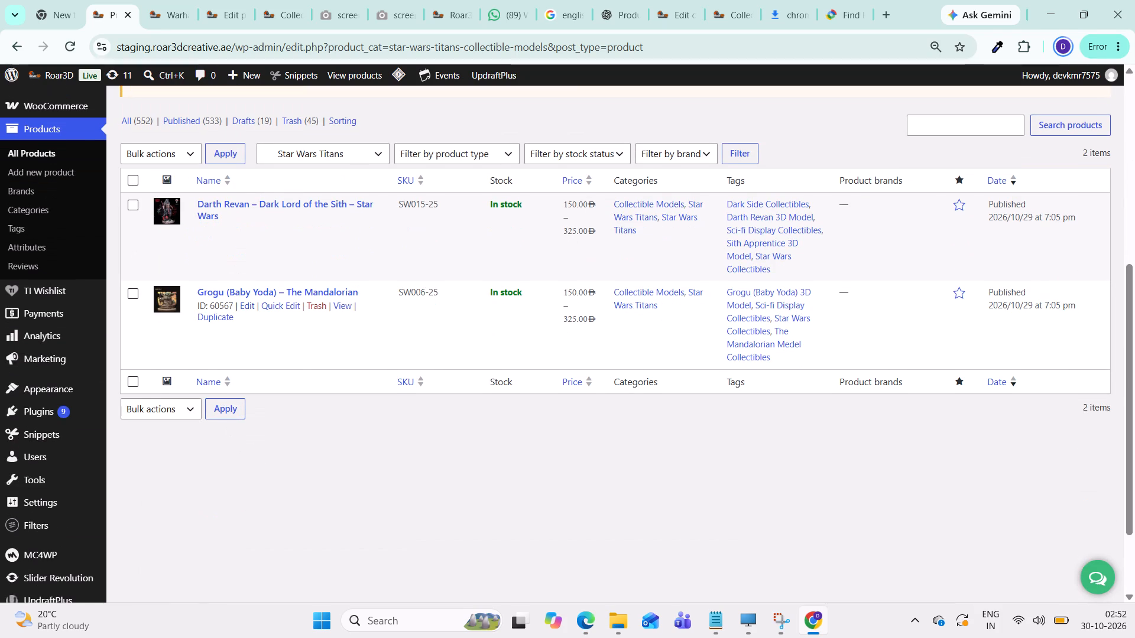
{"action": "left_click", "coordinate": [245, 305]}
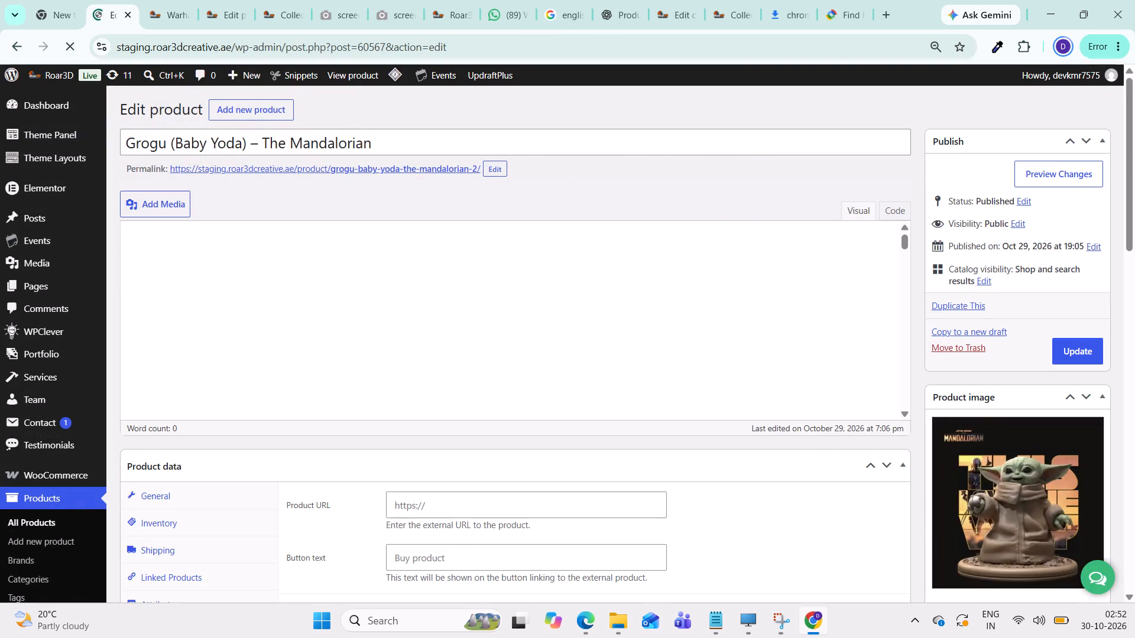
{"action": "scroll", "coordinate": [982, 350], "scroll_direction": "down", "scroll_amount": 15}
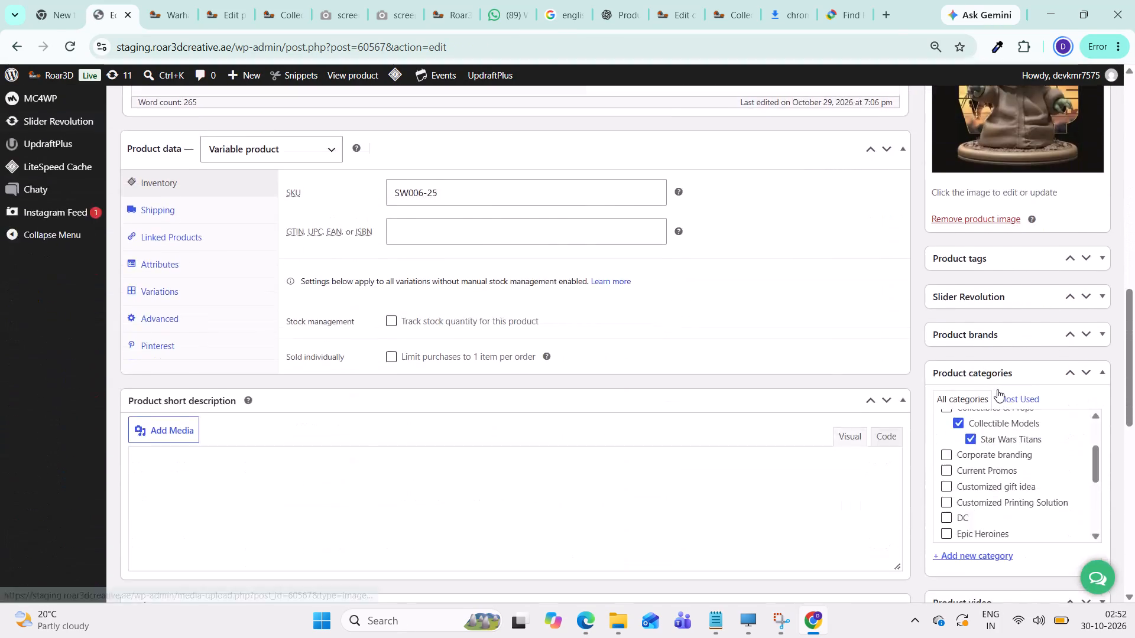
{"action": "scroll", "coordinate": [997, 389], "scroll_direction": "down", "scroll_amount": 2}
{"action": "scroll", "coordinate": [986, 340], "scroll_direction": "down", "scroll_amount": 8}
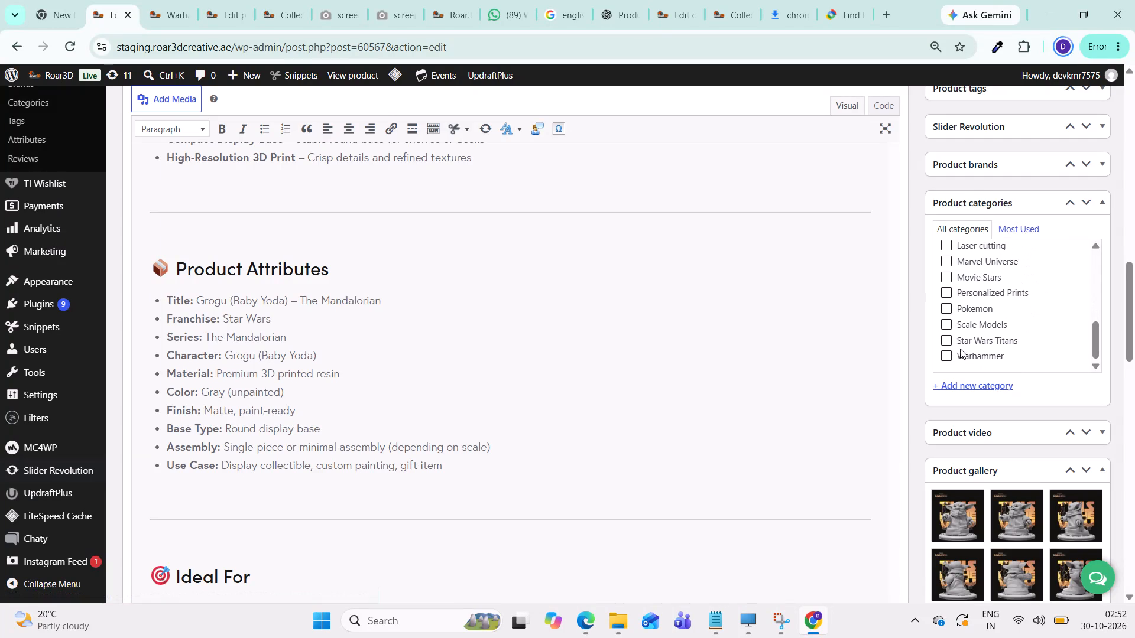
{"action": "left_click", "coordinate": [944, 343]}
{"action": "scroll", "coordinate": [1105, 206], "scroll_direction": "up", "scroll_amount": 8}
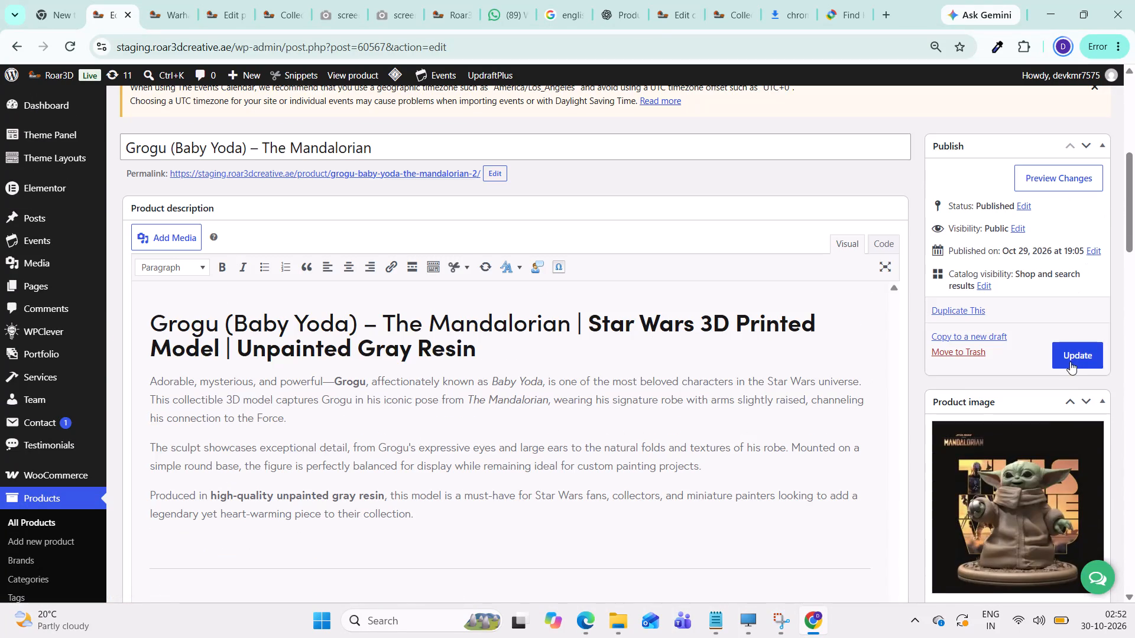
{"action": "left_click", "coordinate": [1072, 361]}
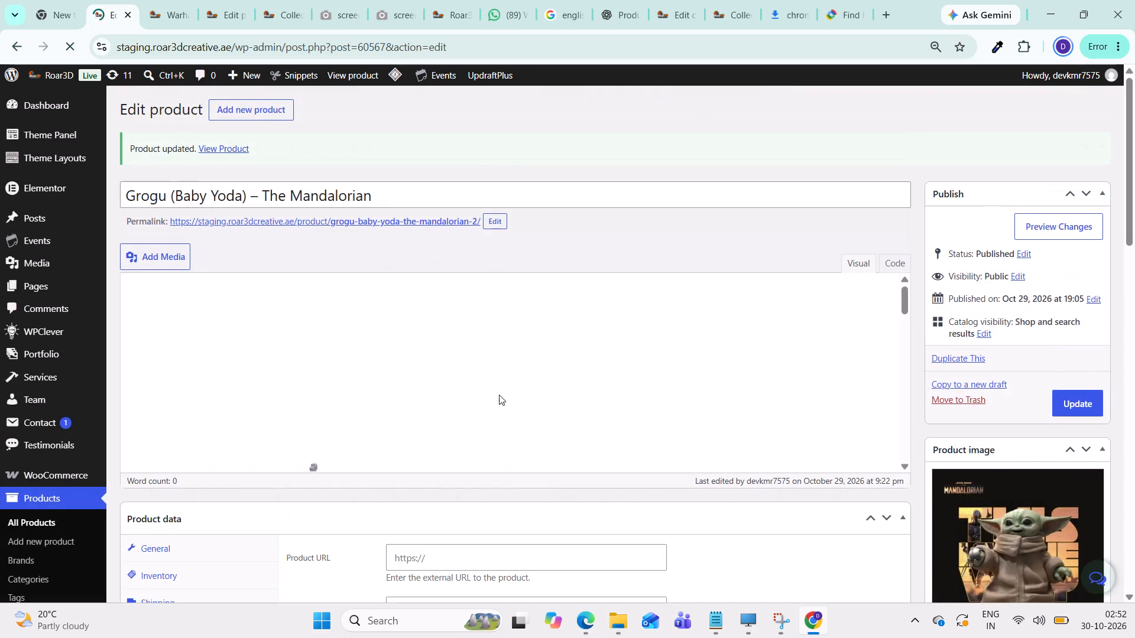
Return to the product categories list and permanently delete the Star Wars Titans subcategory under Collectible Models.
{"action": "scroll", "coordinate": [26, 363], "scroll_direction": "down", "scroll_amount": 3}
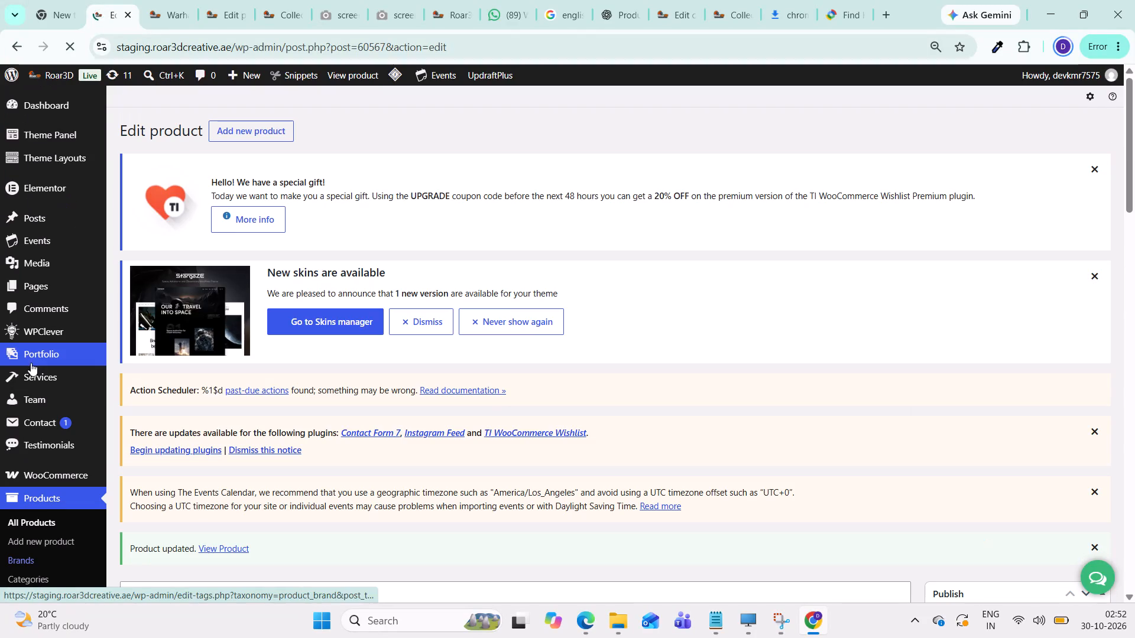
{"action": "scroll", "coordinate": [47, 400], "scroll_direction": "down", "scroll_amount": 3}
{"action": "scroll", "coordinate": [104, 461], "scroll_direction": "down", "scroll_amount": 2}
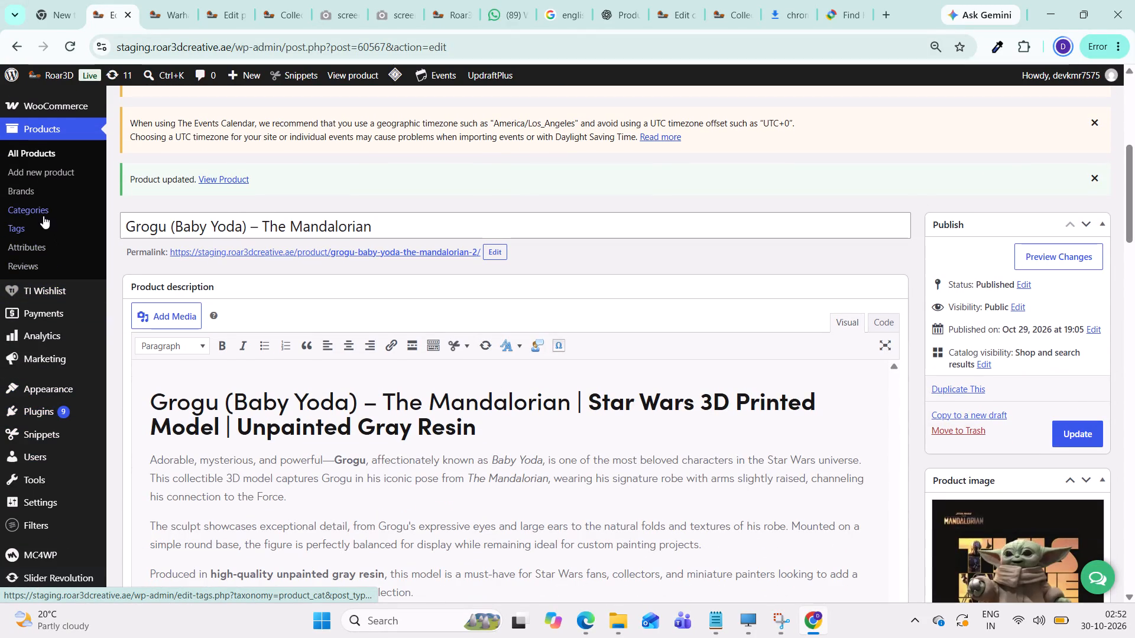
{"action": "left_click", "coordinate": [44, 214]}
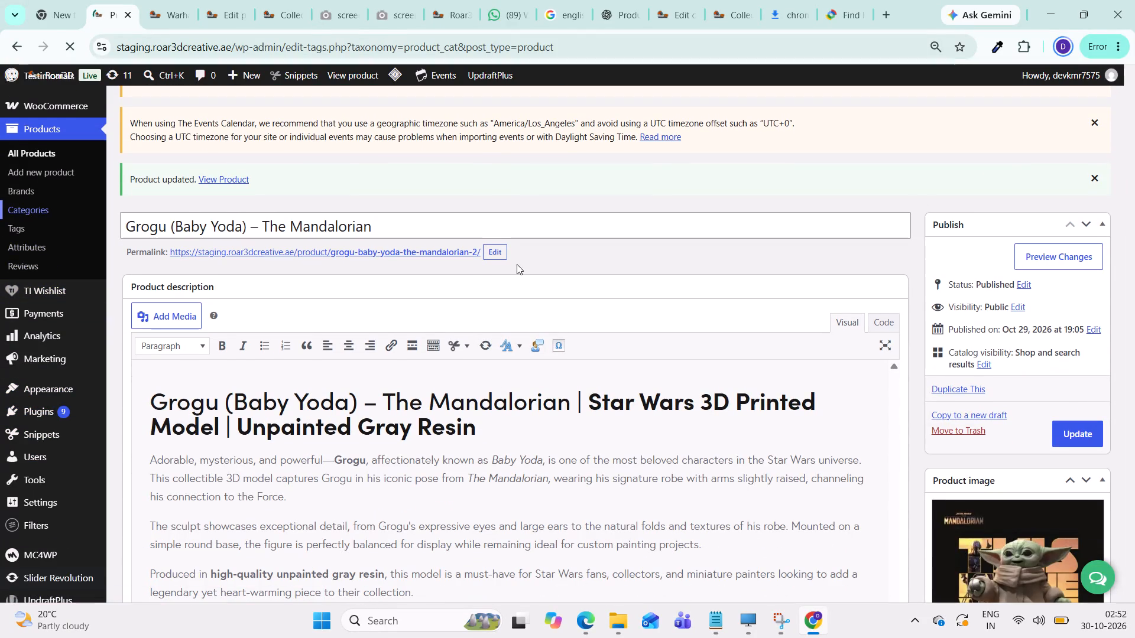
{"action": "scroll", "coordinate": [775, 305], "scroll_direction": "down", "scroll_amount": 3}
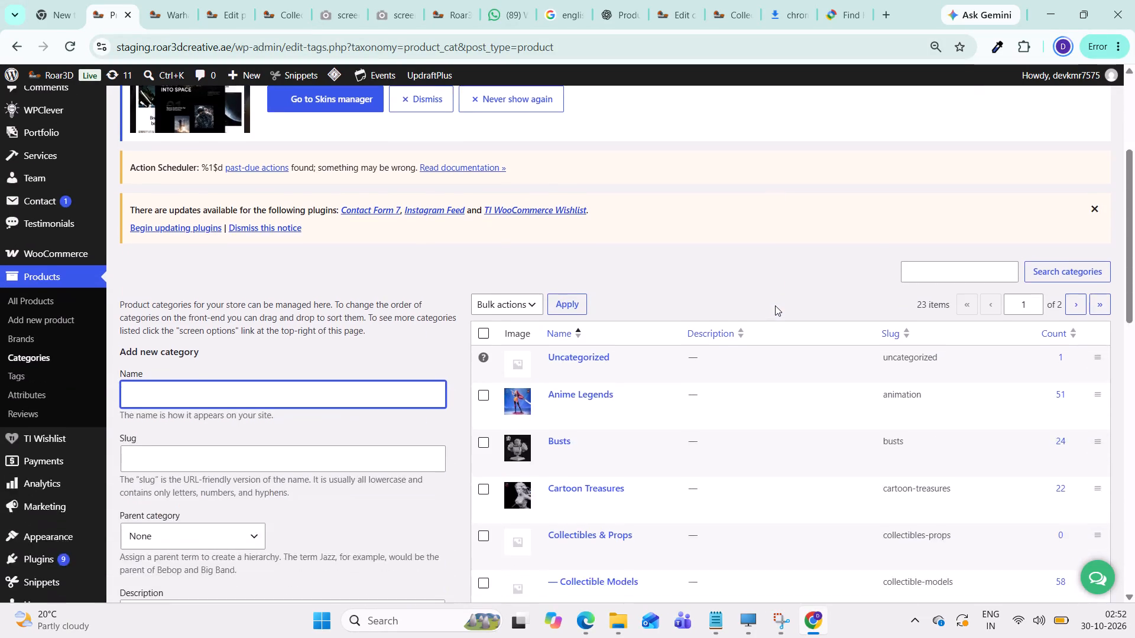
{"action": "scroll", "coordinate": [775, 305], "scroll_direction": "down", "scroll_amount": 3}
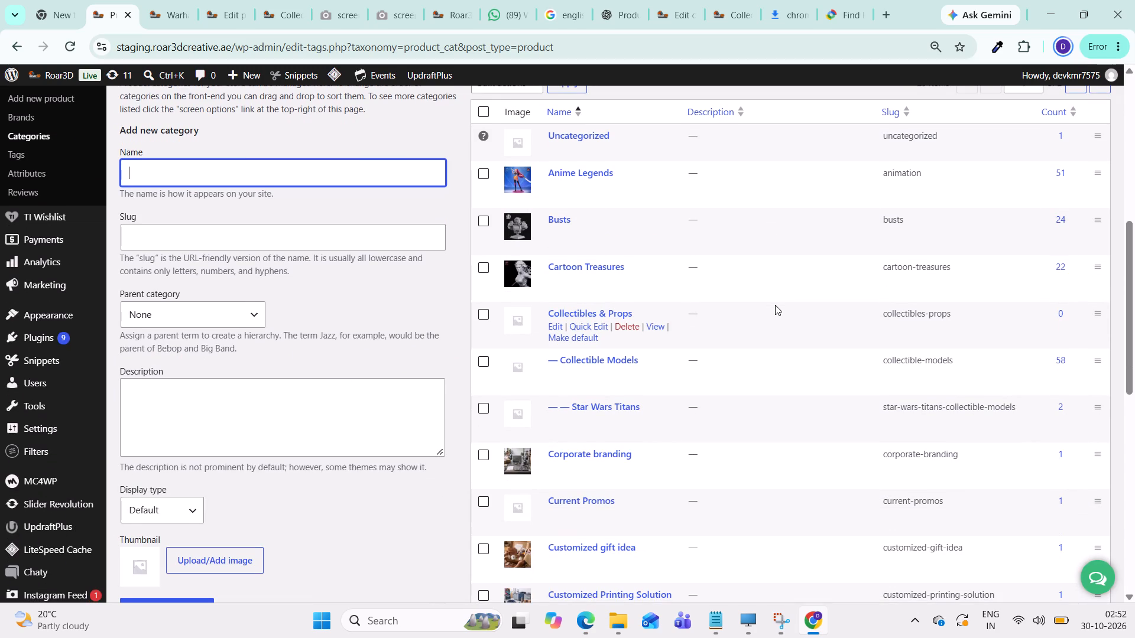
{"action": "scroll", "coordinate": [775, 305], "scroll_direction": "down", "scroll_amount": 2}
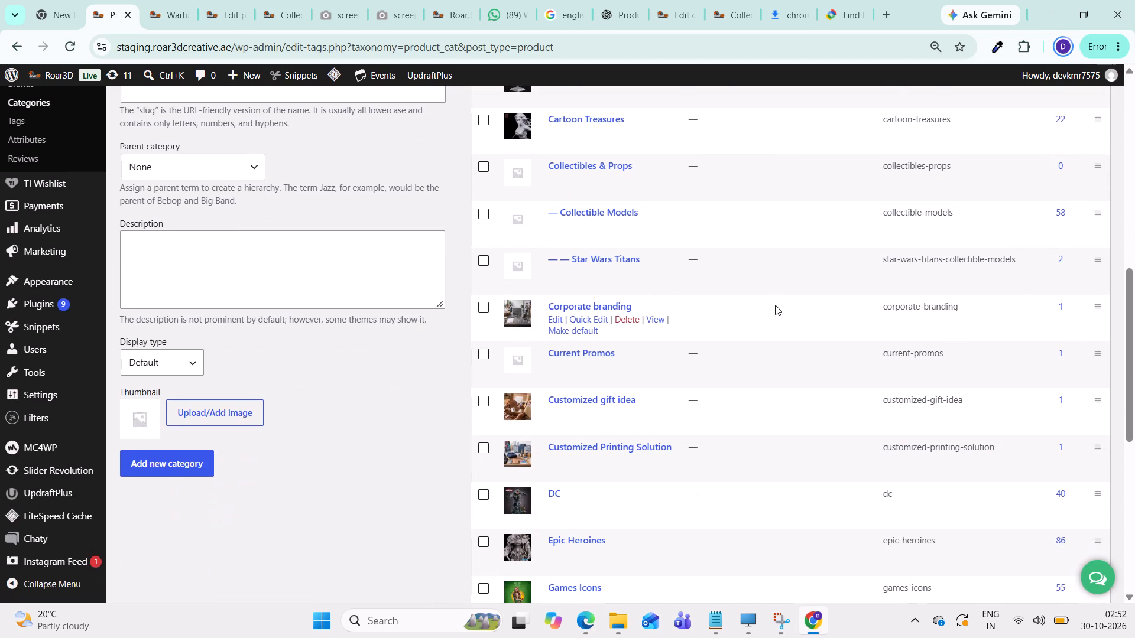
{"action": "scroll", "coordinate": [775, 305], "scroll_direction": "up", "scroll_amount": 1}
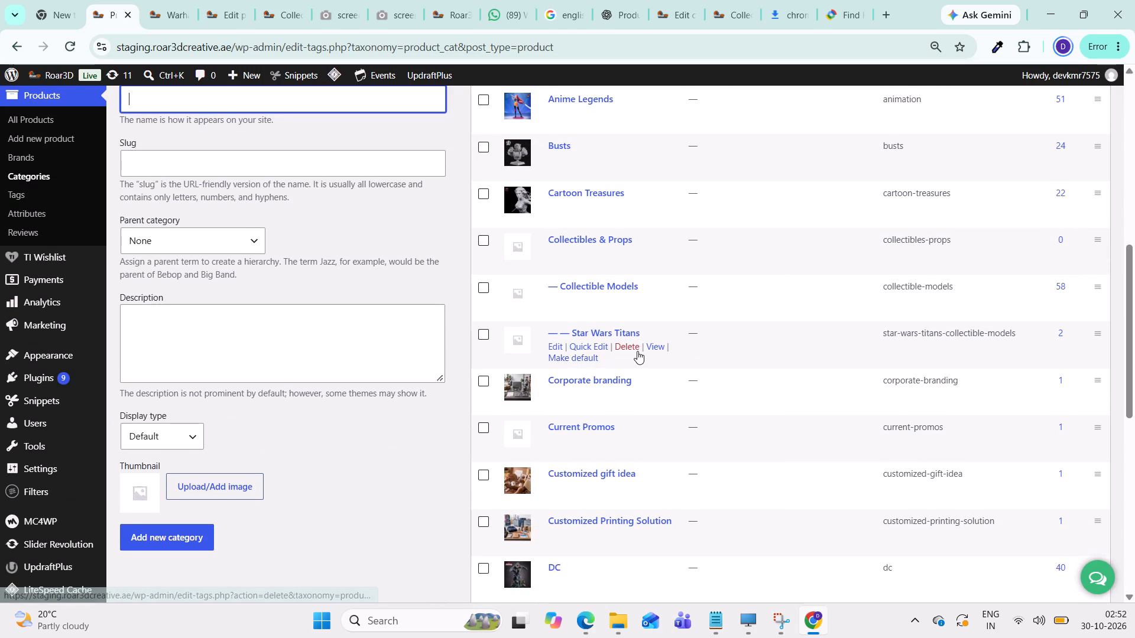
{"action": "scroll", "coordinate": [637, 351], "scroll_direction": "down", "scroll_amount": 7}
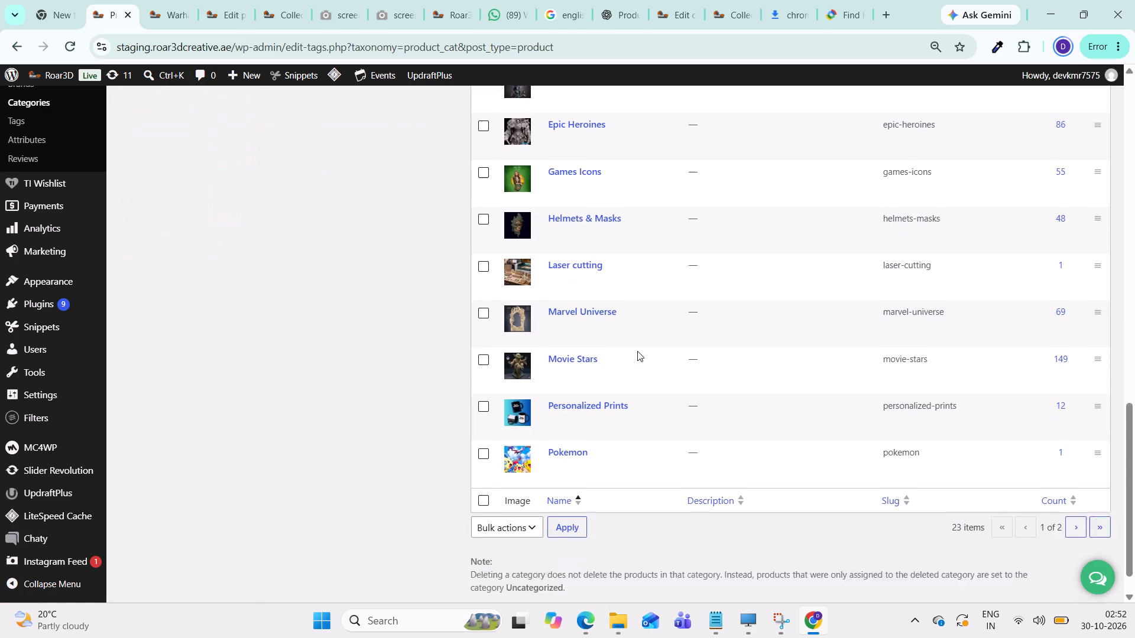
{"action": "scroll", "coordinate": [637, 351], "scroll_direction": "down", "scroll_amount": 1}
{"action": "scroll", "coordinate": [637, 351], "scroll_direction": "up", "scroll_amount": 5}
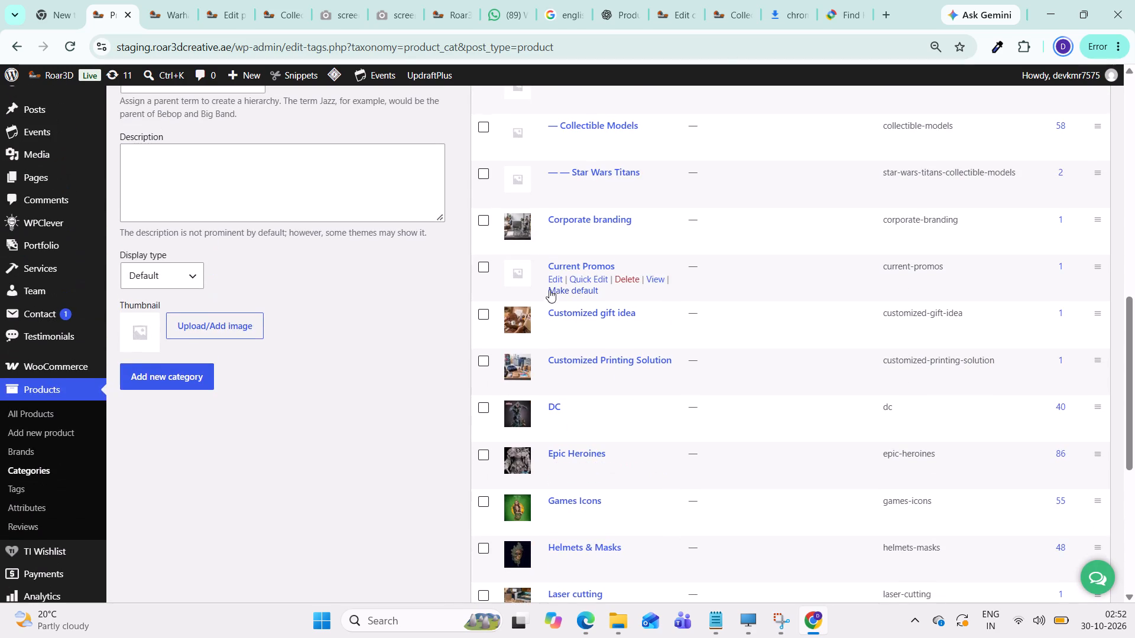
{"action": "scroll", "coordinate": [832, 344], "scroll_direction": "up", "scroll_amount": 1}
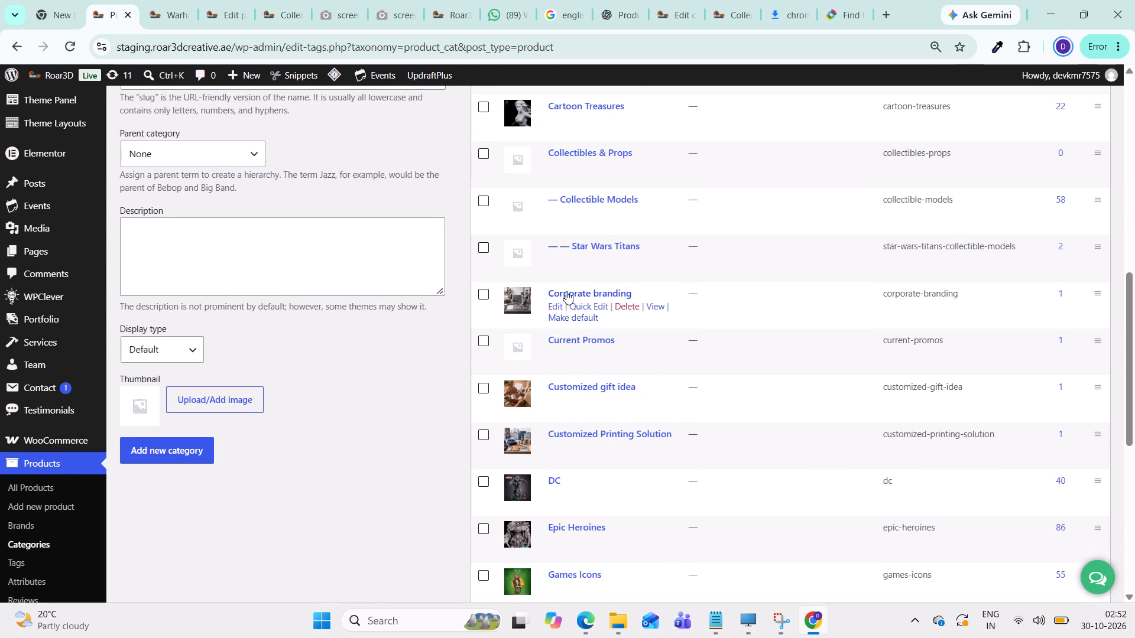
{"action": "left_click", "coordinate": [631, 259]}
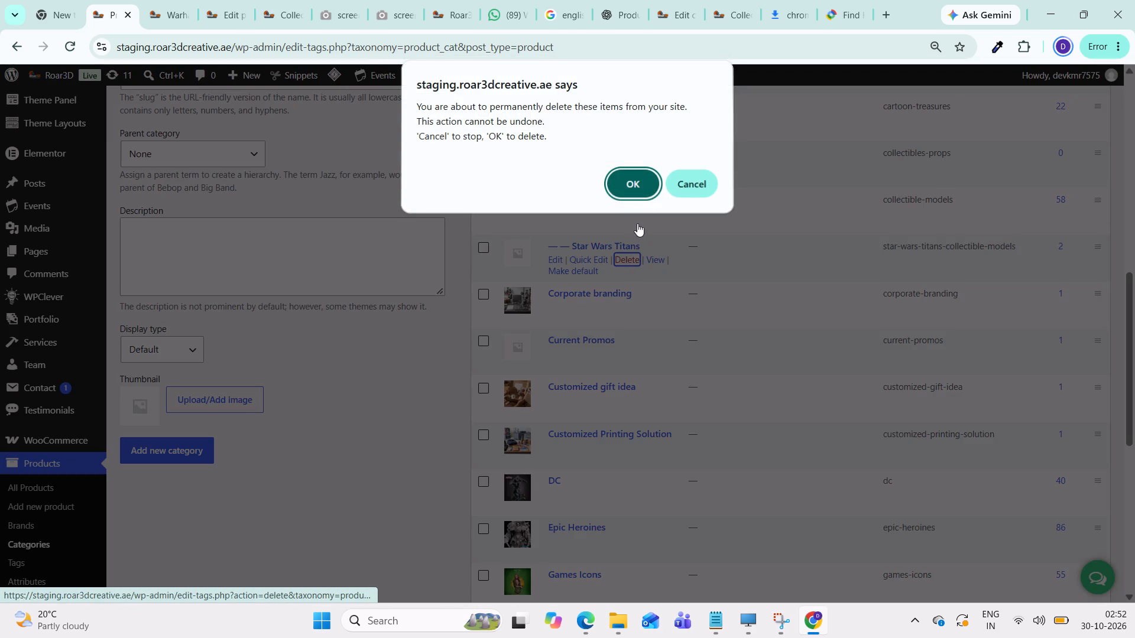
{"action": "left_click", "coordinate": [637, 181]}
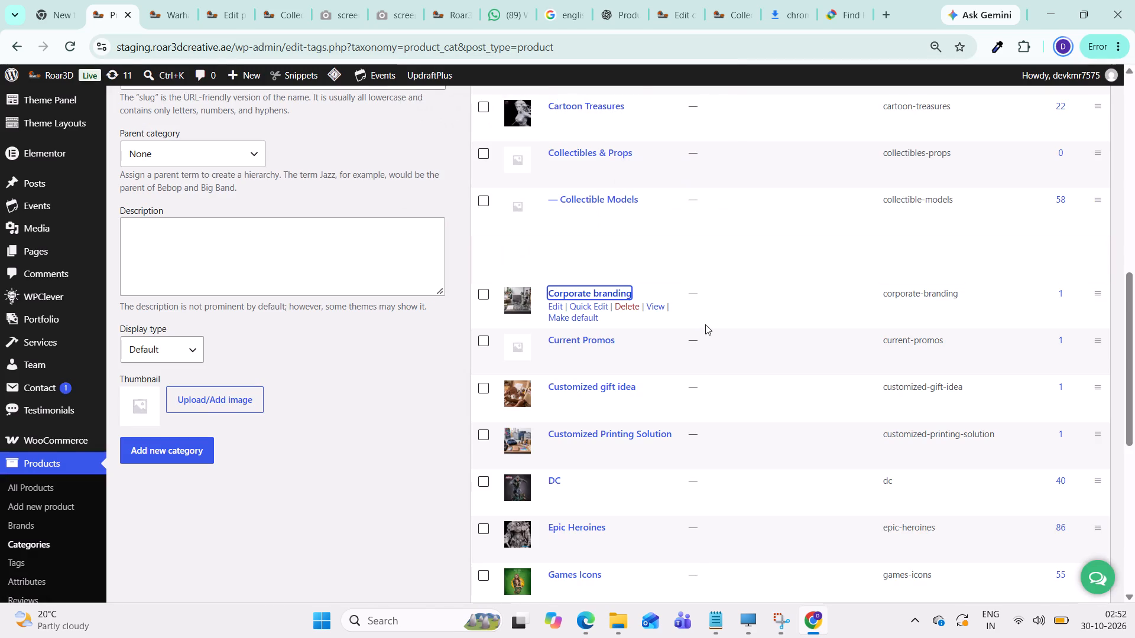
Review the product categories list, checking the top-level categories and the Collectible Models entry with their product counts.
{"action": "scroll", "coordinate": [705, 324], "scroll_direction": "up", "scroll_amount": 2}
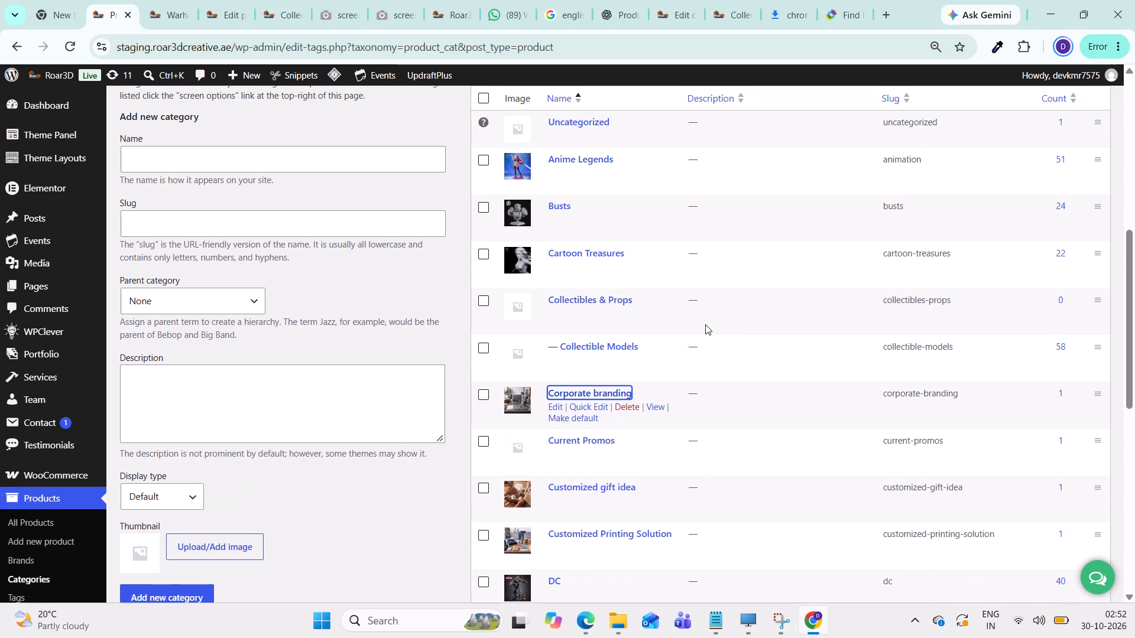
{"action": "scroll", "coordinate": [705, 324], "scroll_direction": "up", "scroll_amount": 1}
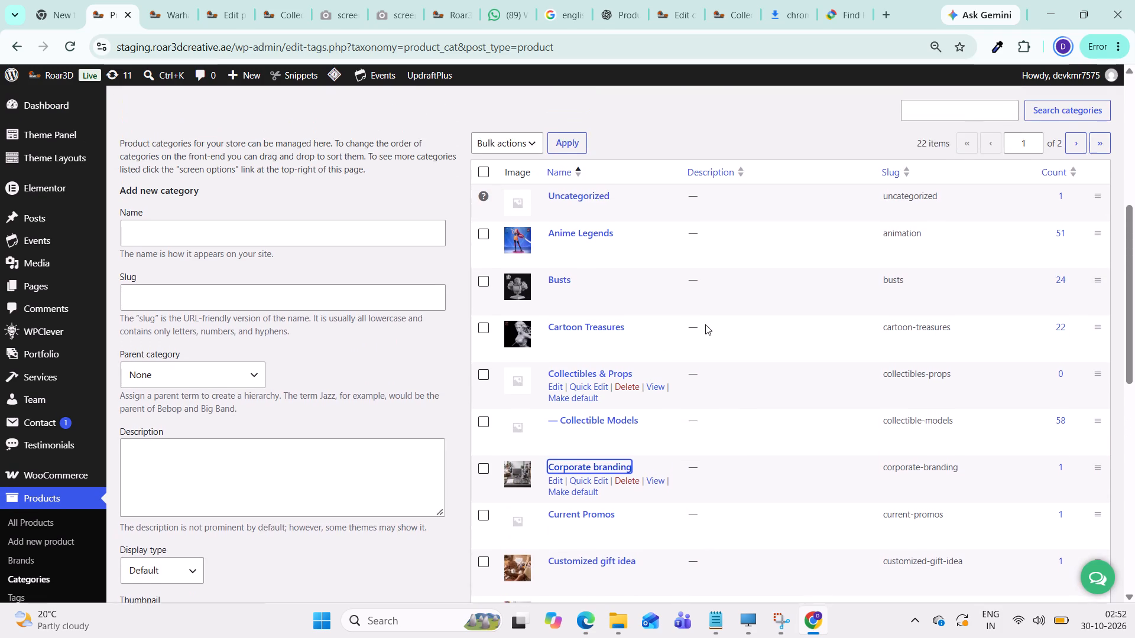
{"action": "scroll", "coordinate": [705, 324], "scroll_direction": "down", "scroll_amount": 1}
{"action": "scroll", "coordinate": [705, 324], "scroll_direction": "up", "scroll_amount": 1}
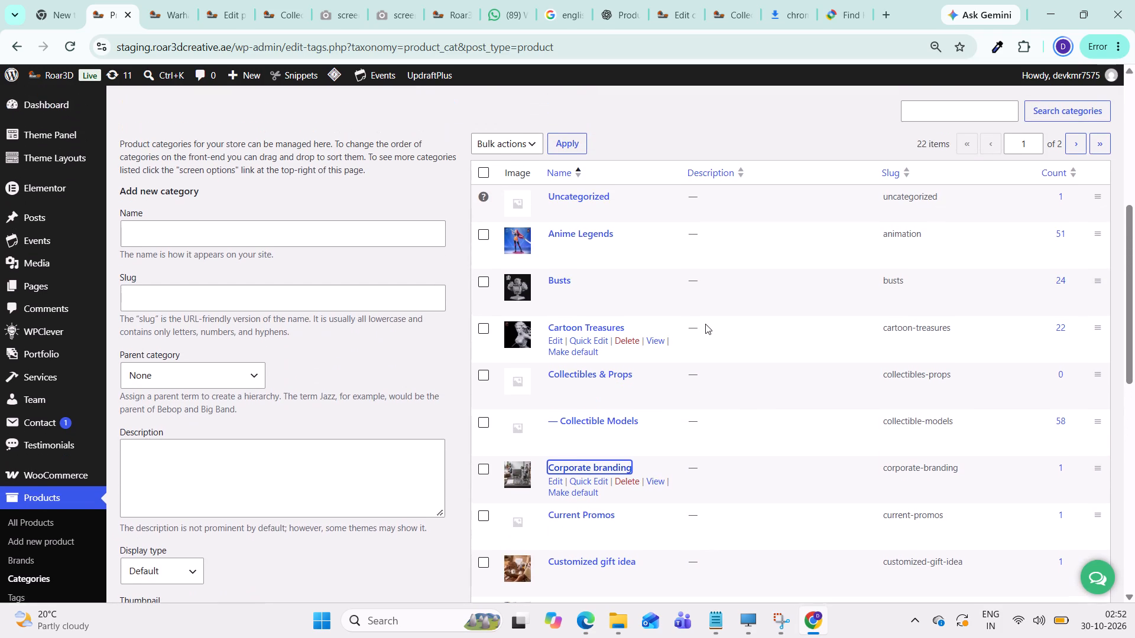
{"action": "scroll", "coordinate": [705, 324], "scroll_direction": "down", "scroll_amount": 2}
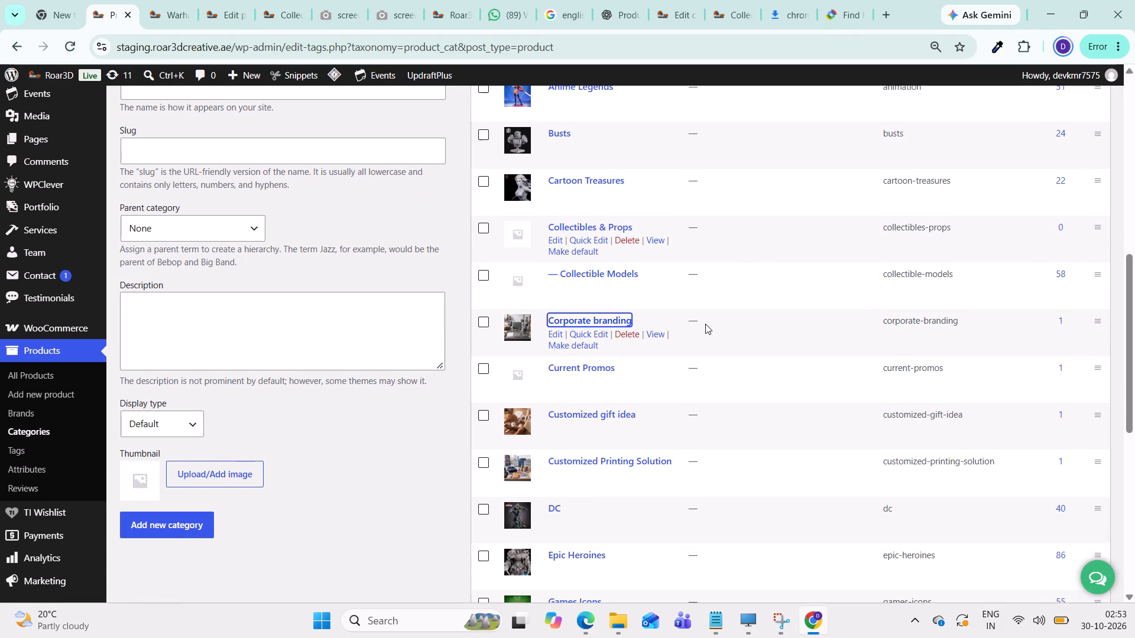
{"action": "scroll", "coordinate": [705, 324], "scroll_direction": "down", "scroll_amount": 2}
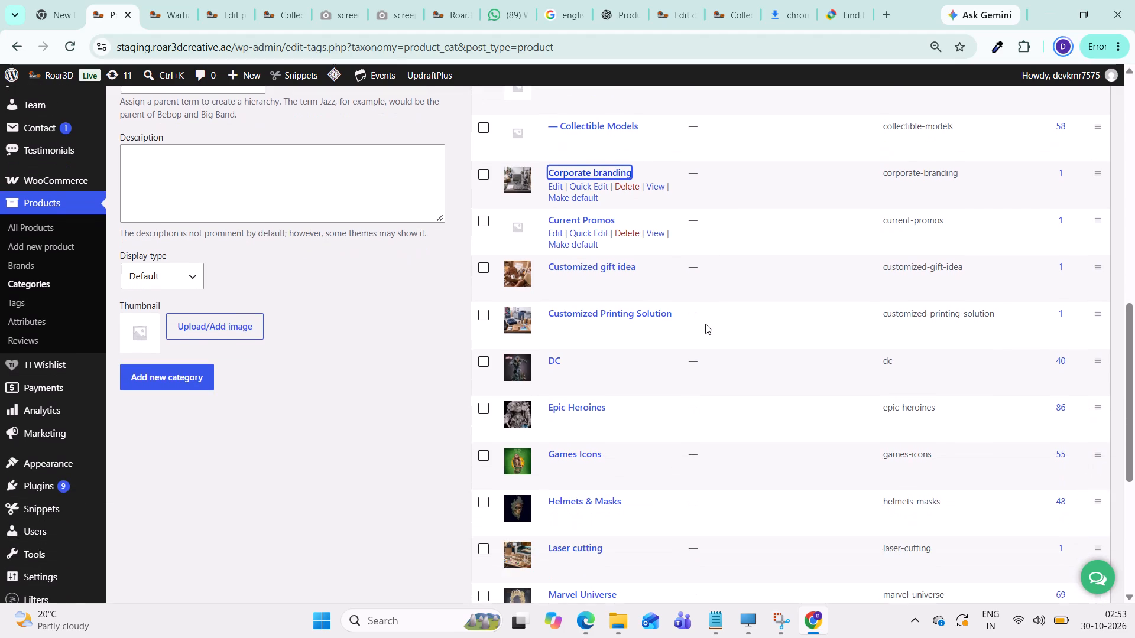
{"action": "scroll", "coordinate": [705, 324], "scroll_direction": "down", "scroll_amount": 4}
{"action": "scroll", "coordinate": [705, 324], "scroll_direction": "up", "scroll_amount": 4}
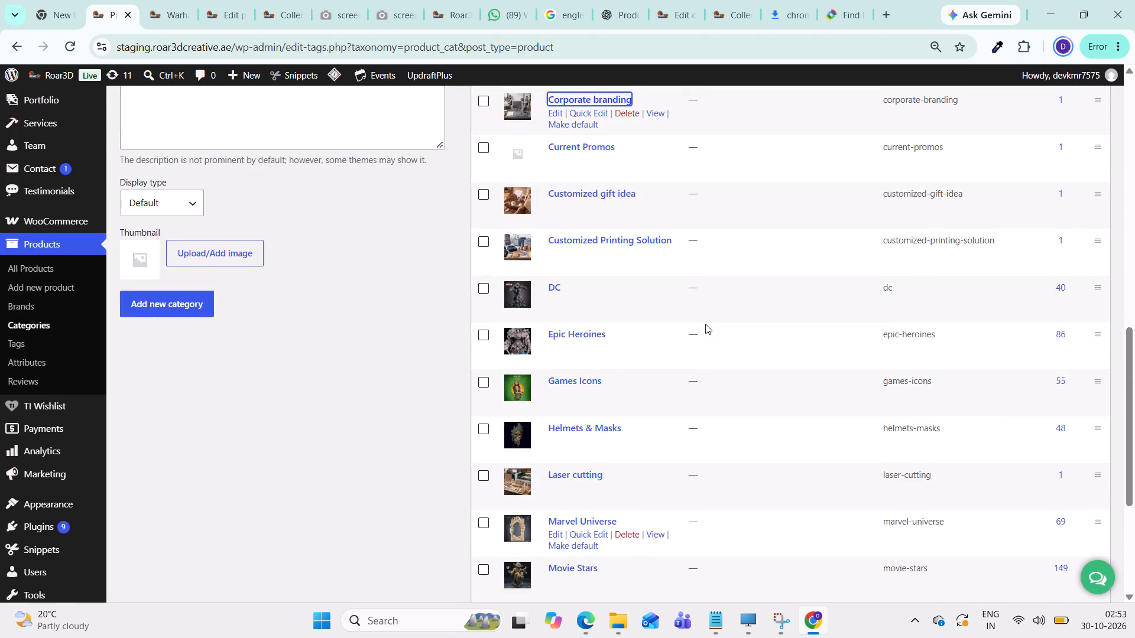
{"action": "scroll", "coordinate": [705, 324], "scroll_direction": "up", "scroll_amount": 4}
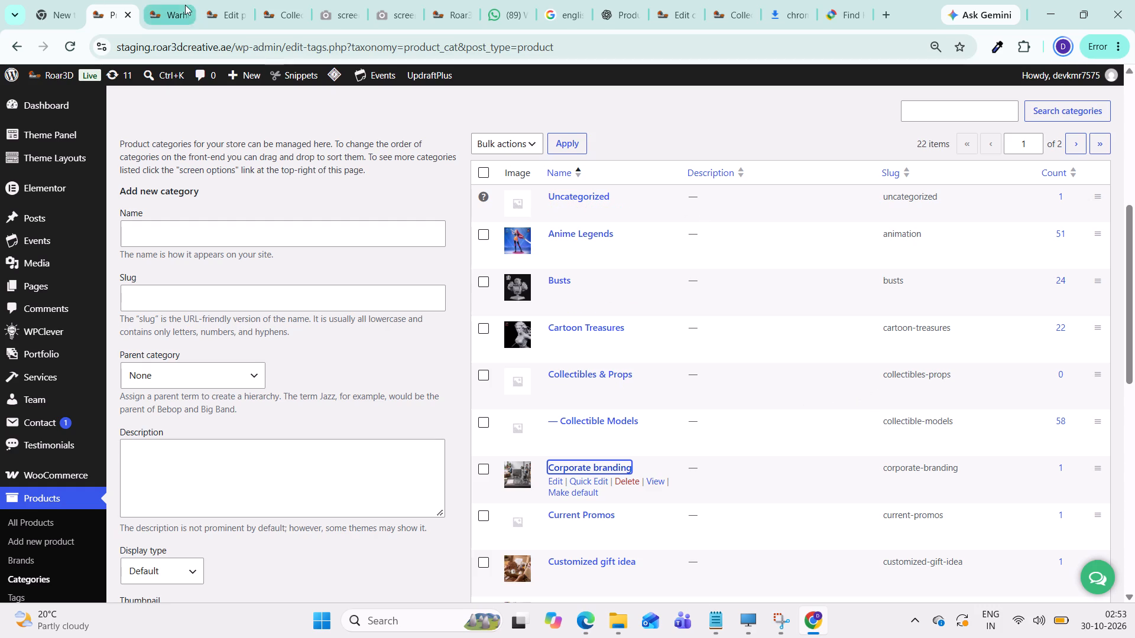
Reload the Warhammer category page on the storefront and examine its product grid, pagination and the Collectible Models navigation entries.
{"action": "left_click", "coordinate": [173, 18]}
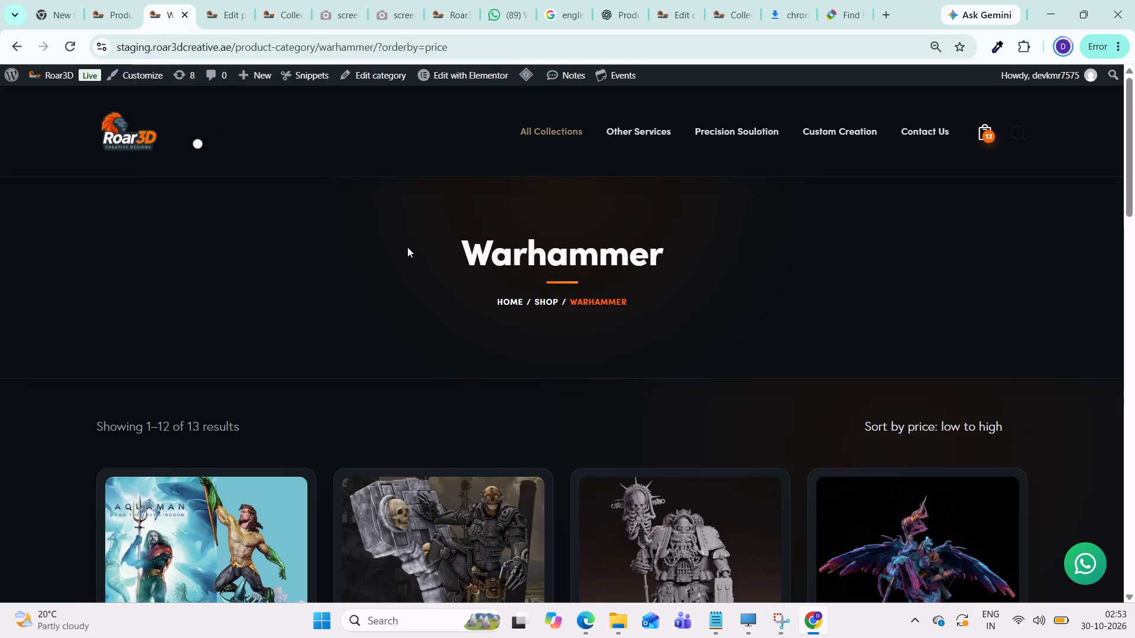
{"action": "scroll", "coordinate": [580, 310], "scroll_direction": "up", "scroll_amount": 1}
{"action": "left_click", "coordinate": [70, 47]}
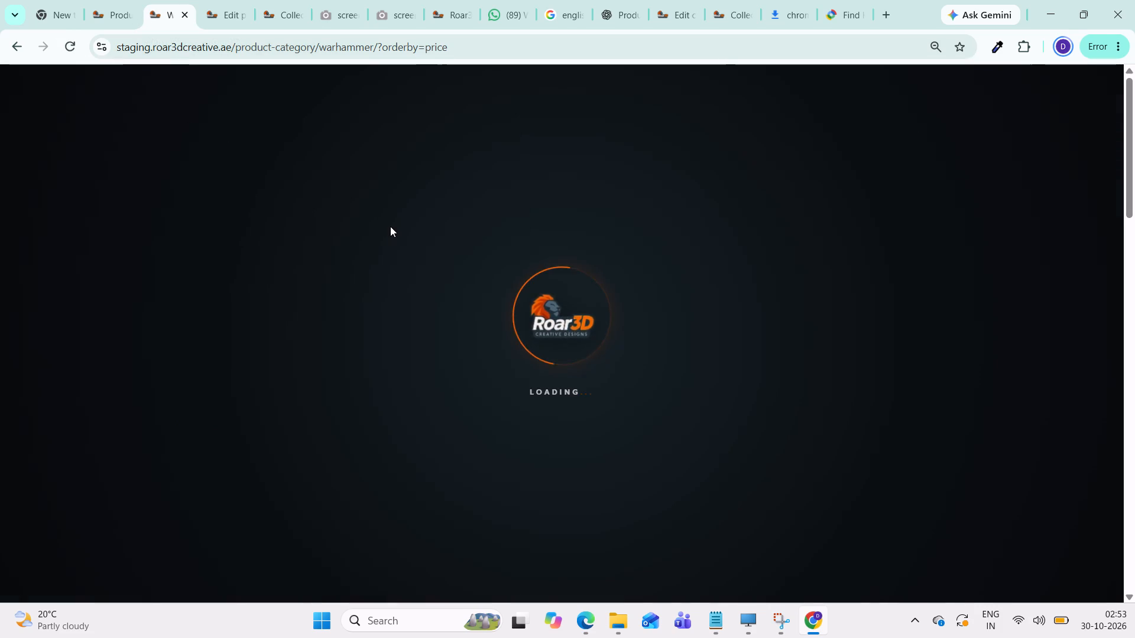
{"action": "scroll", "coordinate": [606, 201], "scroll_direction": "down", "scroll_amount": 6}
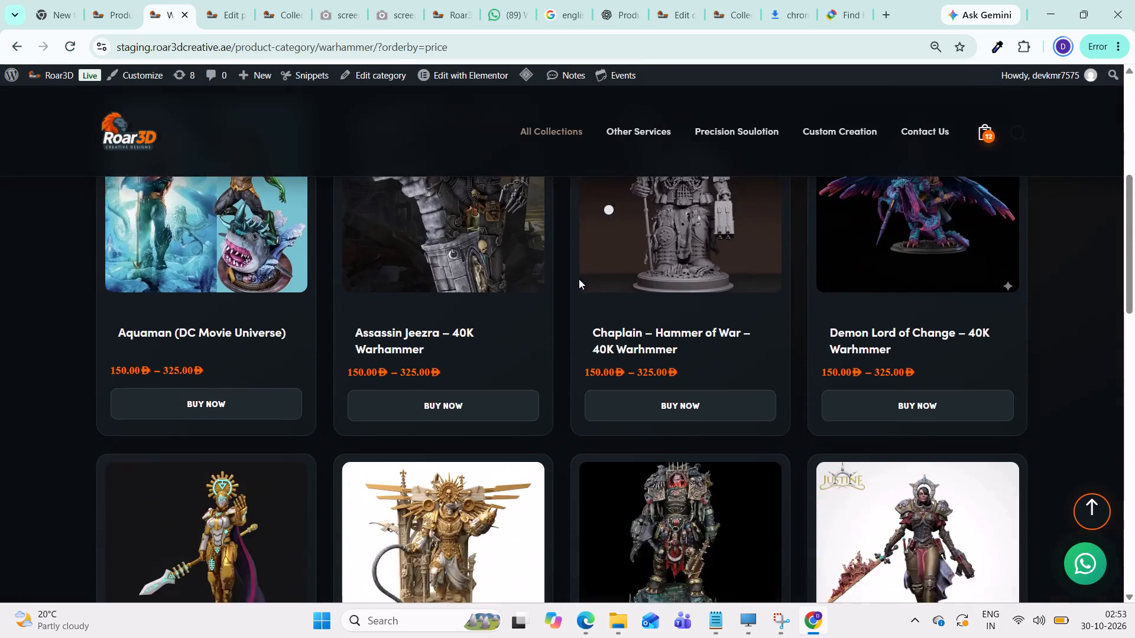
{"action": "scroll", "coordinate": [575, 295], "scroll_direction": "down", "scroll_amount": 12}
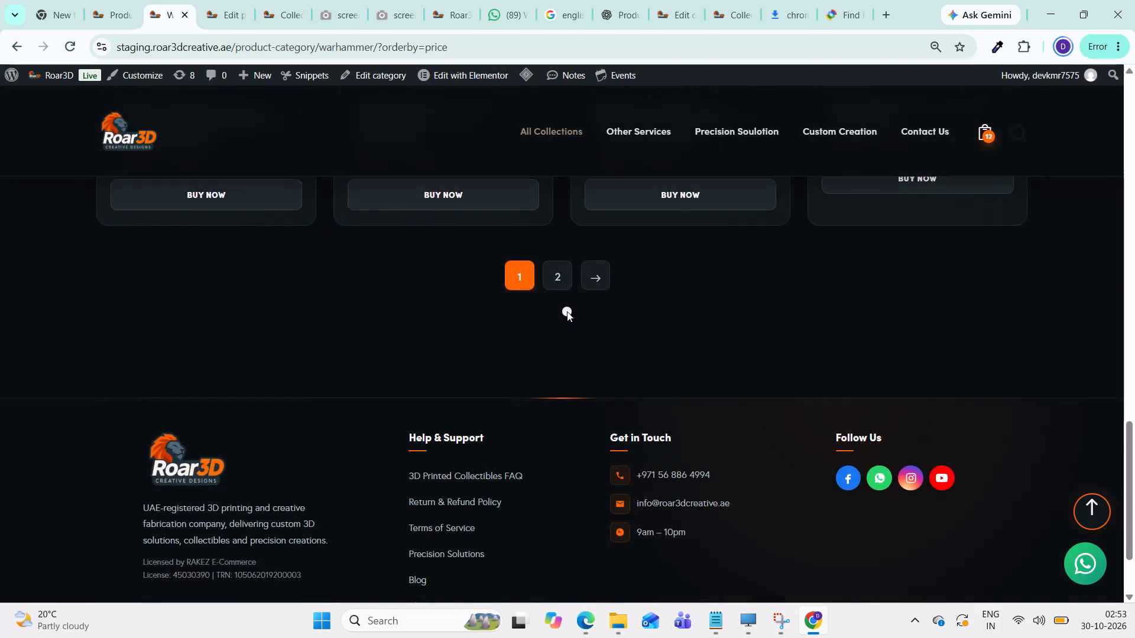
{"action": "scroll", "coordinate": [567, 311], "scroll_direction": "up", "scroll_amount": 8}
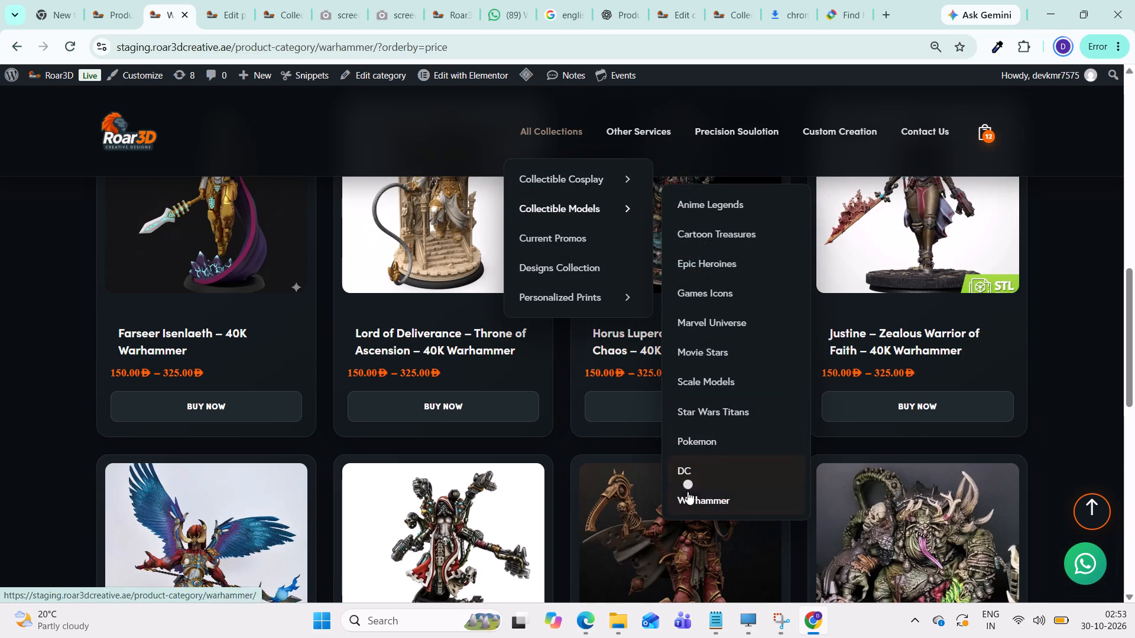
{"action": "scroll", "coordinate": [352, 370], "scroll_direction": "up", "scroll_amount": 2}
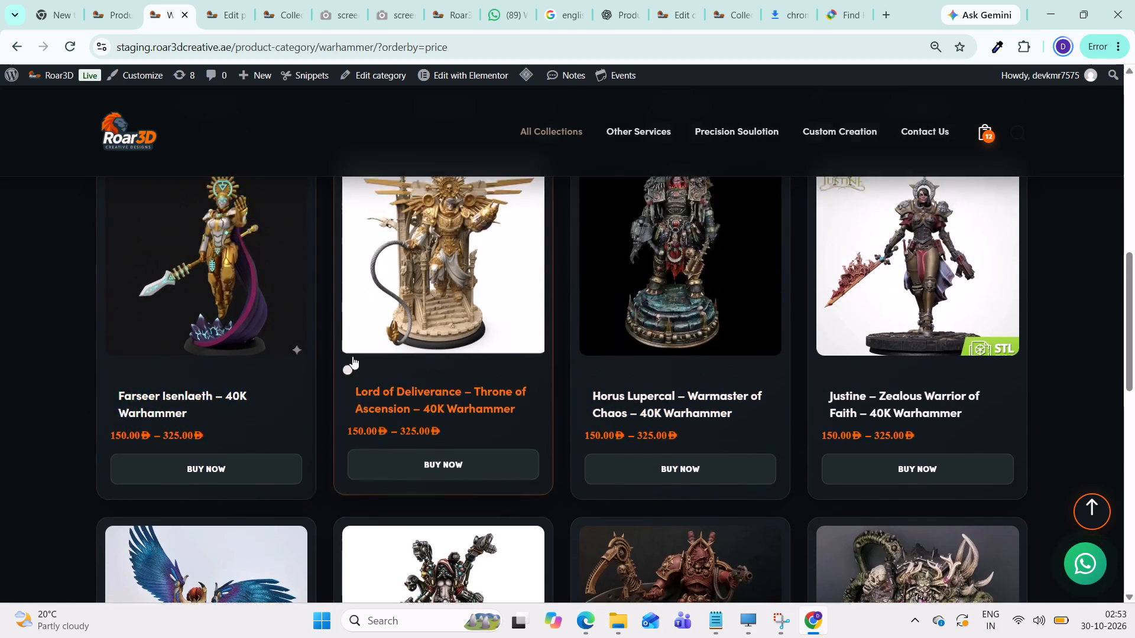
{"action": "scroll", "coordinate": [352, 356], "scroll_direction": "up", "scroll_amount": 8}
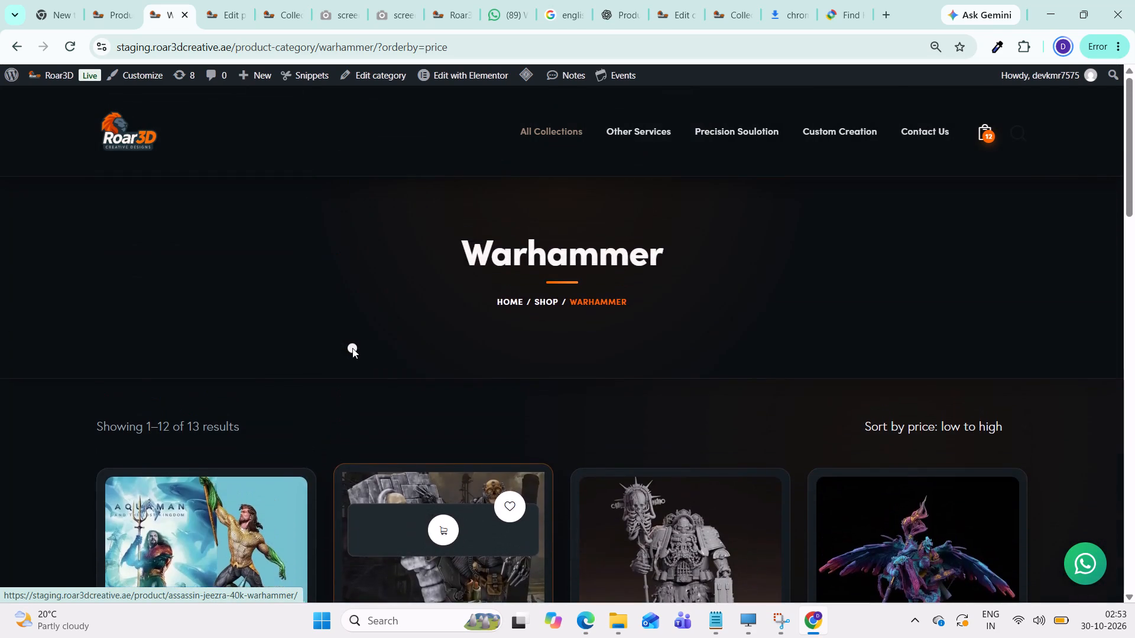
{"action": "scroll", "coordinate": [352, 348], "scroll_direction": "down", "scroll_amount": 4}
{"action": "scroll", "coordinate": [352, 348], "scroll_direction": "up", "scroll_amount": 3}
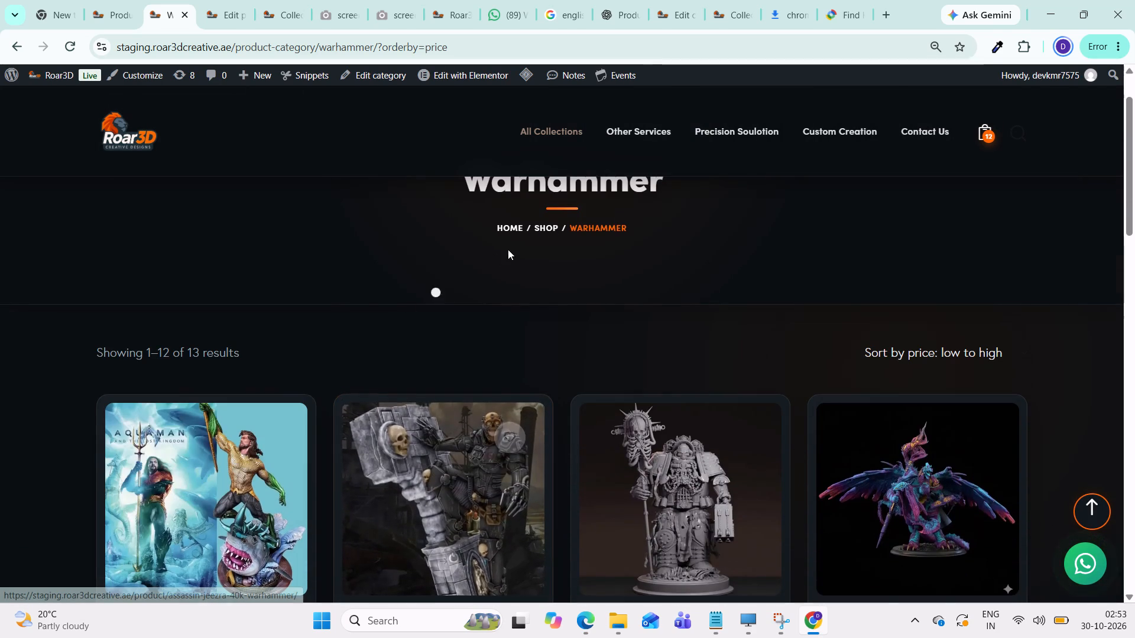
{"action": "scroll", "coordinate": [595, 198], "scroll_direction": "down", "scroll_amount": 3}
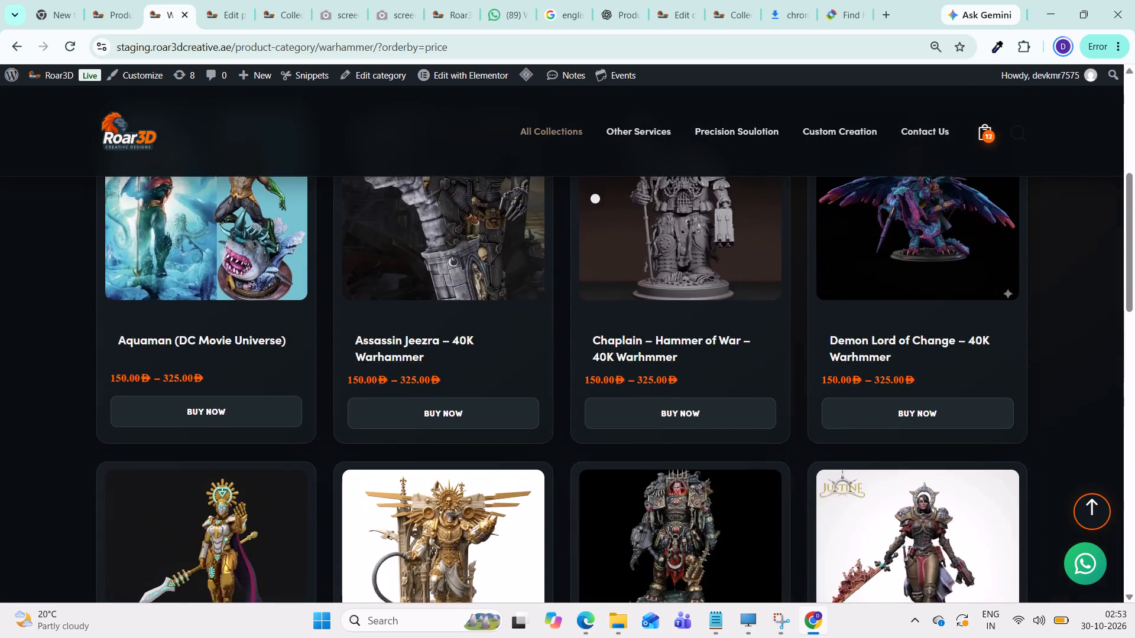
{"action": "scroll", "coordinate": [595, 198], "scroll_direction": "down", "scroll_amount": 5}
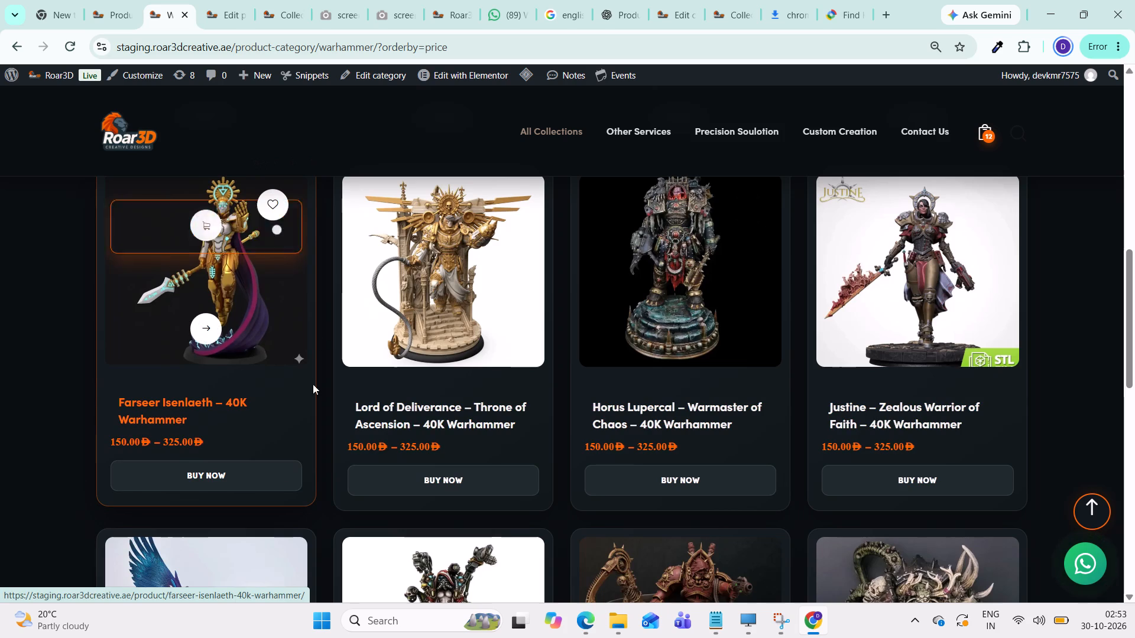
{"action": "scroll", "coordinate": [549, 452], "scroll_direction": "down", "scroll_amount": 3}
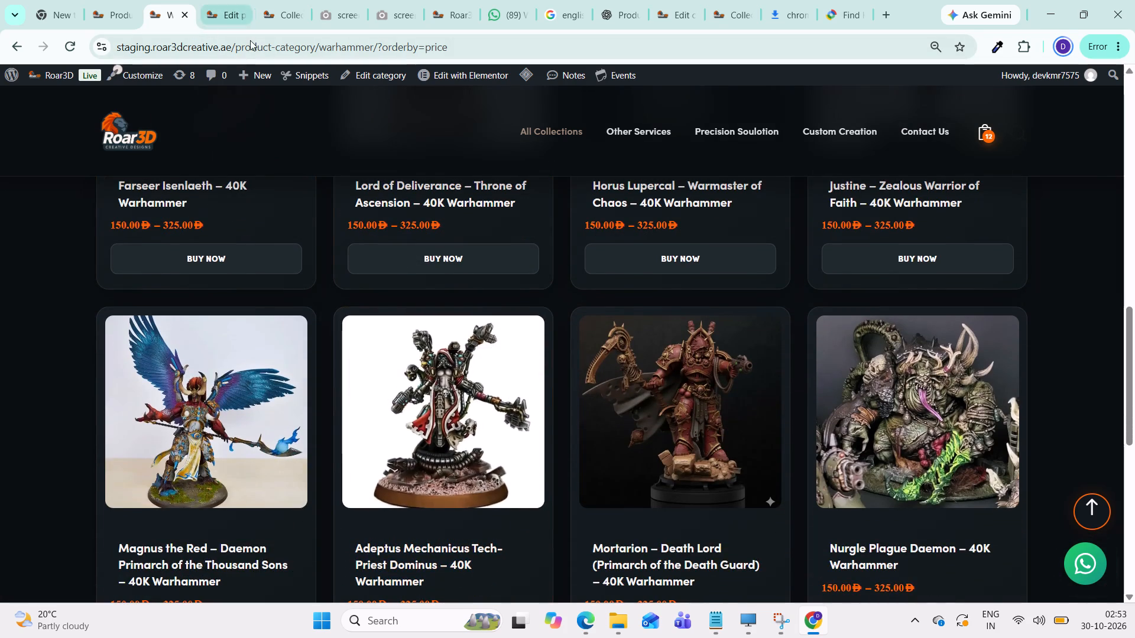
{"action": "scroll", "coordinate": [564, 195], "scroll_direction": "up", "scroll_amount": 6}
Close the leftover product edit page, leaving the storefront's Collectible Models page open.
{"action": "left_click", "coordinate": [223, 21]}
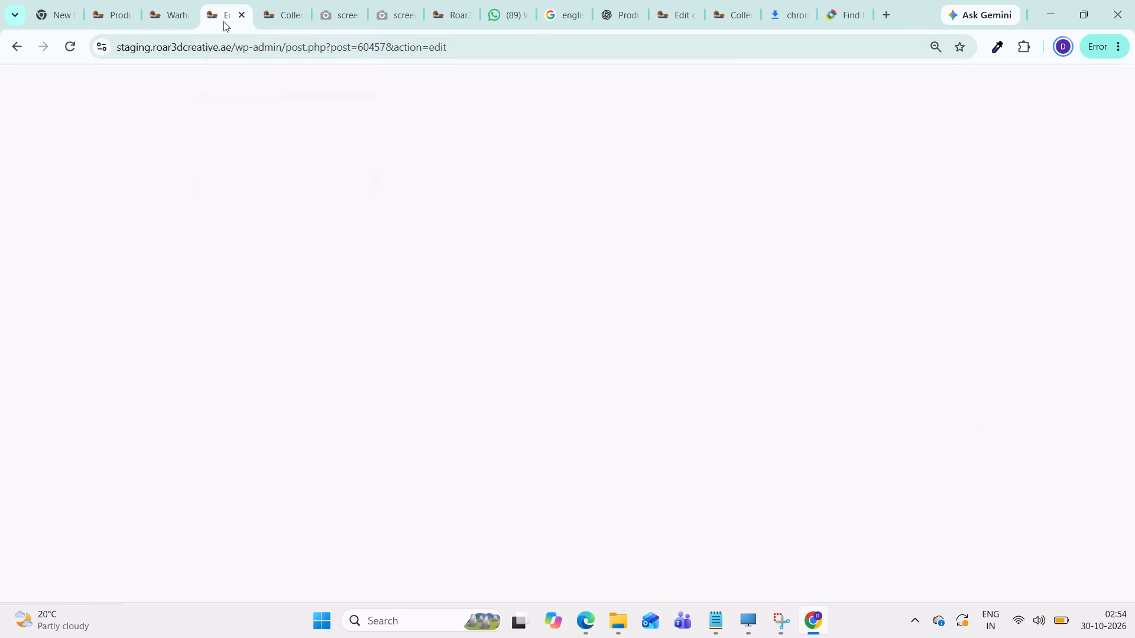
{"action": "left_click", "coordinate": [167, 21]}
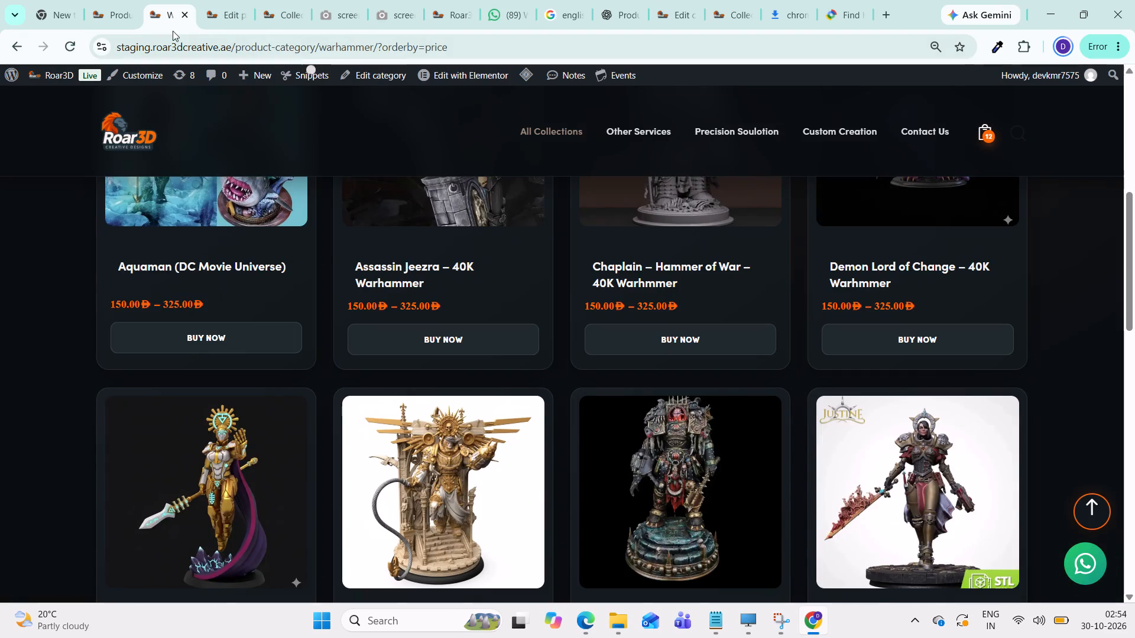
{"action": "left_click", "coordinate": [228, 18]}
{"action": "left_click", "coordinate": [290, 17]}
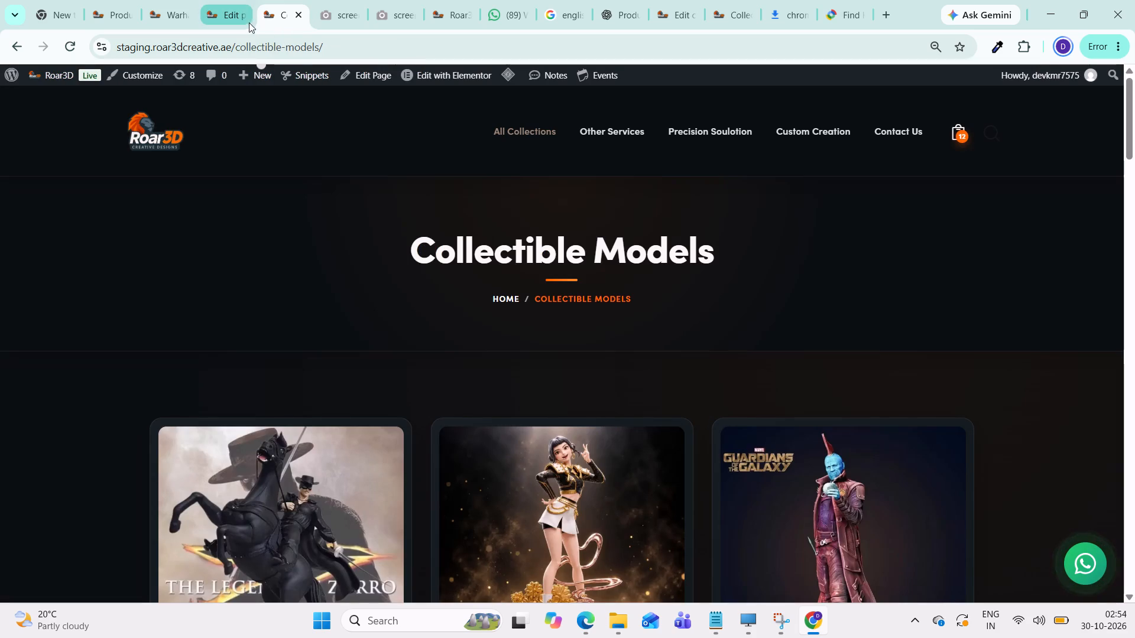
{"action": "left_click", "coordinate": [231, 15]}
{"action": "left_click", "coordinate": [241, 17]}
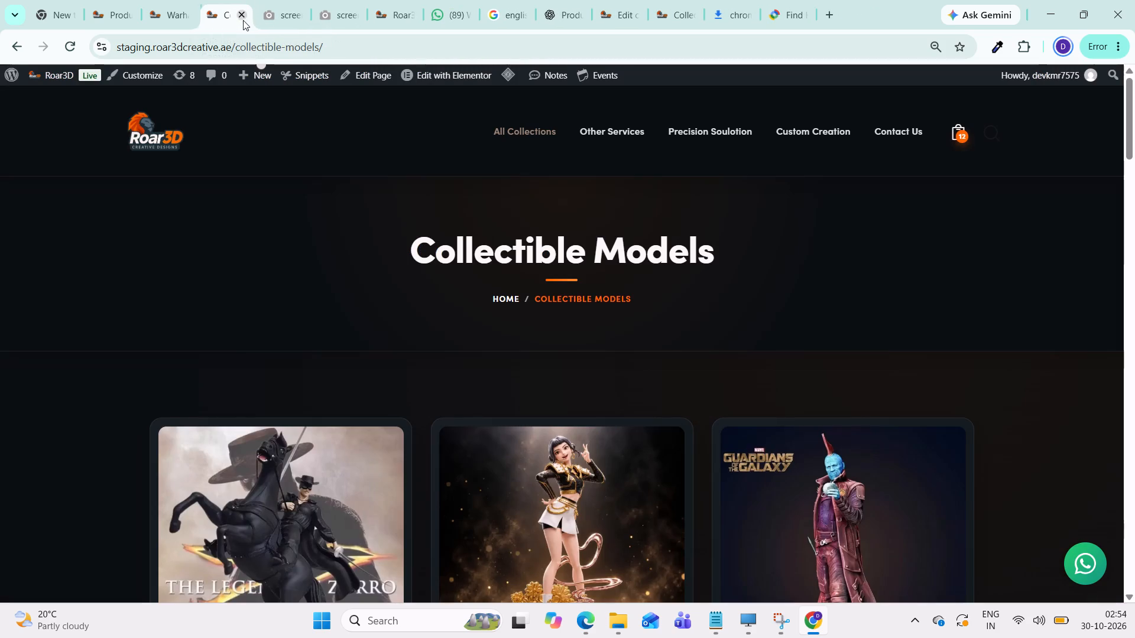
Go to the Marvel Universe page from the storefront's Collectible Models collection, look over its product grid and open the page in Elementor.
{"action": "scroll", "coordinate": [642, 282], "scroll_direction": "down", "scroll_amount": 1}
{"action": "scroll", "coordinate": [642, 282], "scroll_direction": "up", "scroll_amount": 2}
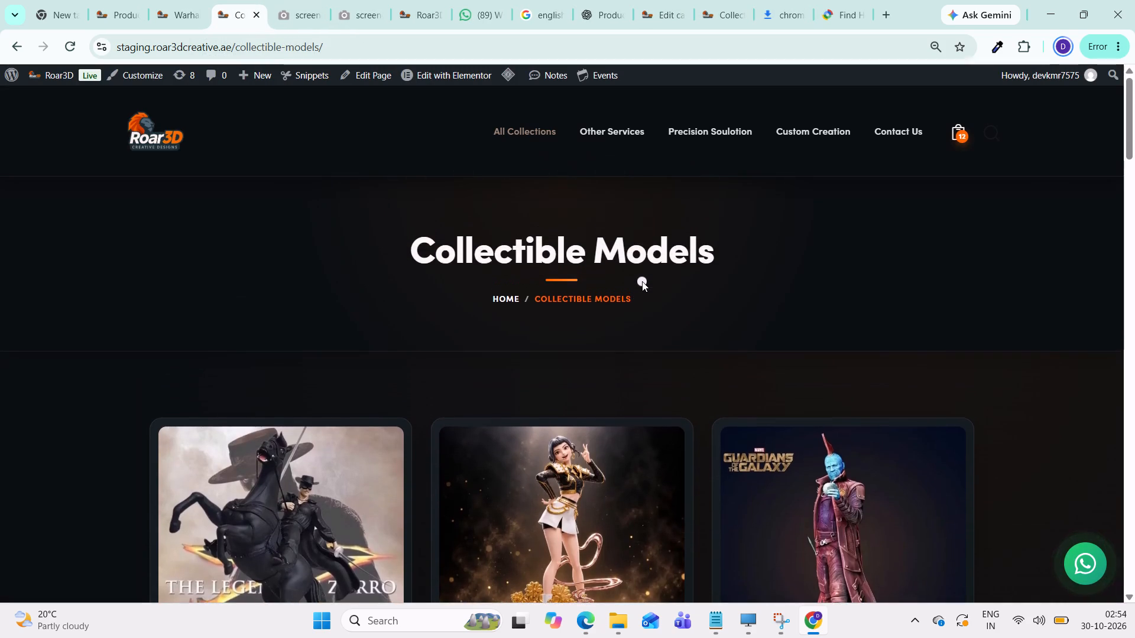
{"action": "scroll", "coordinate": [642, 281], "scroll_direction": "down", "scroll_amount": 8}
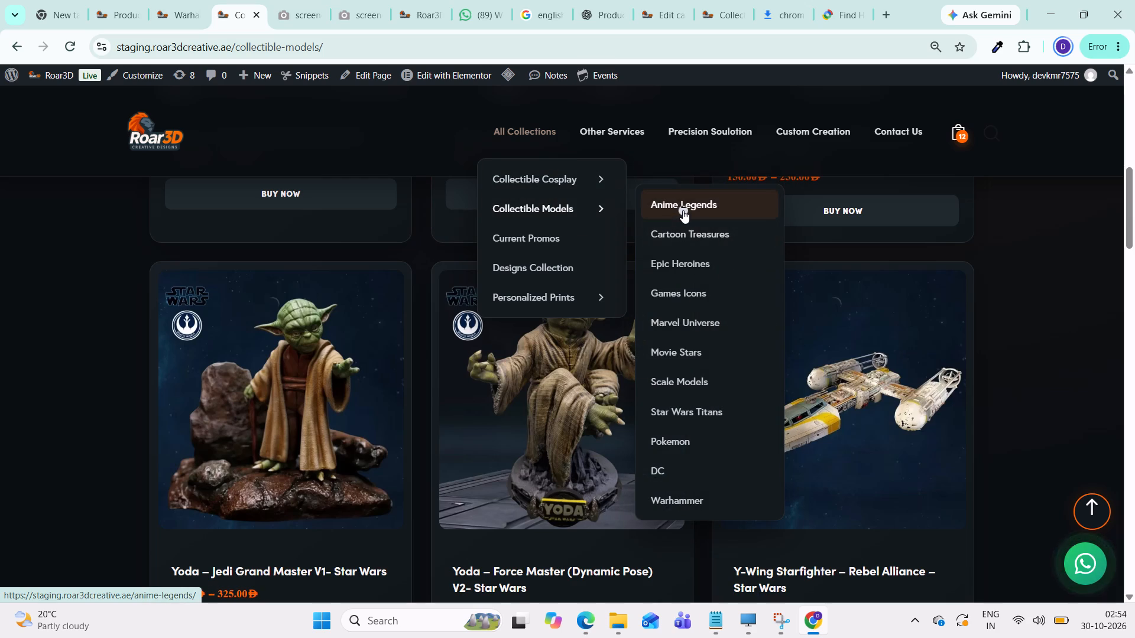
{"action": "left_click", "coordinate": [693, 320]}
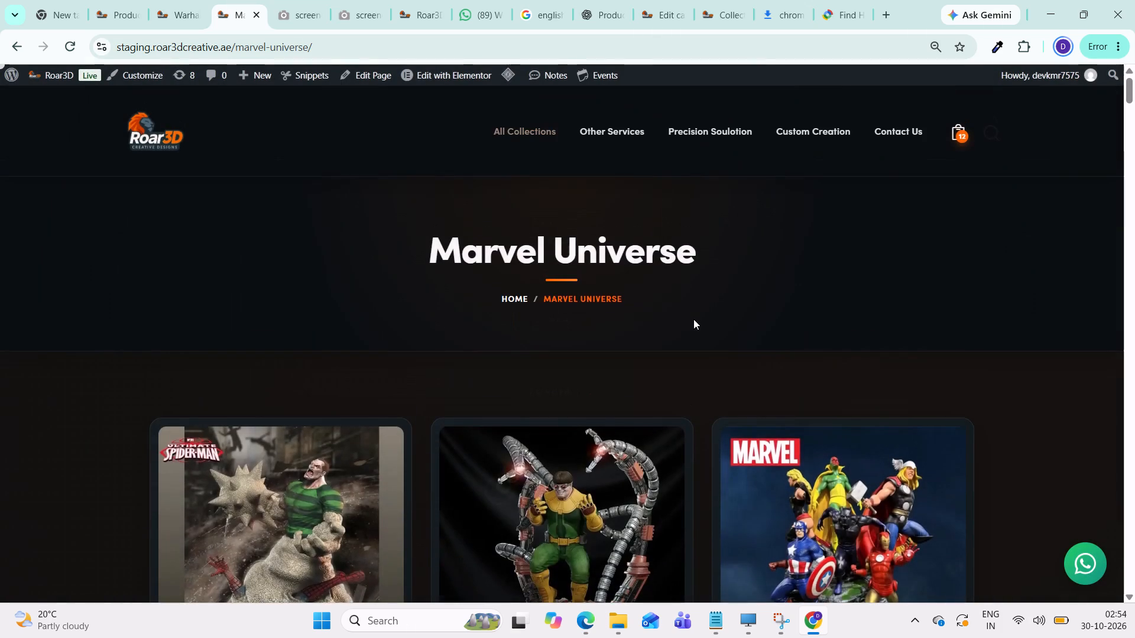
{"action": "scroll", "coordinate": [693, 319], "scroll_direction": "down", "scroll_amount": 9}
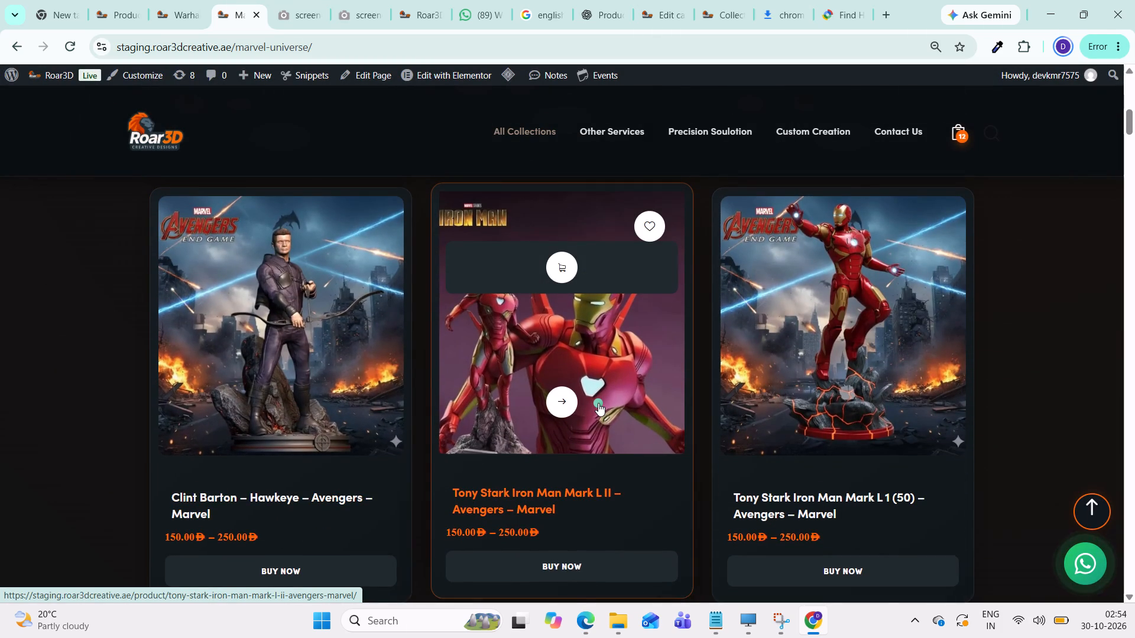
{"action": "scroll", "coordinate": [595, 399], "scroll_direction": "up", "scroll_amount": 3}
{"action": "scroll", "coordinate": [518, 262], "scroll_direction": "up", "scroll_amount": 2}
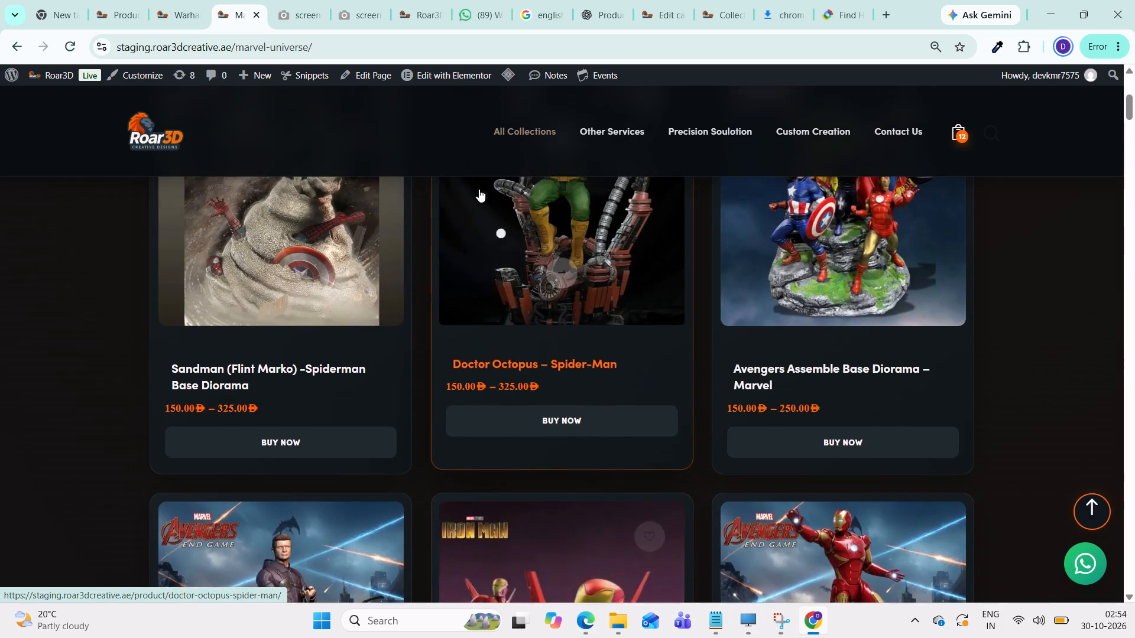
{"action": "left_click", "coordinate": [445, 74]}
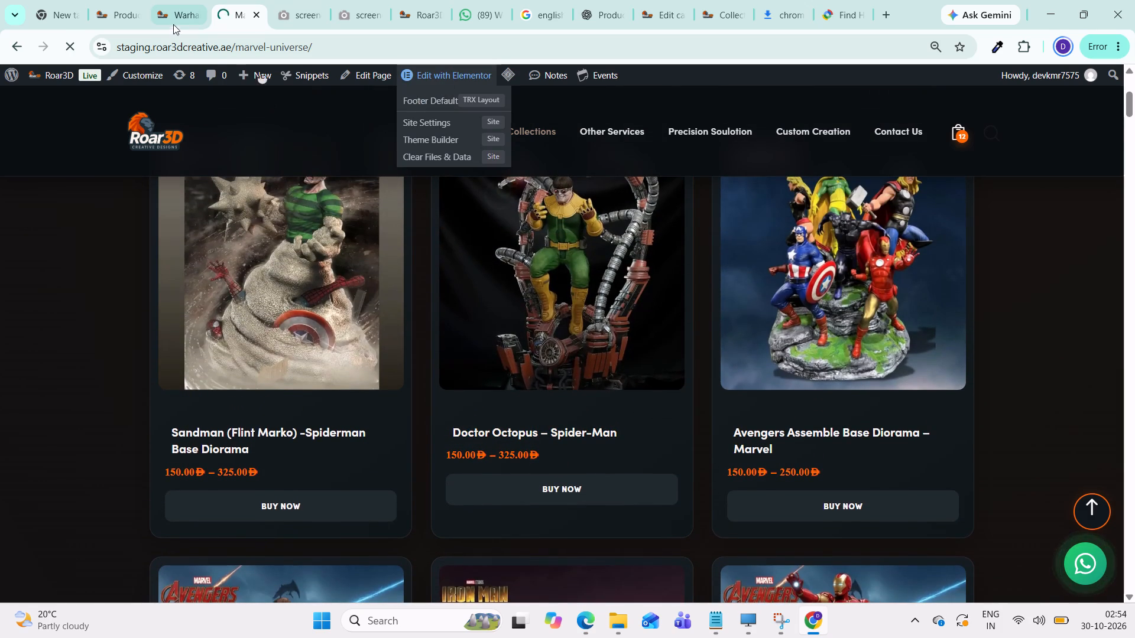
Switch to the Warhammer category page, try to open it in Elementor and look over its product grid and pagination.
{"action": "left_click", "coordinate": [173, 22]}
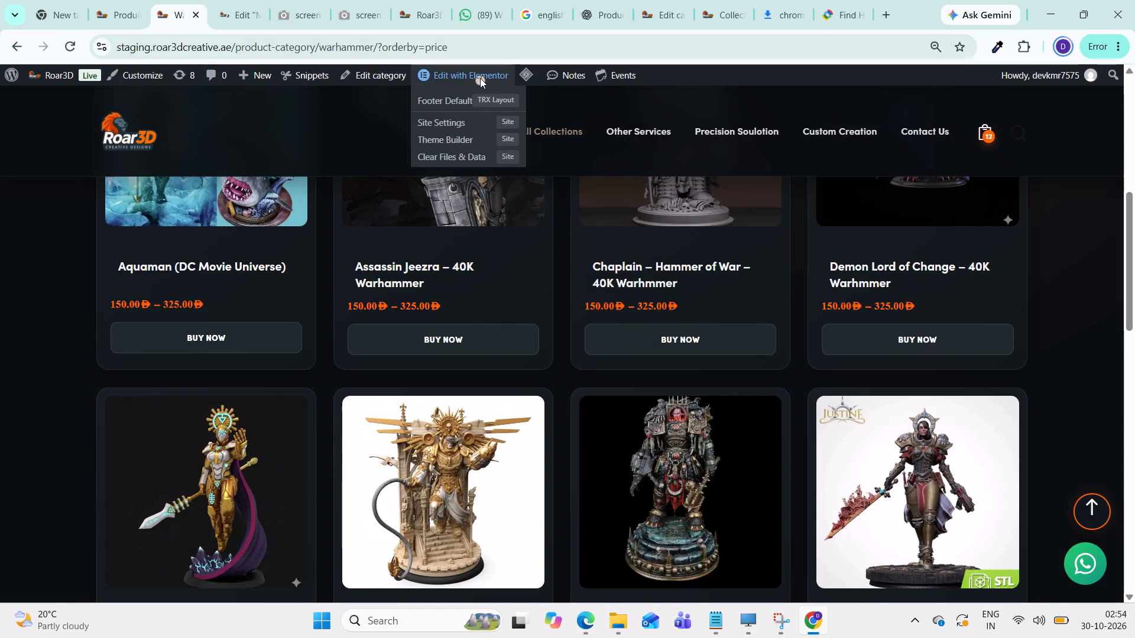
{"action": "left_click", "coordinate": [480, 78]}
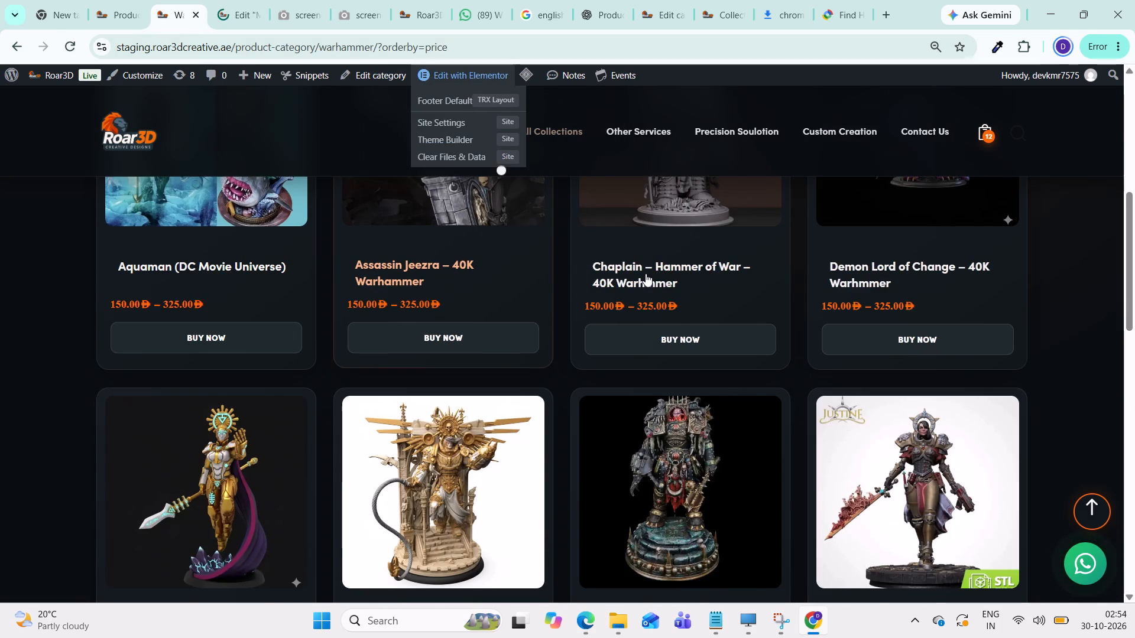
{"action": "scroll", "coordinate": [646, 273], "scroll_direction": "up", "scroll_amount": 3}
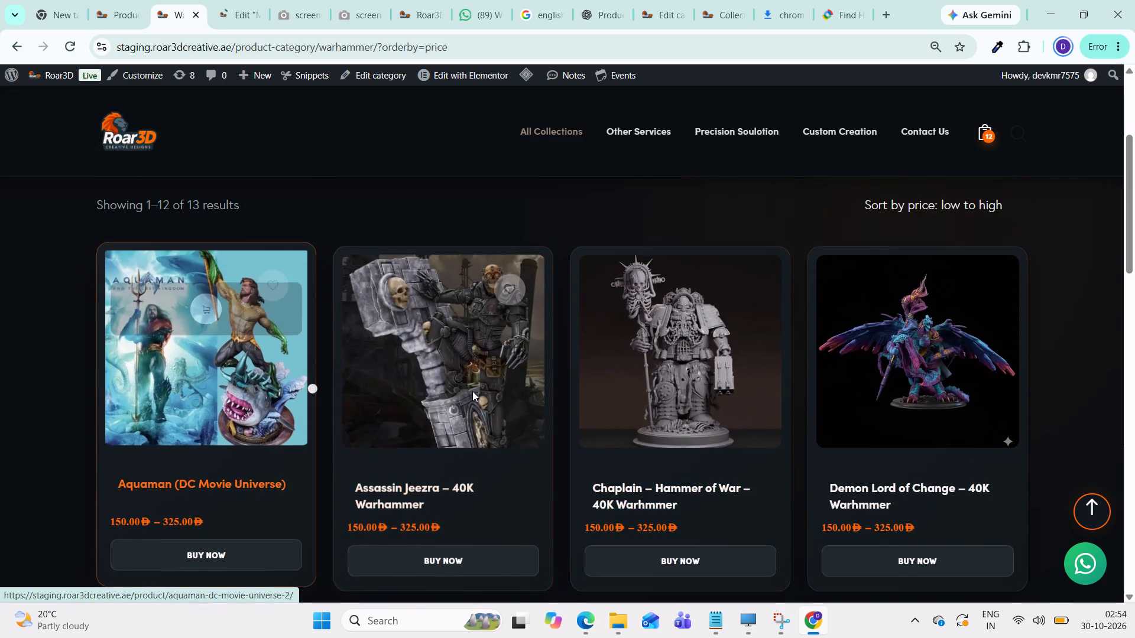
{"action": "scroll", "coordinate": [801, 369], "scroll_direction": "up", "scroll_amount": 2}
{"action": "scroll", "coordinate": [804, 364], "scroll_direction": "down", "scroll_amount": 8}
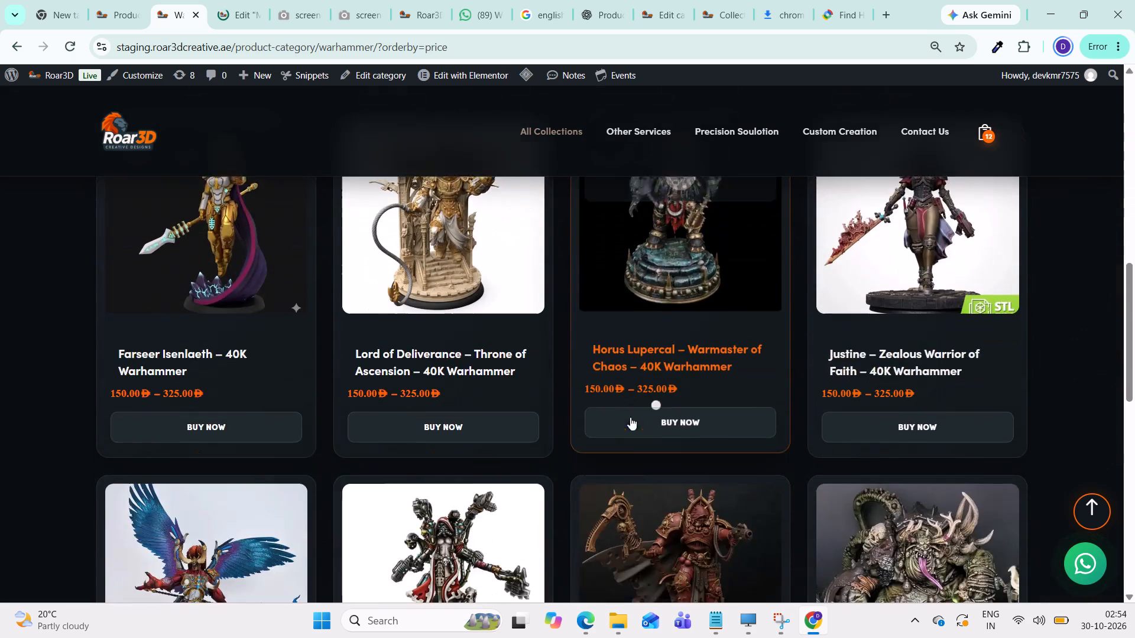
{"action": "scroll", "coordinate": [630, 417], "scroll_direction": "down", "scroll_amount": 7}
{"action": "scroll", "coordinate": [601, 462], "scroll_direction": "down", "scroll_amount": 2}
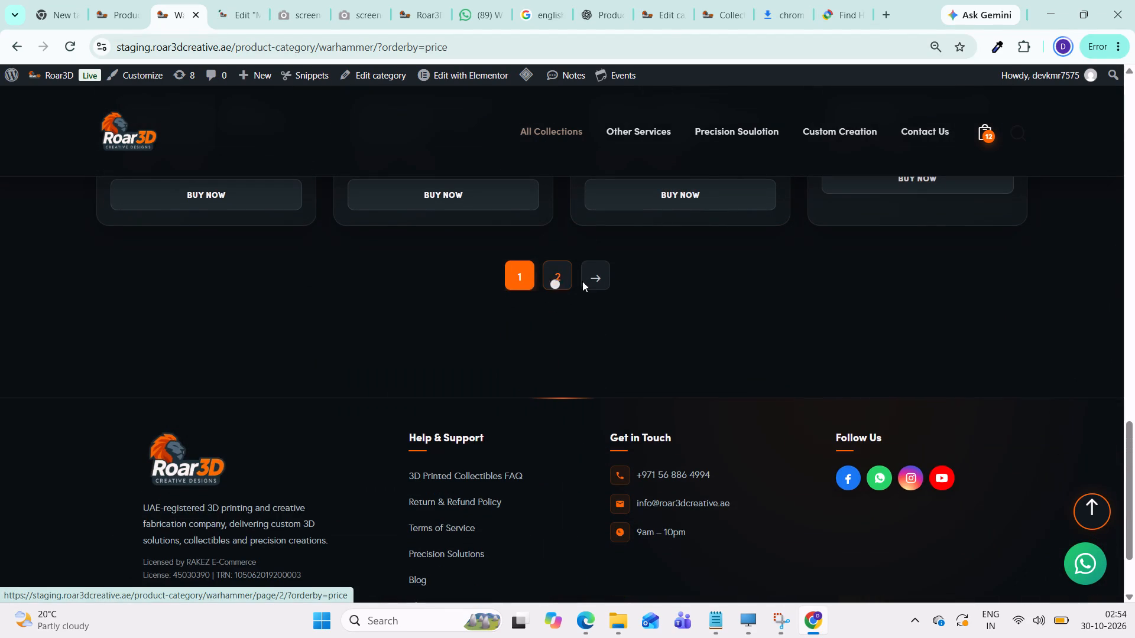
{"action": "scroll", "coordinate": [699, 320], "scroll_direction": "up", "scroll_amount": 2}
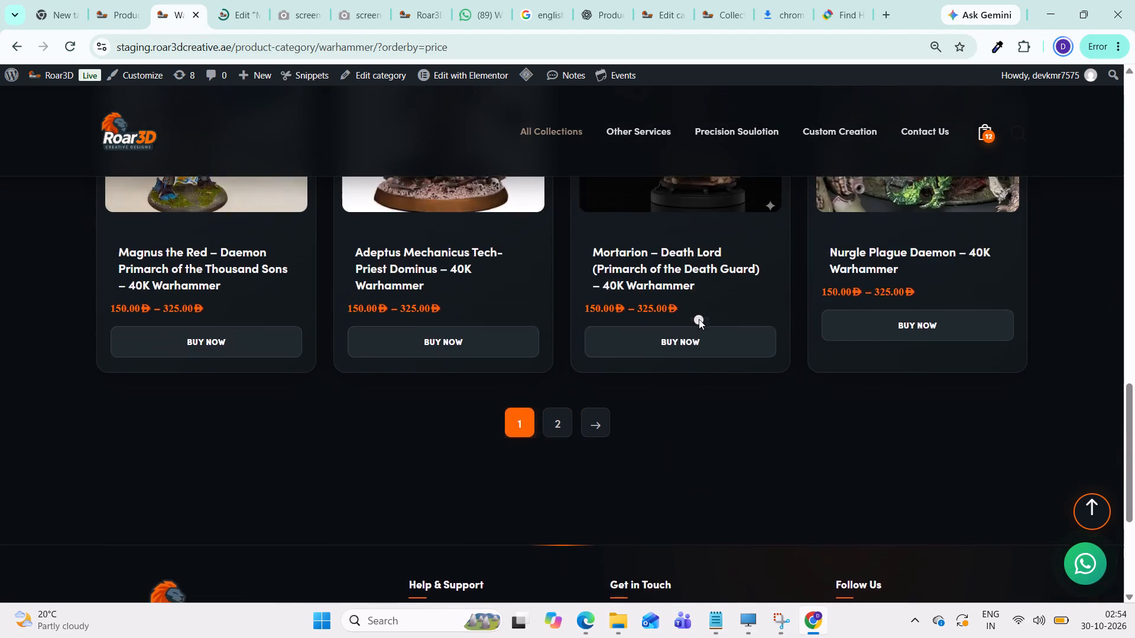
{"action": "scroll", "coordinate": [699, 319], "scroll_direction": "up", "scroll_amount": 10}
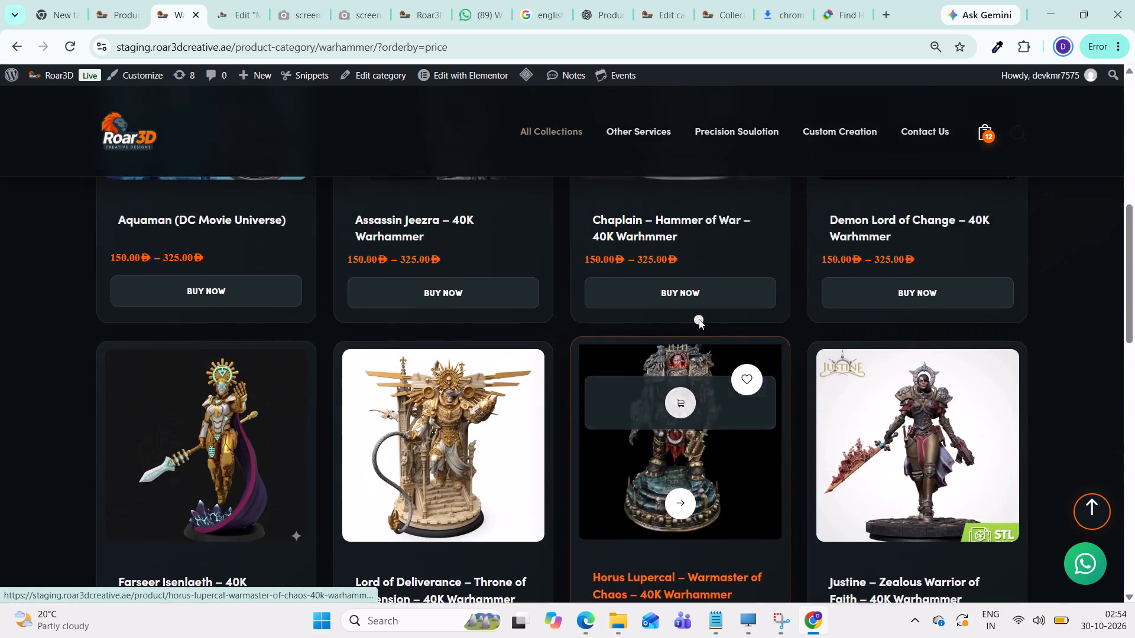
{"action": "scroll", "coordinate": [699, 319], "scroll_direction": "up", "scroll_amount": 6}
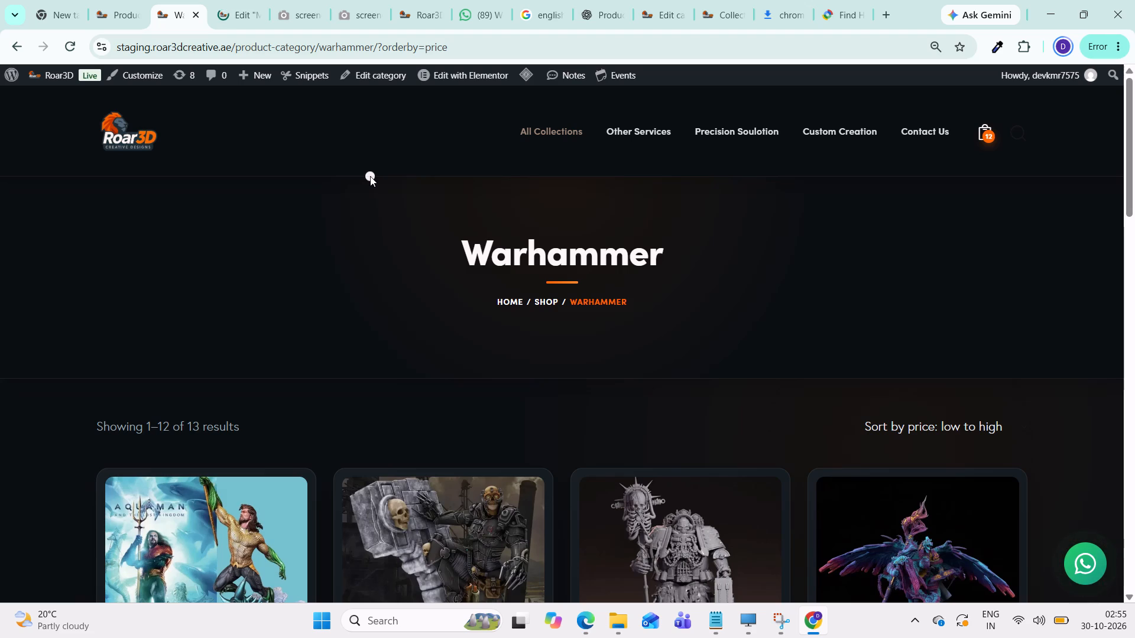
Check between the Marvel Universe editor and the Warhammer category page, and retry opening the Warhammer page in Elementor.
{"action": "left_click", "coordinate": [232, 19]}
{"action": "left_click", "coordinate": [169, 15]}
{"action": "scroll", "coordinate": [575, 310], "scroll_direction": "down", "scroll_amount": 13}
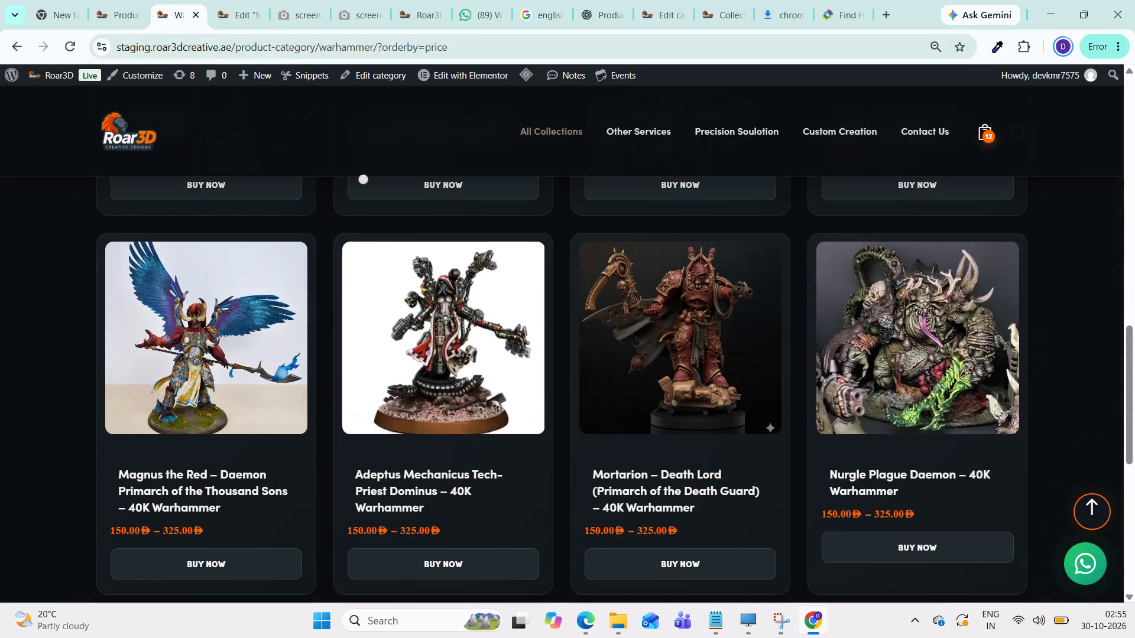
{"action": "left_click", "coordinate": [243, 15]}
{"action": "left_click", "coordinate": [185, 19]}
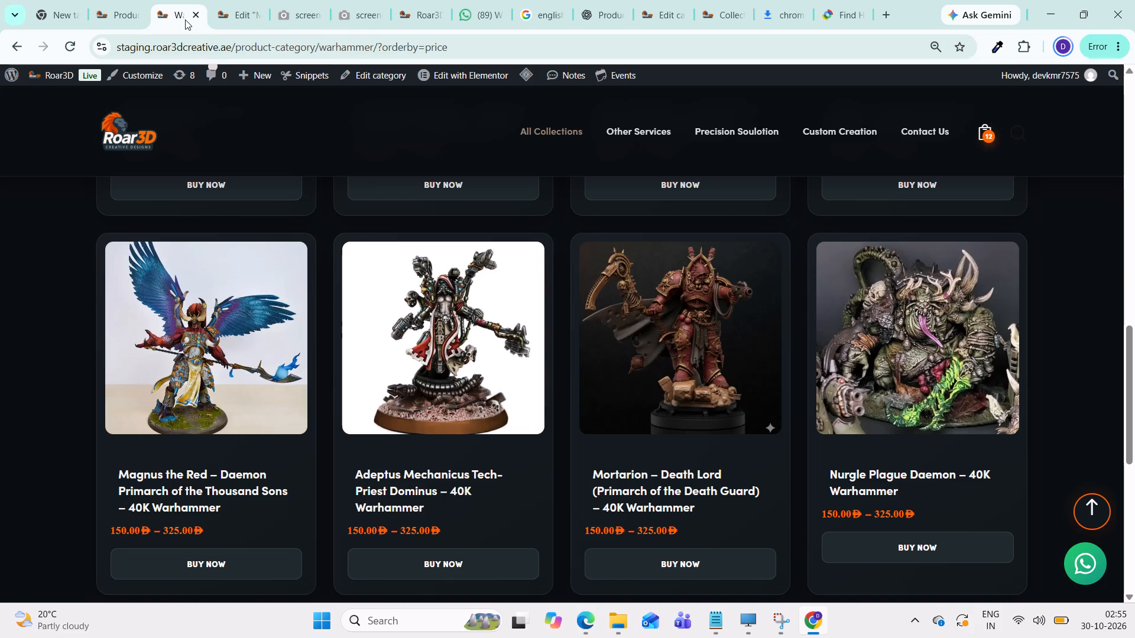
{"action": "left_click", "coordinate": [494, 71]}
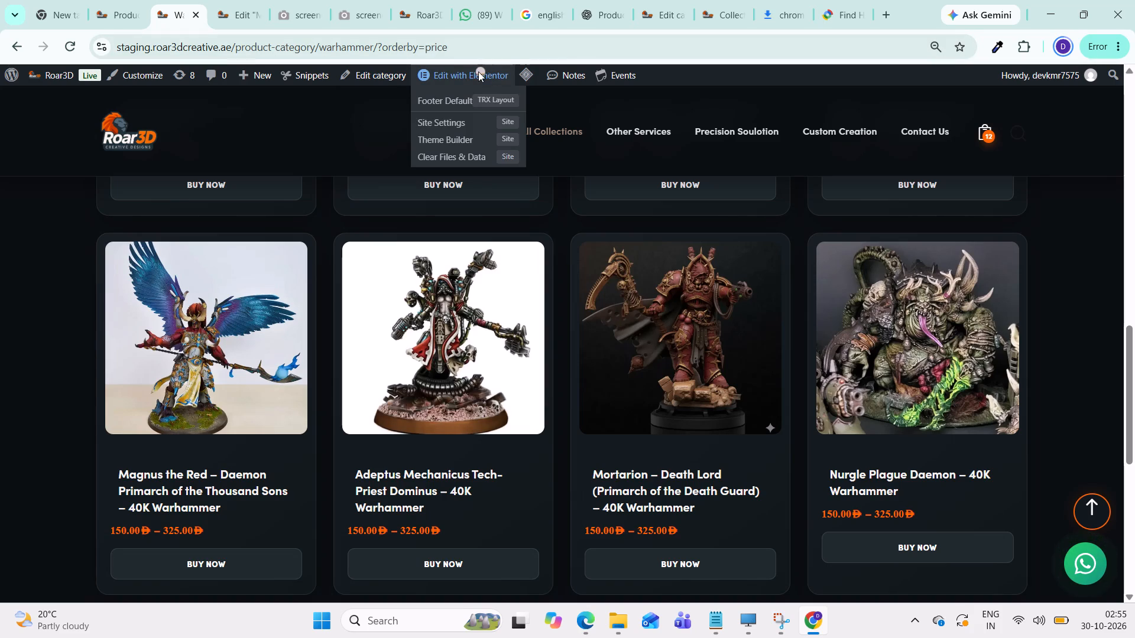
{"action": "left_click", "coordinate": [478, 71]}
{"action": "left_click", "coordinate": [464, 75]}
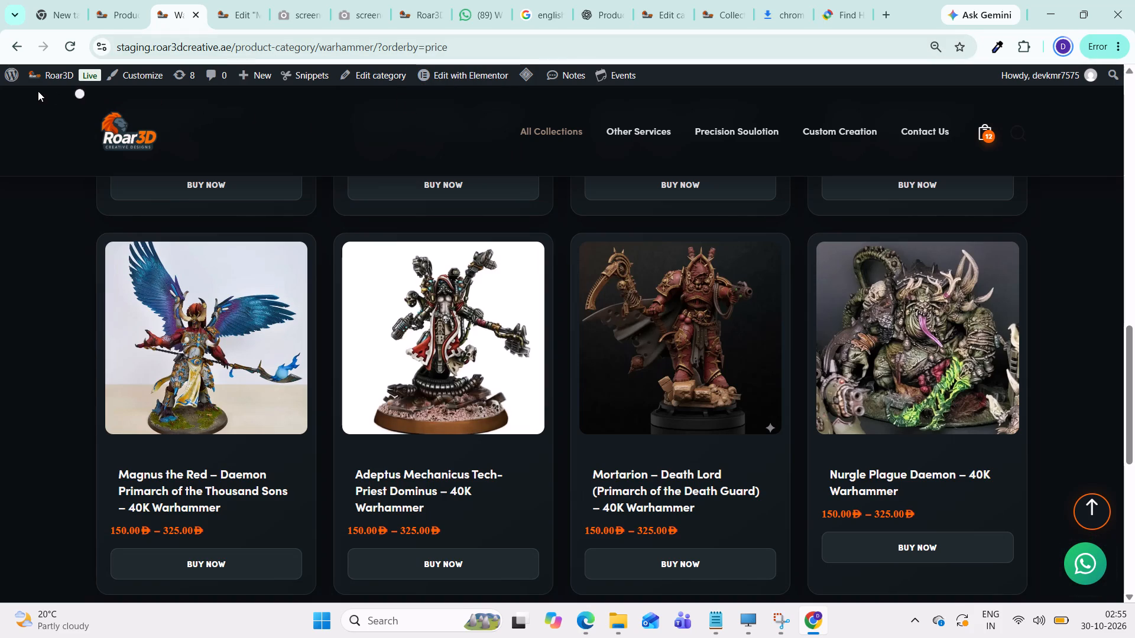
{"action": "scroll", "coordinate": [514, 279], "scroll_direction": "up", "scroll_amount": 10}
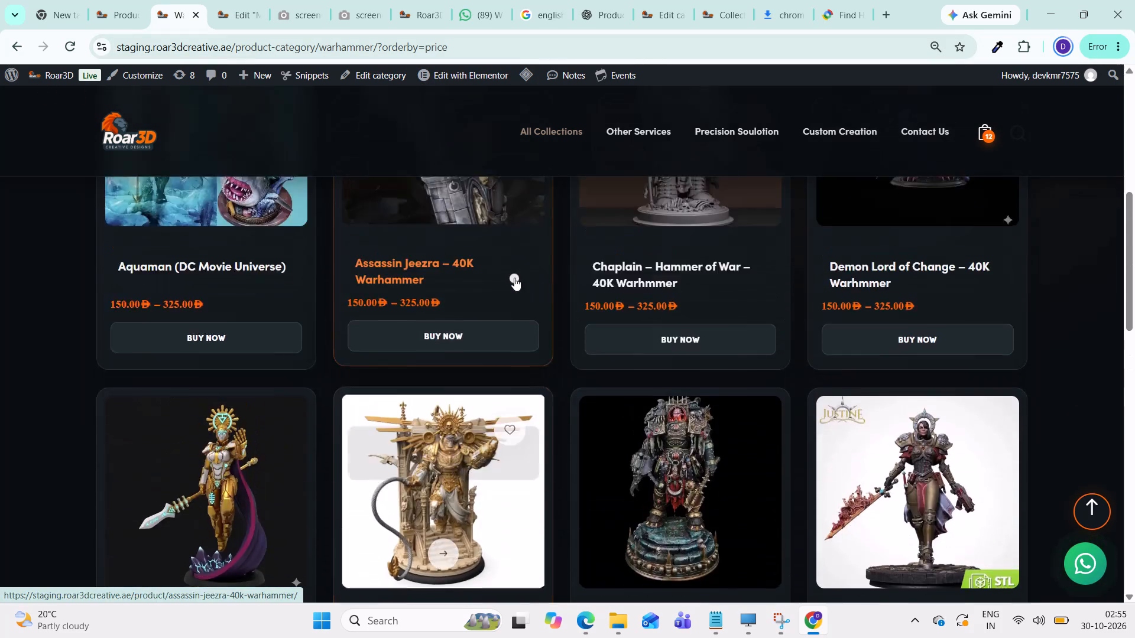
{"action": "scroll", "coordinate": [514, 278], "scroll_direction": "up", "scroll_amount": 4}
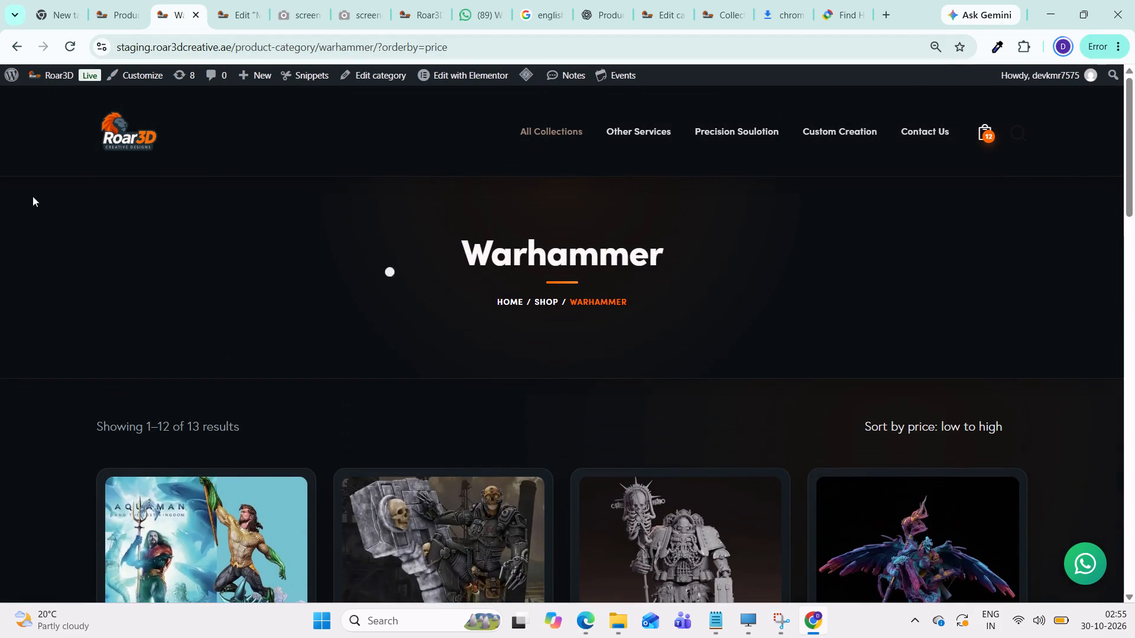
Open the WordPress admin's Pages list from the Warhammer page and look through the page titles.
{"action": "left_click", "coordinate": [10, 78]}
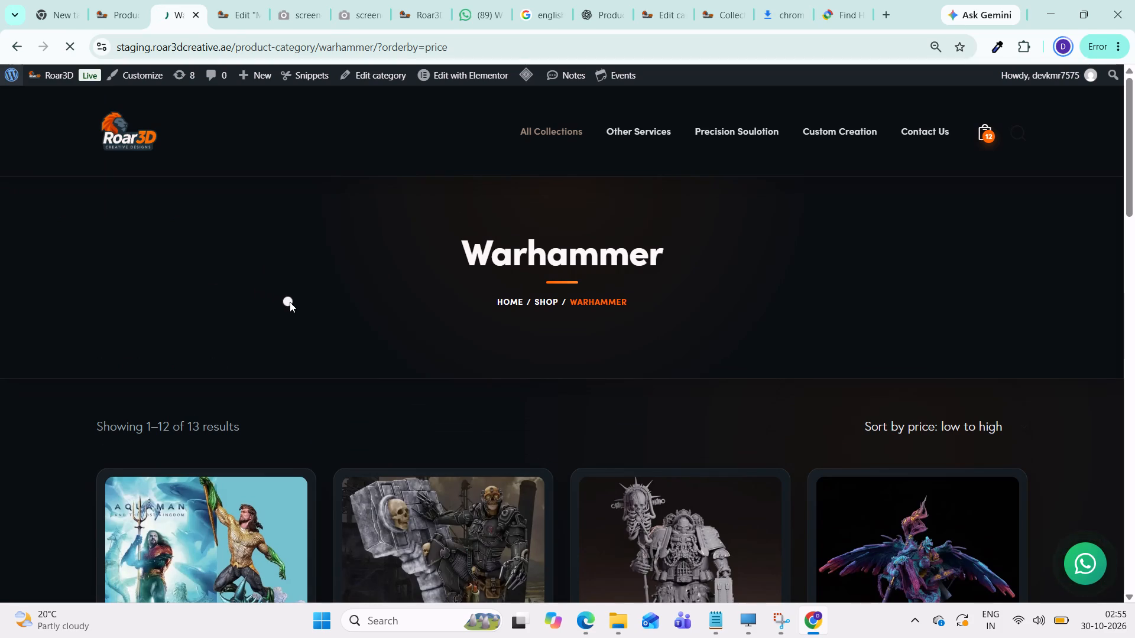
{"action": "scroll", "coordinate": [36, 415], "scroll_direction": "down", "scroll_amount": 2}
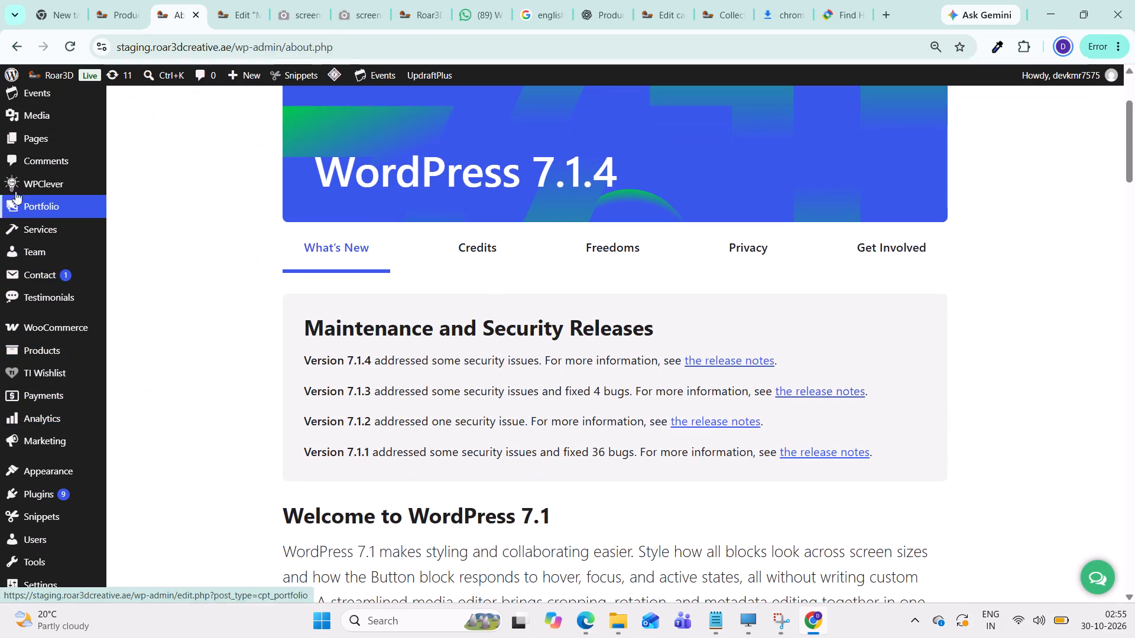
{"action": "left_click", "coordinate": [129, 141]}
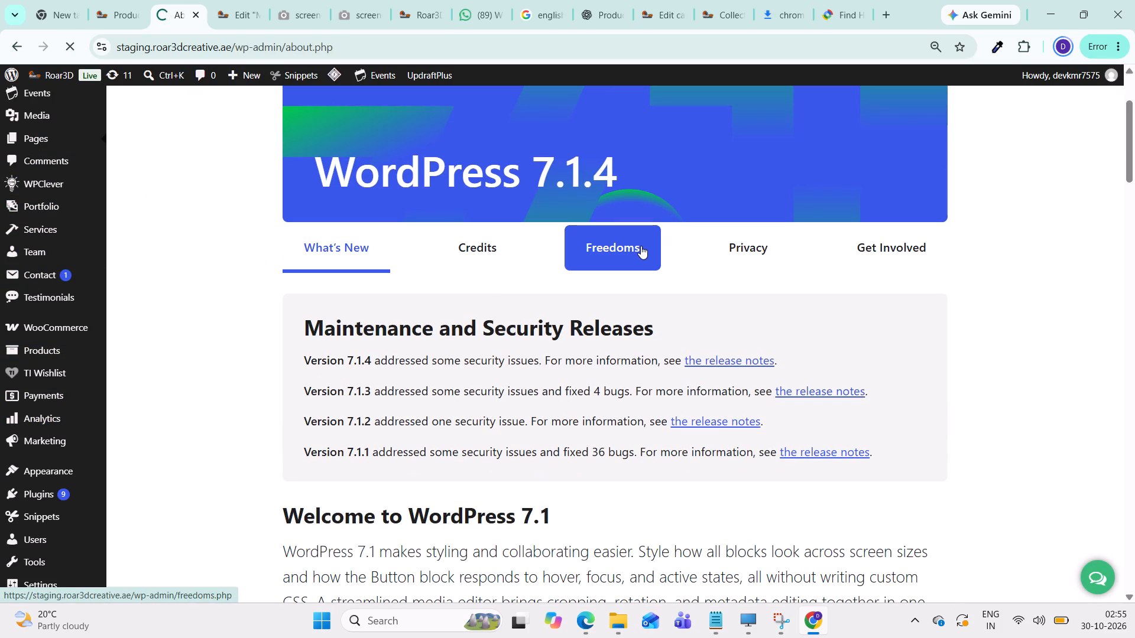
{"action": "scroll", "coordinate": [656, 362], "scroll_direction": "down", "scroll_amount": 3}
{"action": "scroll", "coordinate": [604, 426], "scroll_direction": "down", "scroll_amount": 3}
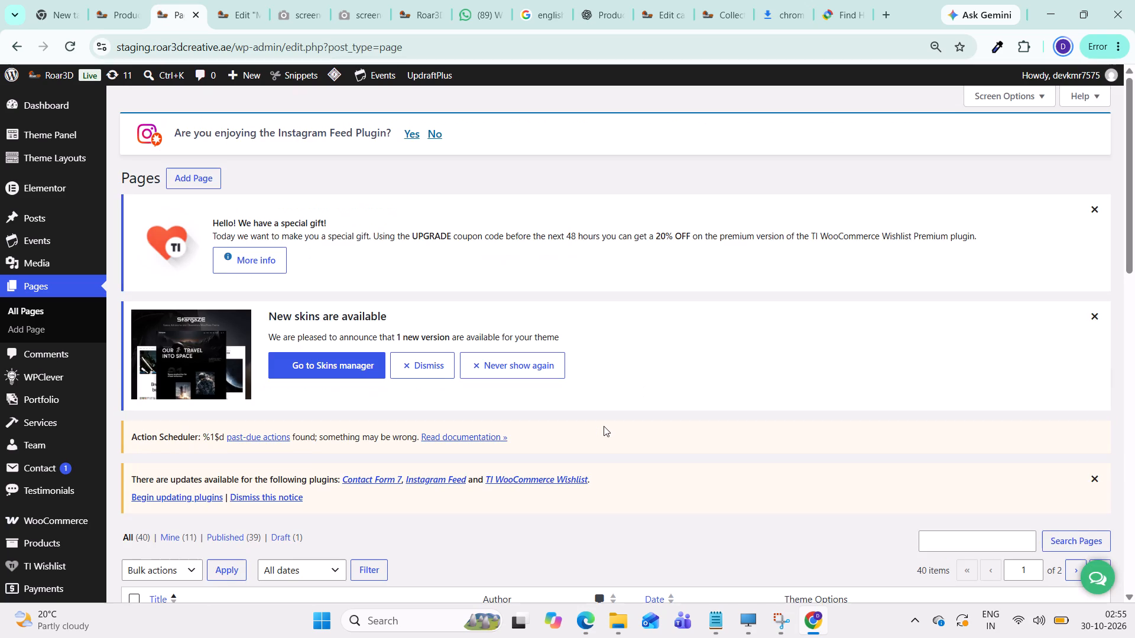
{"action": "scroll", "coordinate": [604, 426], "scroll_direction": "down", "scroll_amount": 6}
{"action": "scroll", "coordinate": [668, 412], "scroll_direction": "down", "scroll_amount": 11}
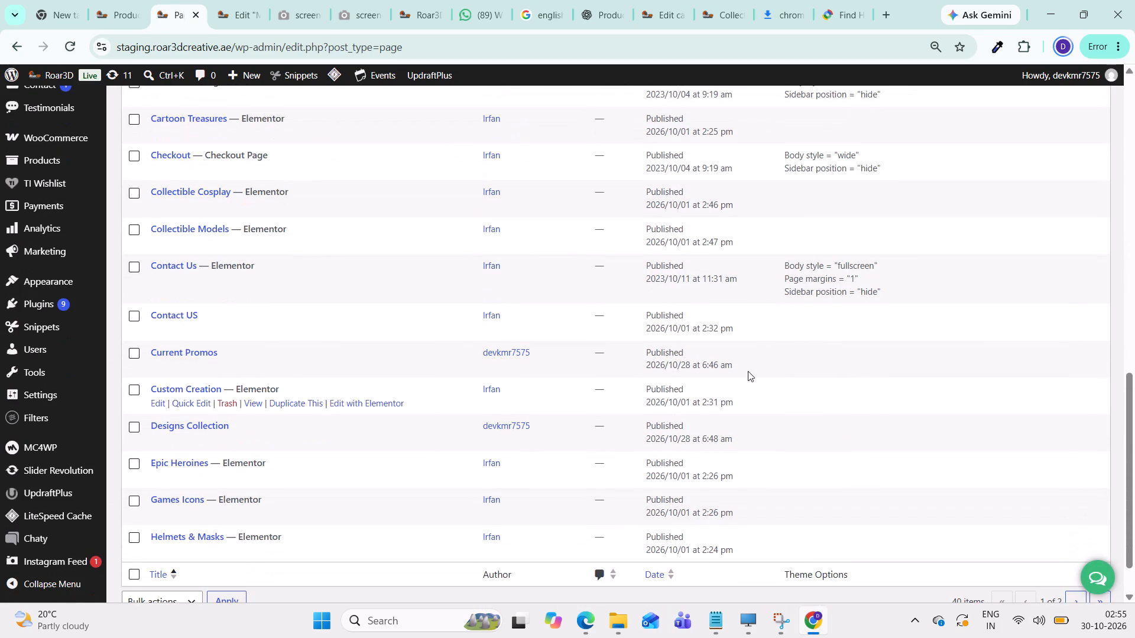
{"action": "scroll", "coordinate": [806, 344], "scroll_direction": "up", "scroll_amount": 1}
{"action": "scroll", "coordinate": [909, 268], "scroll_direction": "up", "scroll_amount": 4}
{"action": "scroll", "coordinate": [902, 187], "scroll_direction": "up", "scroll_amount": 1}
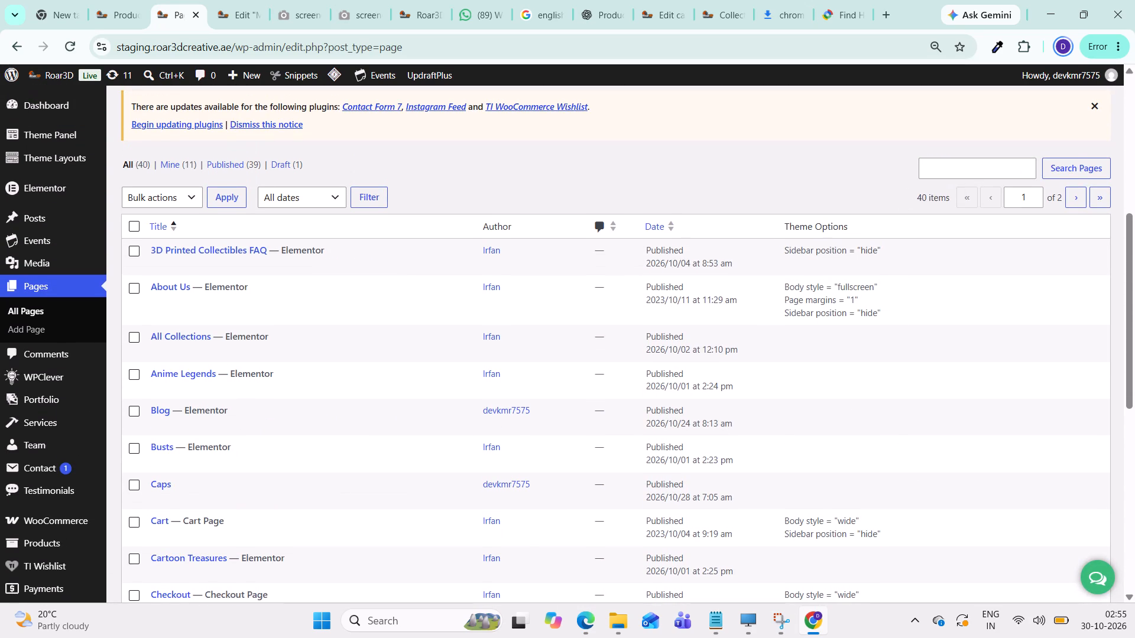
Search the Pages list for "warhammer" and check the results.
{"action": "left_click", "coordinate": [958, 175]}
{"action": "type", "text": "war"}
{"action": "left_click", "coordinate": [993, 210]}
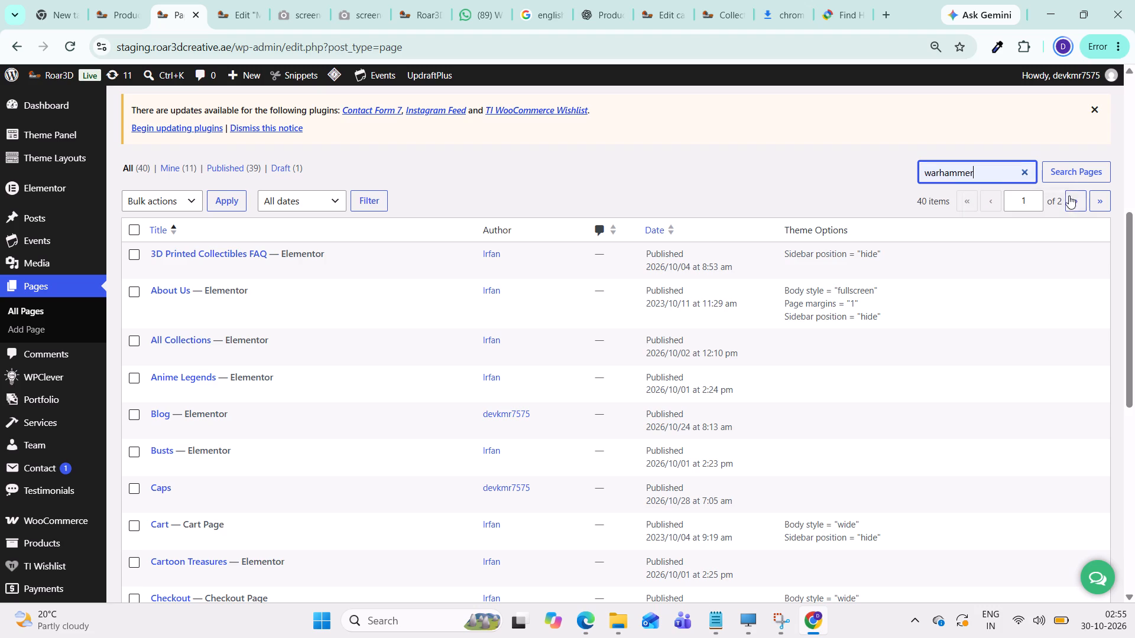
{"action": "left_click", "coordinate": [1072, 178]}
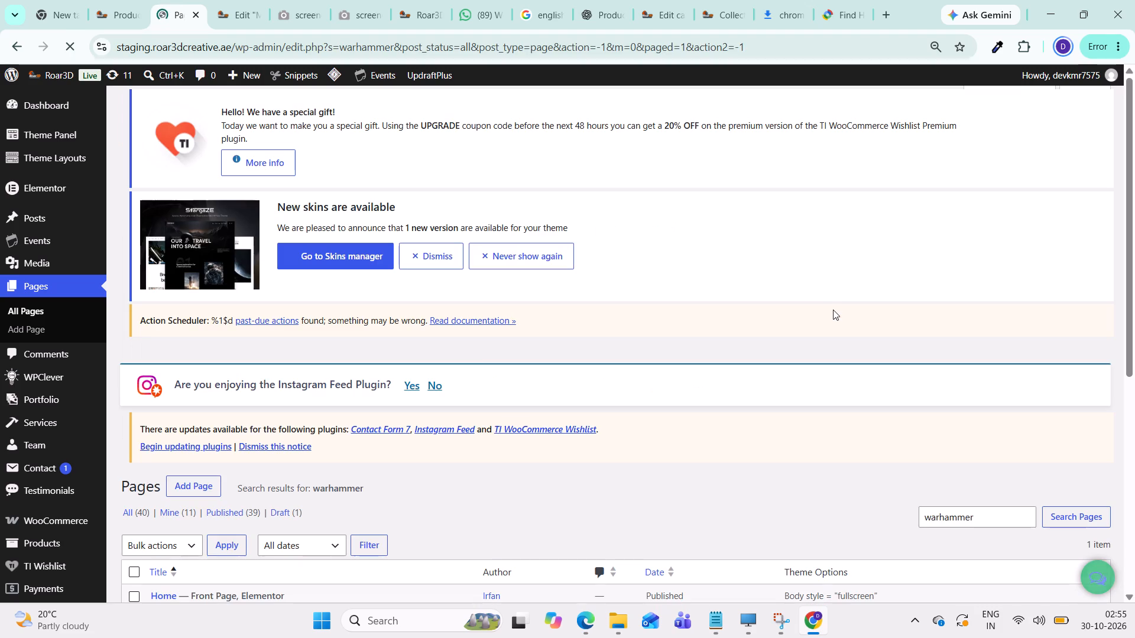
{"action": "scroll", "coordinate": [635, 434], "scroll_direction": "down", "scroll_amount": 2}
{"action": "scroll", "coordinate": [553, 448], "scroll_direction": "down", "scroll_amount": 3}
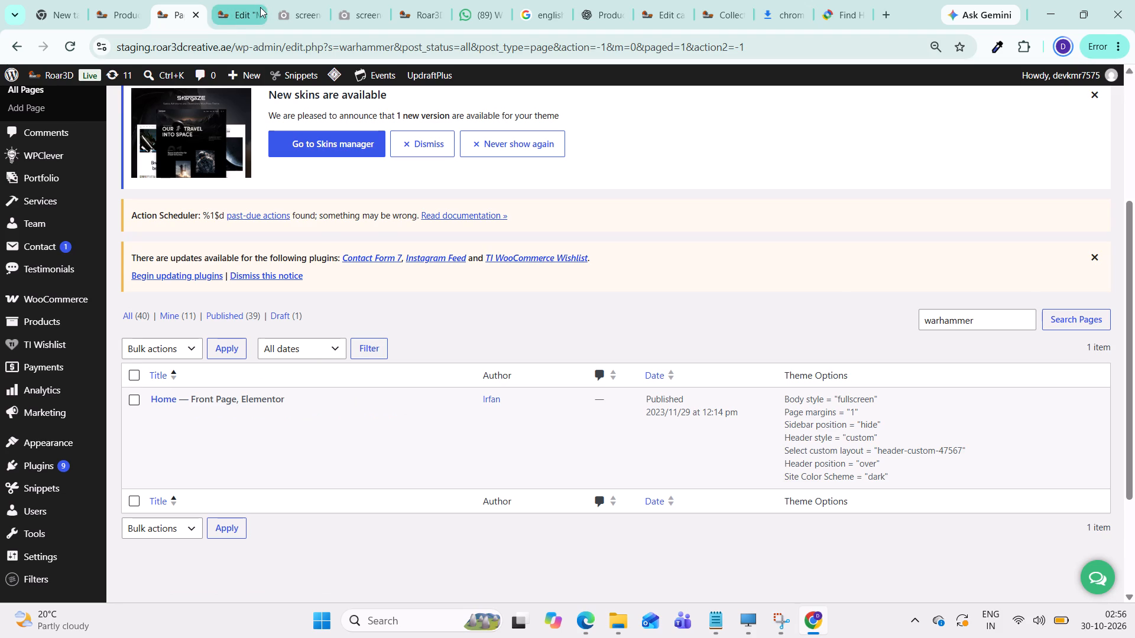
In the Marvel Universe Elementor editor, open the product grid's Extended Products widget settings to check its content options.
{"action": "left_click", "coordinate": [216, 24]}
{"action": "scroll", "coordinate": [618, 347], "scroll_direction": "down", "scroll_amount": 2}
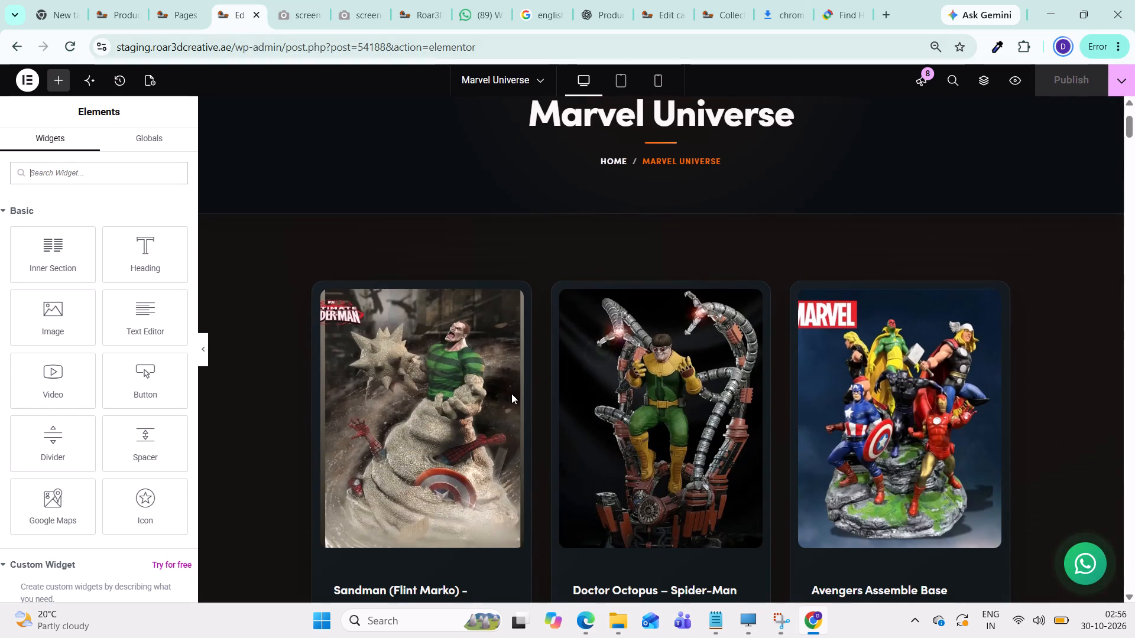
{"action": "scroll", "coordinate": [512, 395], "scroll_direction": "down", "scroll_amount": 2}
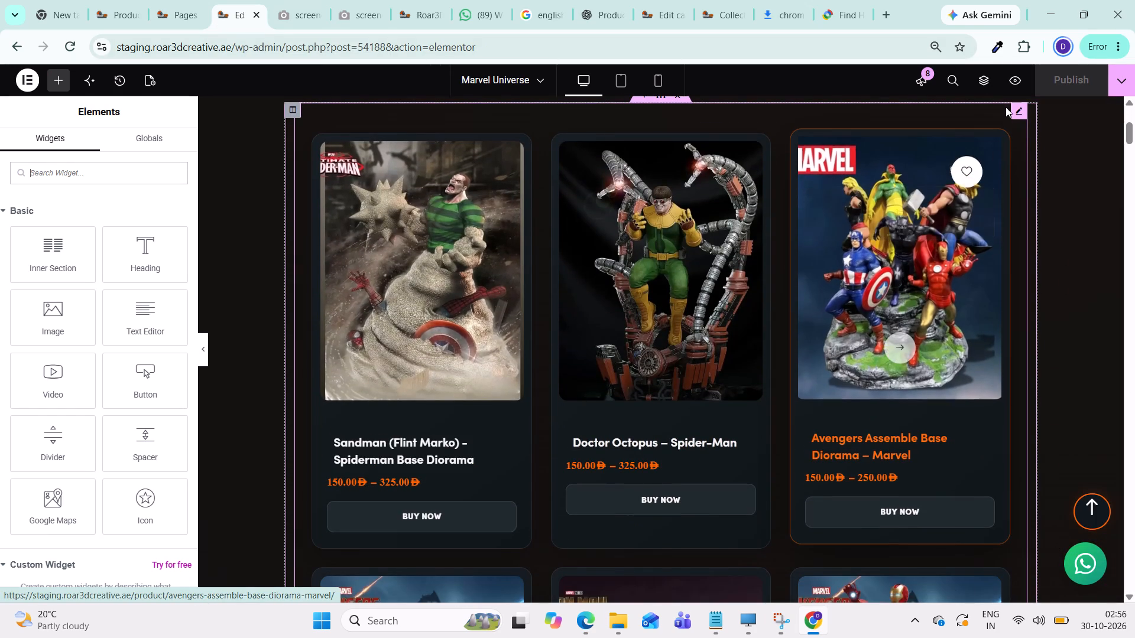
{"action": "left_click", "coordinate": [1019, 117]}
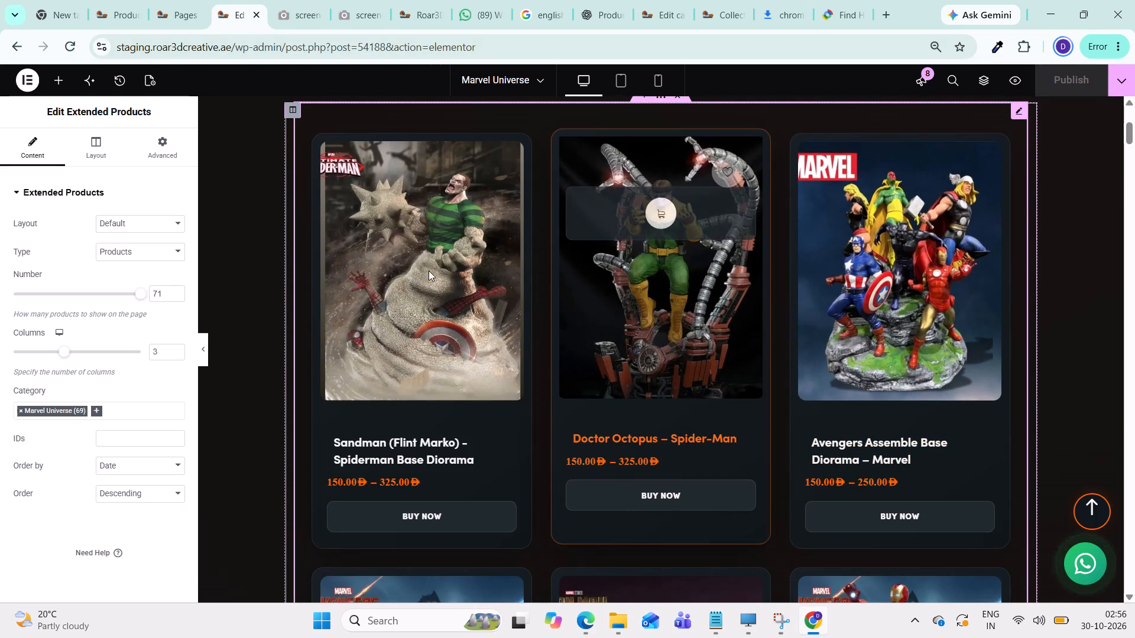
Return to the Pages search results for warhammer and look through the WordPress admin menu sections.
{"action": "left_click", "coordinate": [184, 20]}
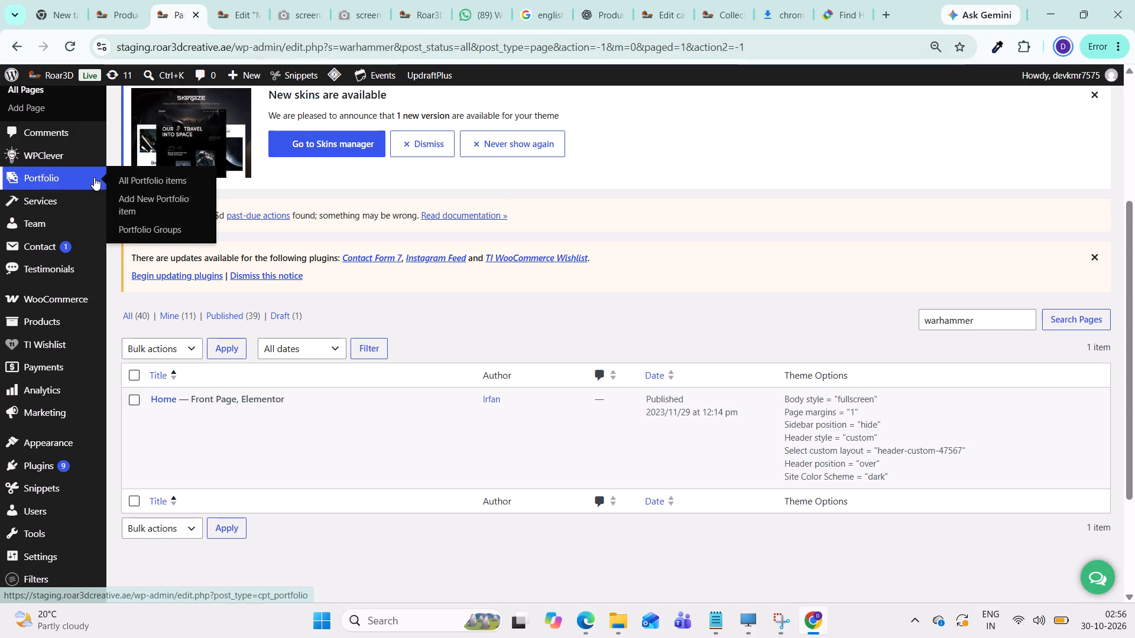
{"action": "scroll", "coordinate": [351, 344], "scroll_direction": "down", "scroll_amount": 2}
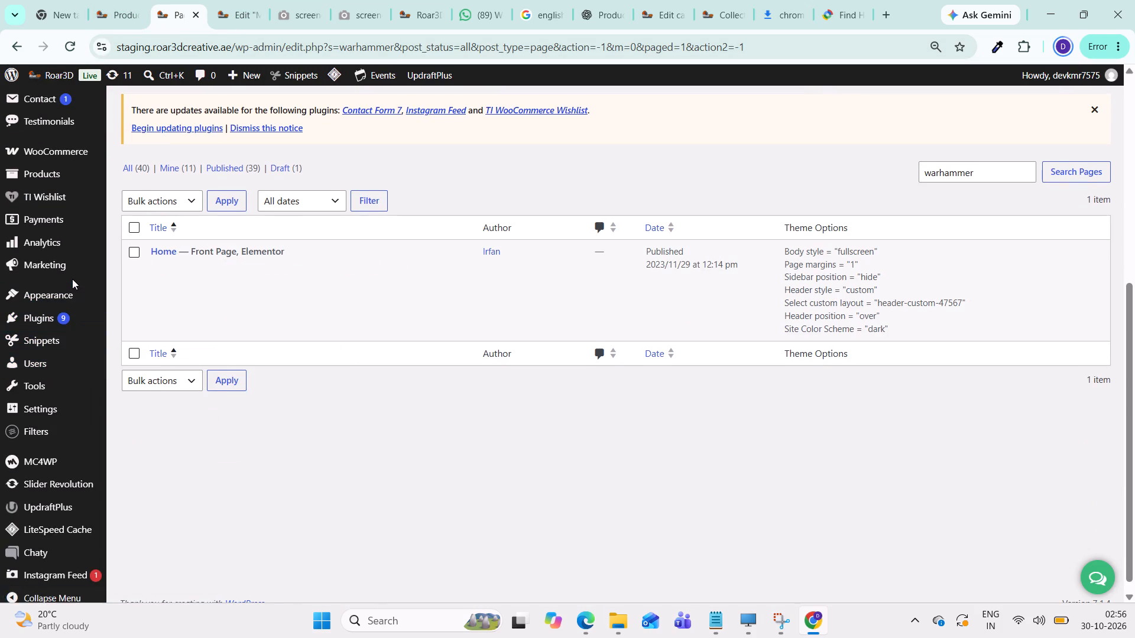
{"action": "scroll", "coordinate": [72, 256], "scroll_direction": "up", "scroll_amount": 2}
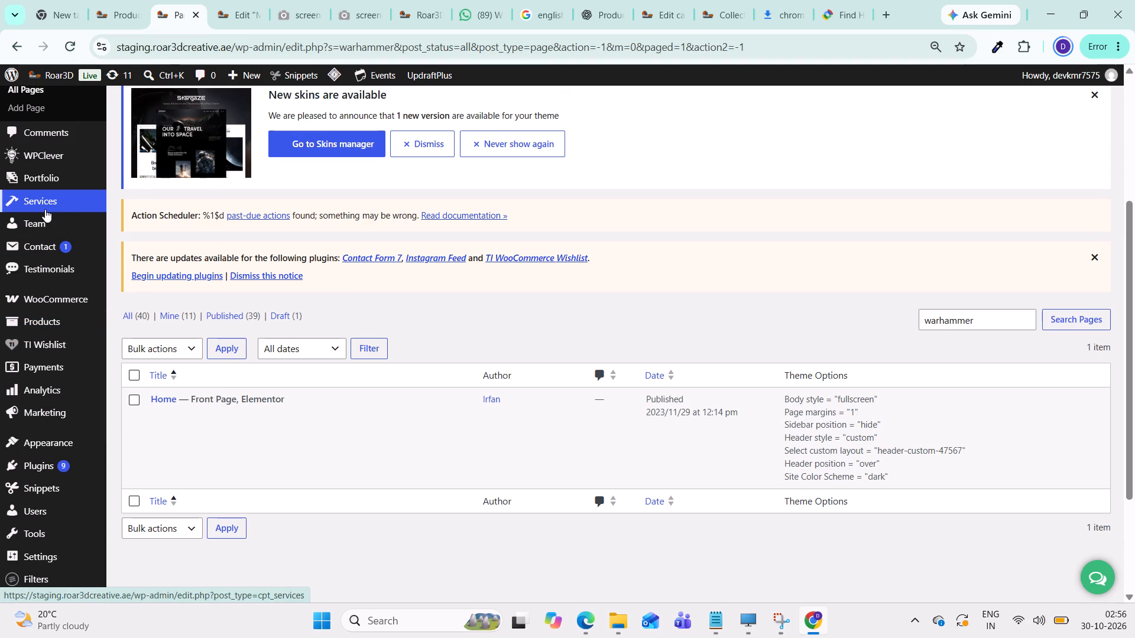
{"action": "scroll", "coordinate": [45, 208], "scroll_direction": "up", "scroll_amount": 1}
{"action": "scroll", "coordinate": [52, 295], "scroll_direction": "down", "scroll_amount": 1}
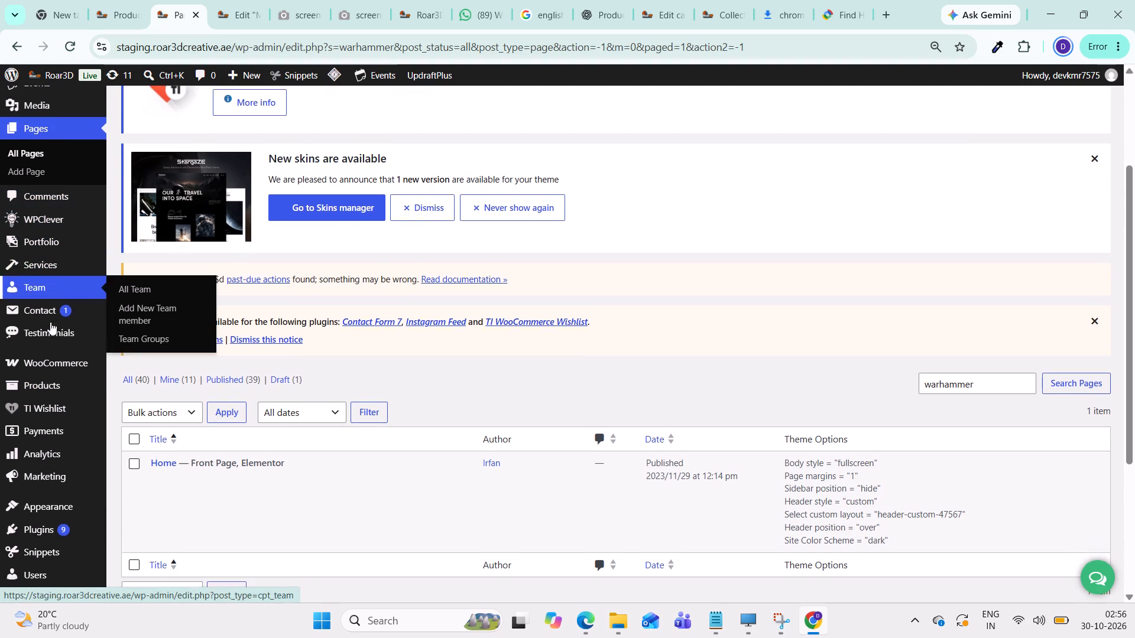
{"action": "scroll", "coordinate": [50, 322], "scroll_direction": "down", "scroll_amount": 2}
{"action": "scroll", "coordinate": [62, 262], "scroll_direction": "up", "scroll_amount": 3}
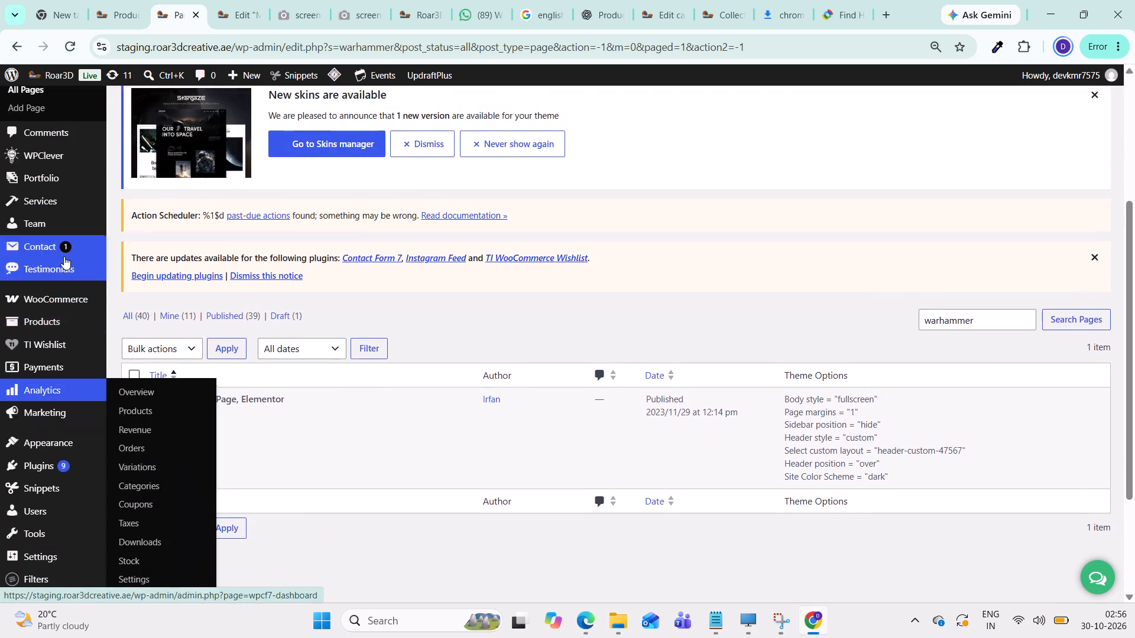
{"action": "scroll", "coordinate": [64, 256], "scroll_direction": "up", "scroll_amount": 1}
Reopen the full Pages list without the search filter and look through the page titles.
{"action": "left_click", "coordinate": [33, 235]}
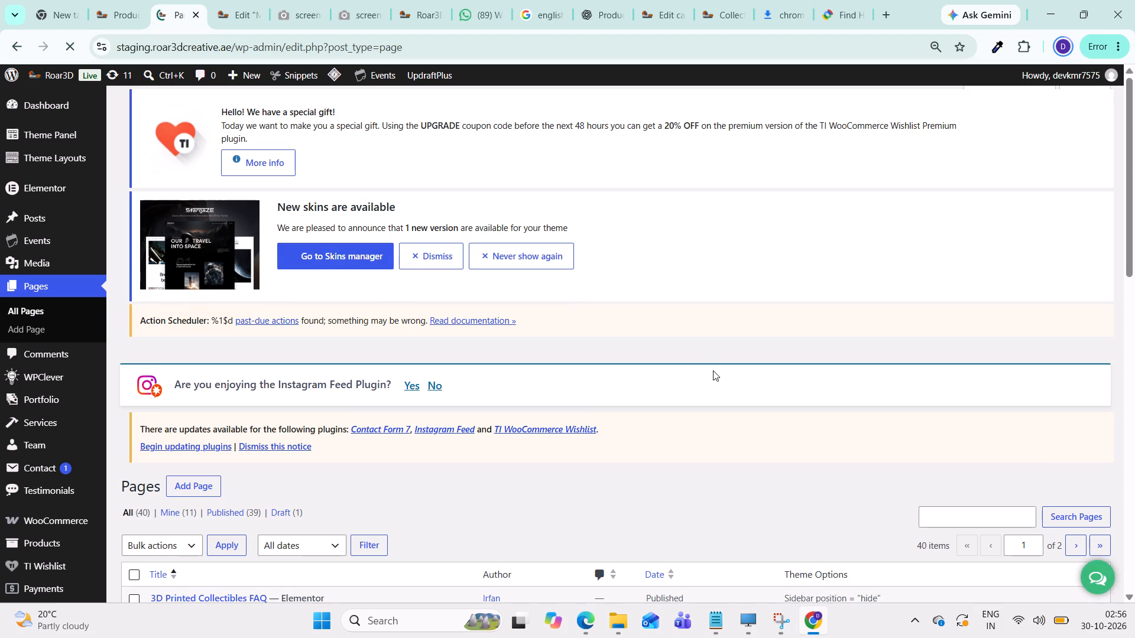
{"action": "scroll", "coordinate": [715, 376], "scroll_direction": "down", "scroll_amount": 8}
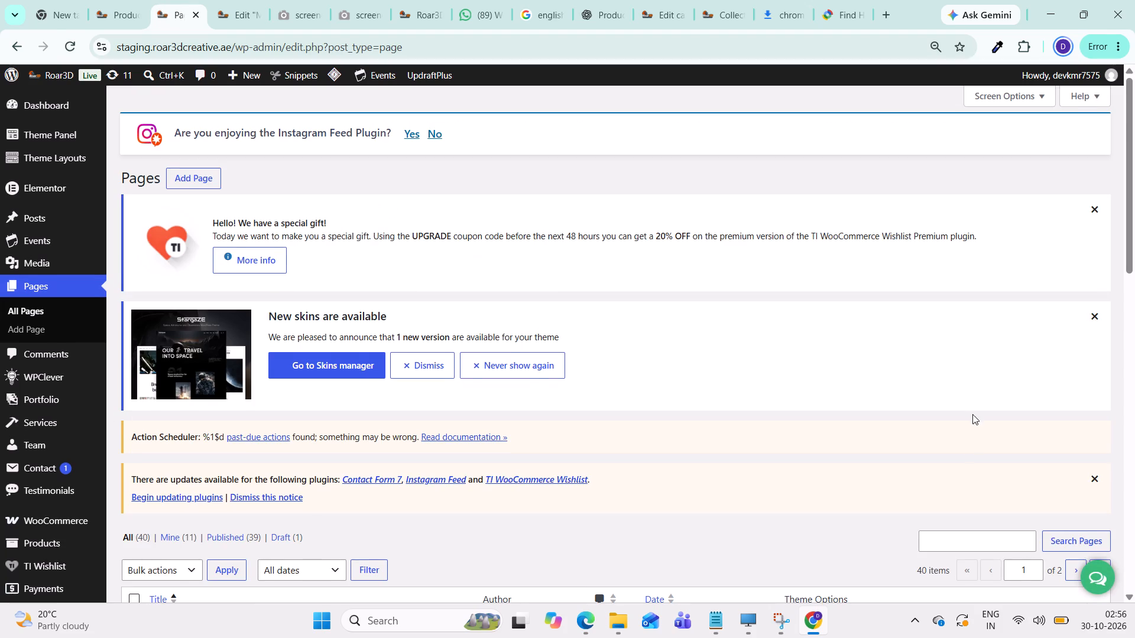
{"action": "scroll", "coordinate": [972, 424], "scroll_direction": "down", "scroll_amount": 4}
{"action": "scroll", "coordinate": [847, 438], "scroll_direction": "down", "scroll_amount": 8}
{"action": "scroll", "coordinate": [847, 437], "scroll_direction": "up", "scroll_amount": 2}
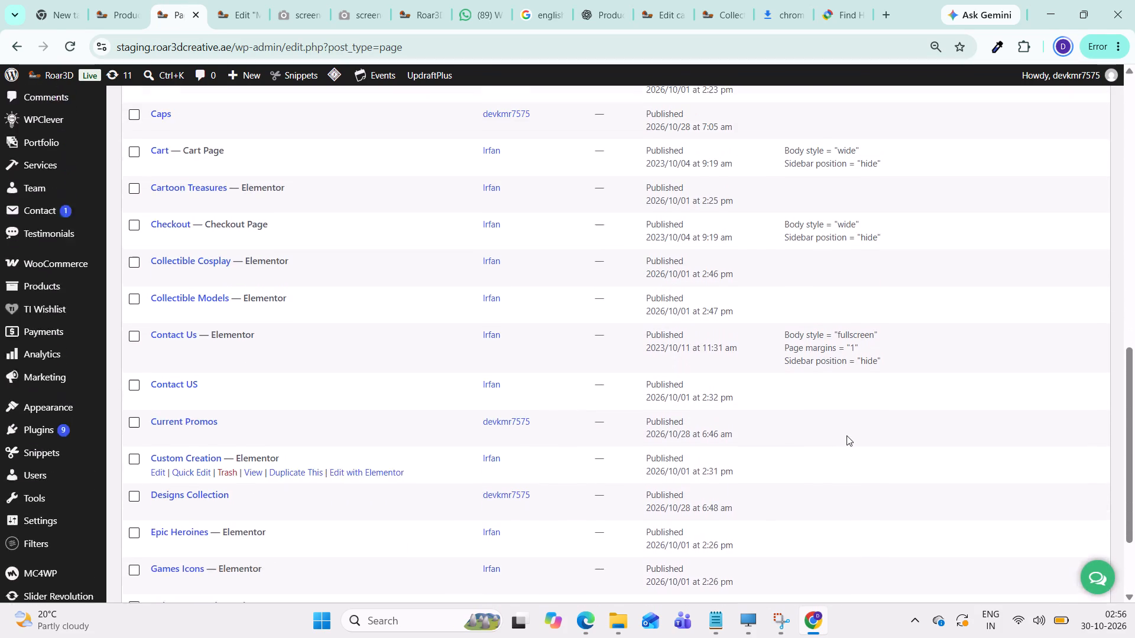
Finish checking the first page of the Pages list, and look through the page titles on its second page.
{"action": "scroll", "coordinate": [847, 435], "scroll_direction": "up", "scroll_amount": 4}
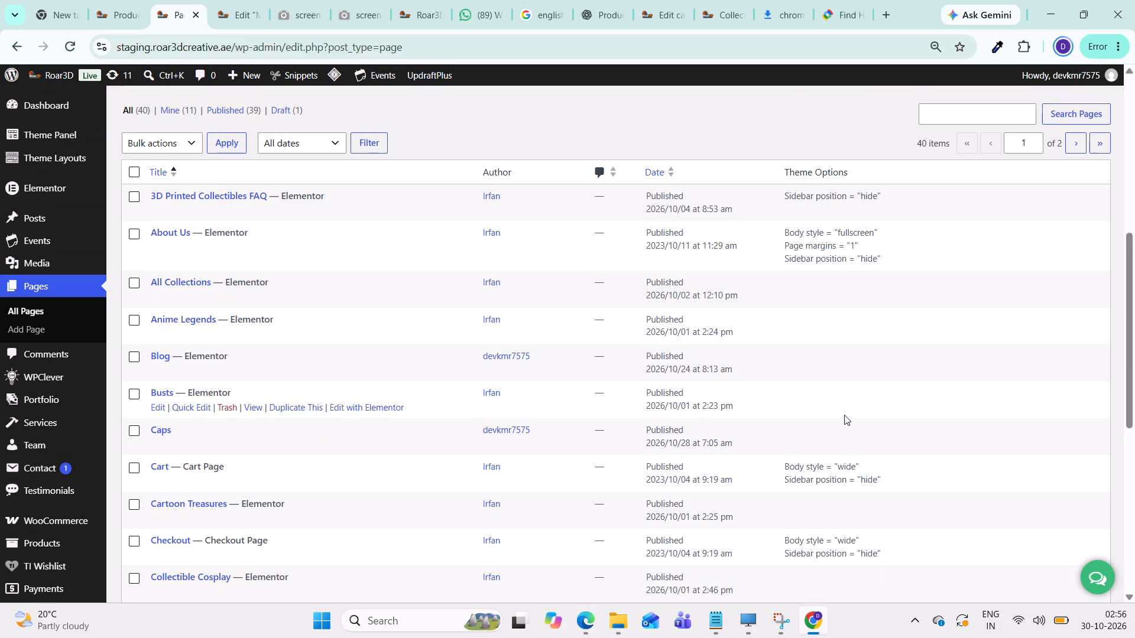
{"action": "scroll", "coordinate": [844, 415], "scroll_direction": "down", "scroll_amount": 5}
{"action": "scroll", "coordinate": [1134, 510], "scroll_direction": "down", "scroll_amount": 6}
{"action": "left_click", "coordinate": [1083, 545]}
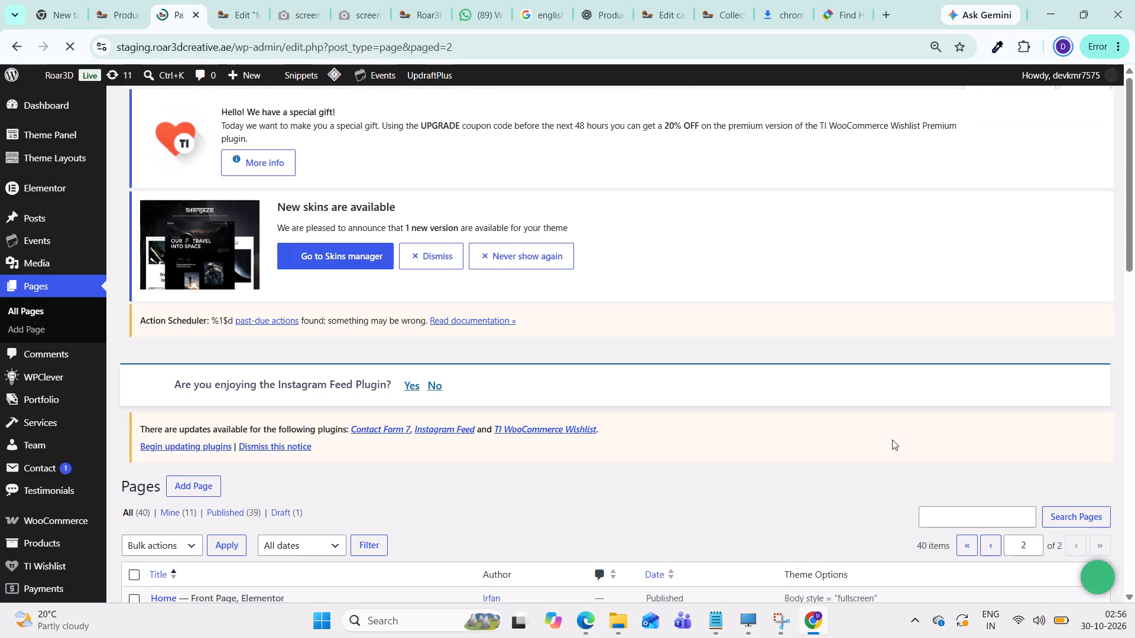
{"action": "scroll", "coordinate": [847, 424], "scroll_direction": "down", "scroll_amount": 7}
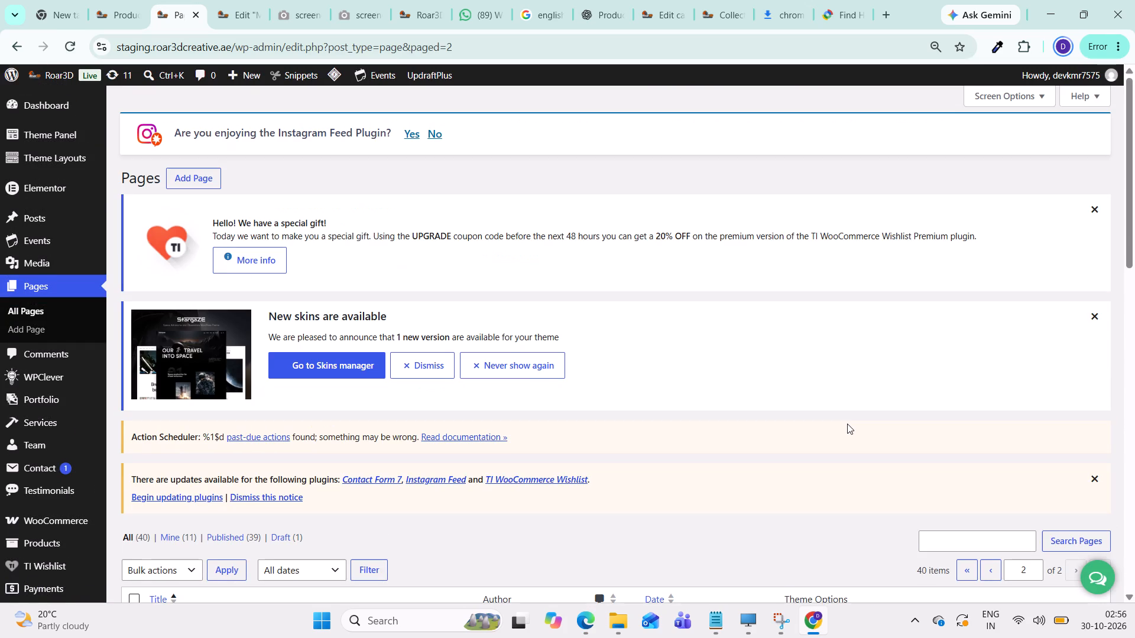
{"action": "scroll", "coordinate": [847, 424], "scroll_direction": "down", "scroll_amount": 2}
{"action": "scroll", "coordinate": [618, 448], "scroll_direction": "down", "scroll_amount": 6}
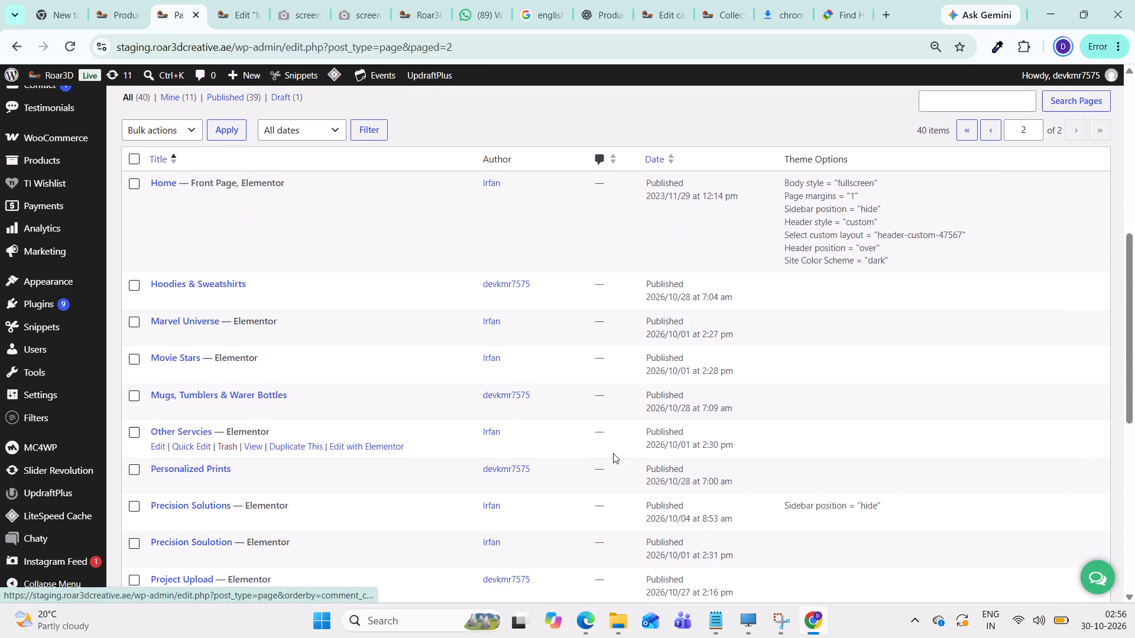
{"action": "scroll", "coordinate": [613, 453], "scroll_direction": "down", "scroll_amount": 4}
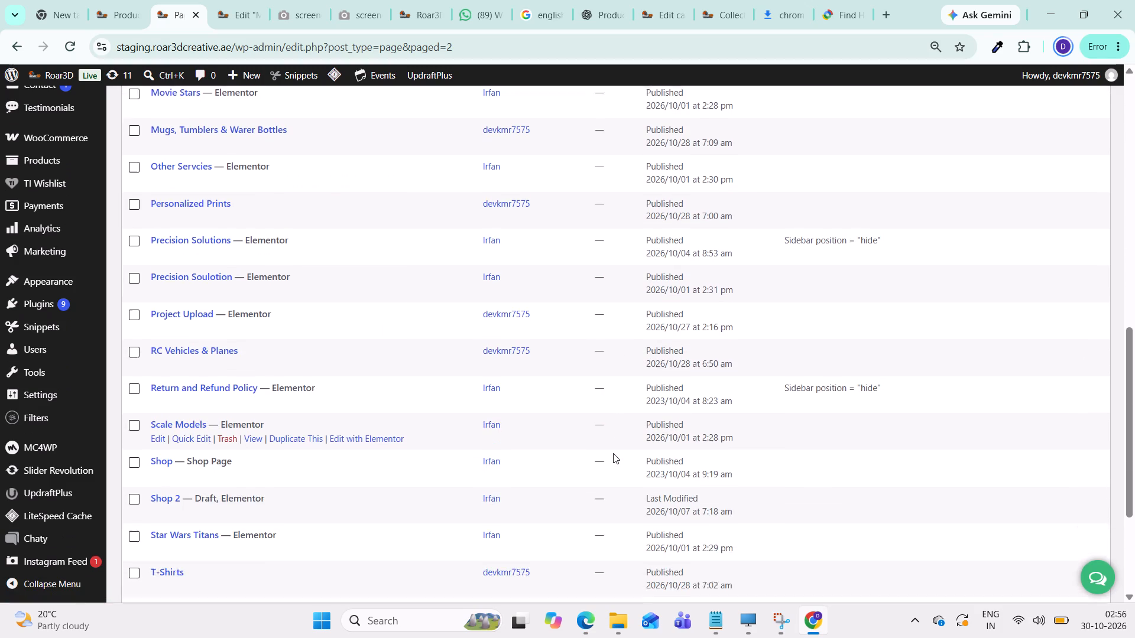
{"action": "scroll", "coordinate": [613, 453], "scroll_direction": "down", "scroll_amount": 3}
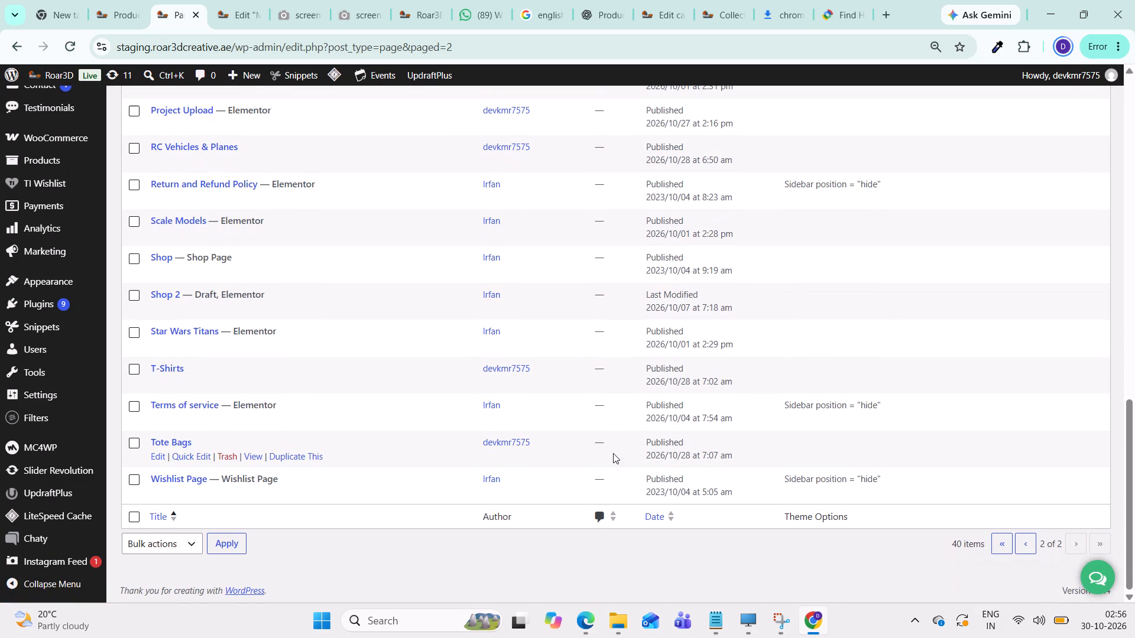
Go back to the first page of the Pages list and look through its page titles again.
{"action": "left_click", "coordinate": [1025, 549]}
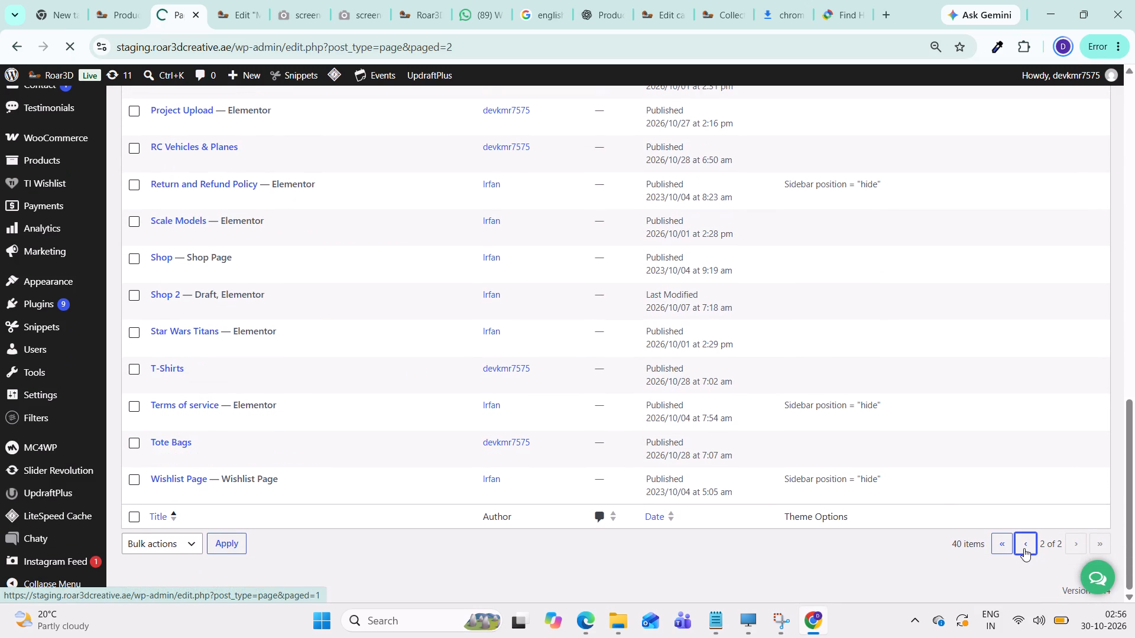
{"action": "scroll", "coordinate": [675, 470], "scroll_direction": "down", "scroll_amount": 2}
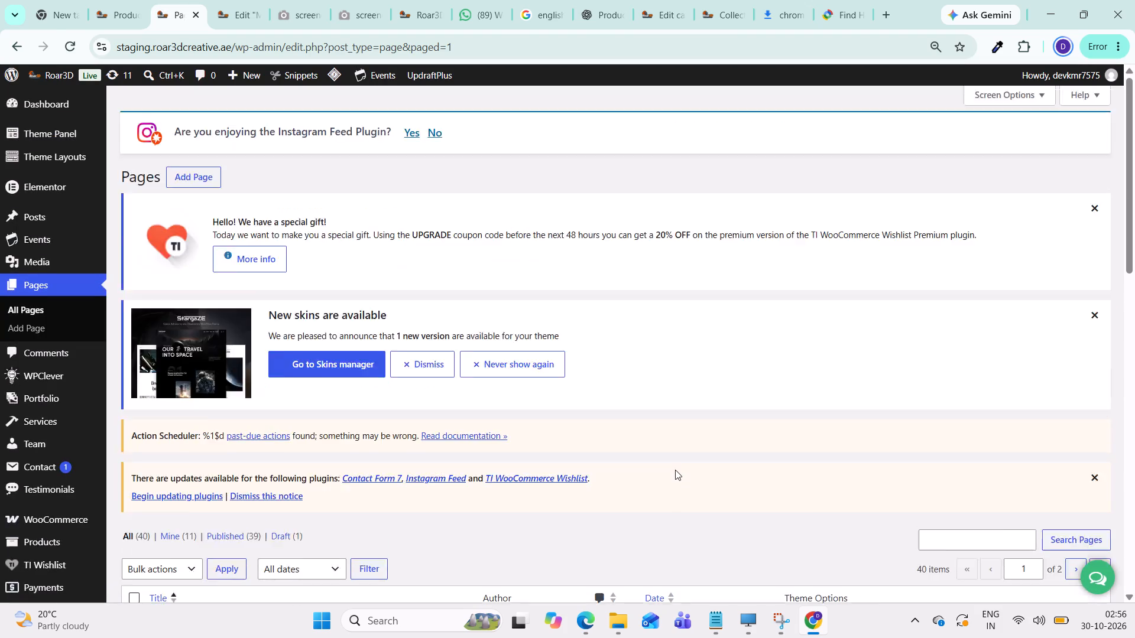
{"action": "scroll", "coordinate": [675, 470], "scroll_direction": "down", "scroll_amount": 5}
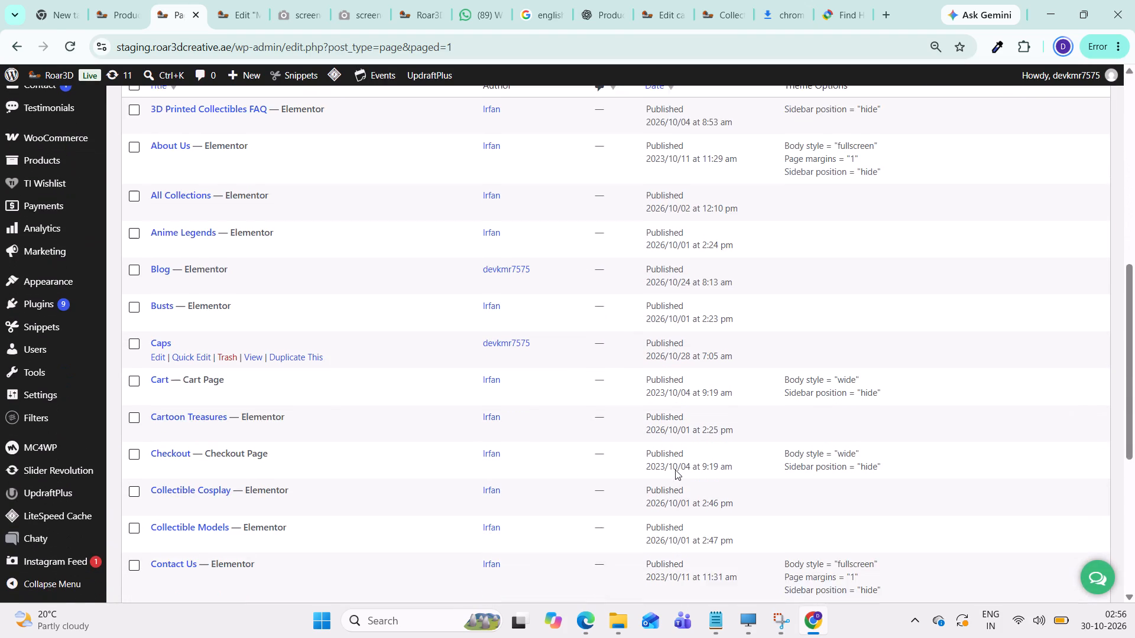
{"action": "scroll", "coordinate": [675, 470], "scroll_direction": "down", "scroll_amount": 4}
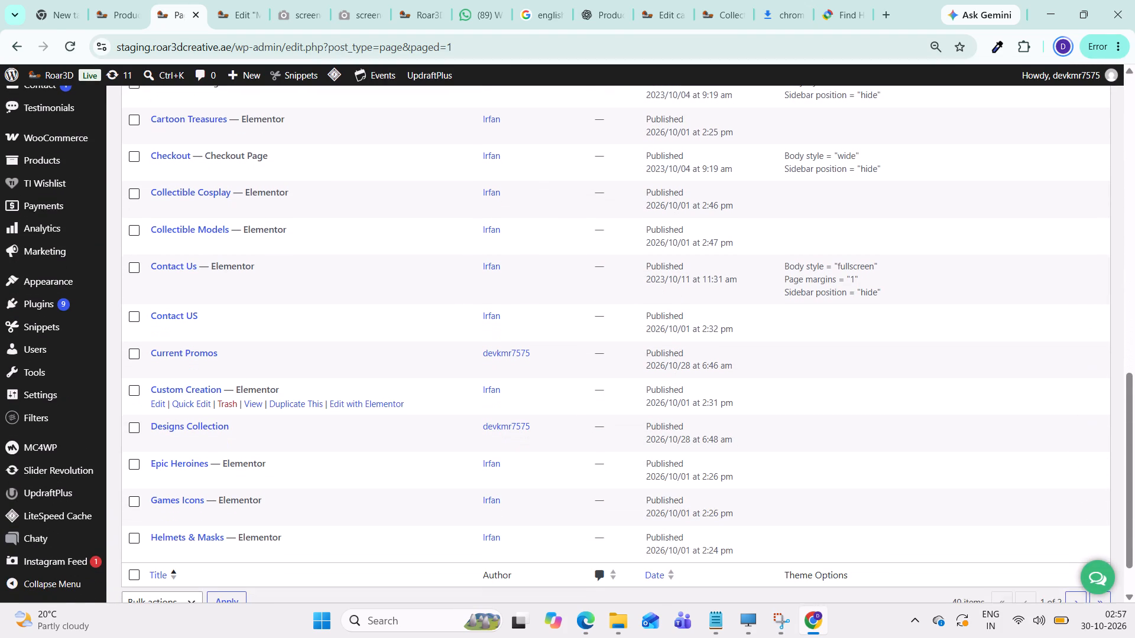
{"action": "scroll", "coordinate": [675, 468], "scroll_direction": "down", "scroll_amount": 2}
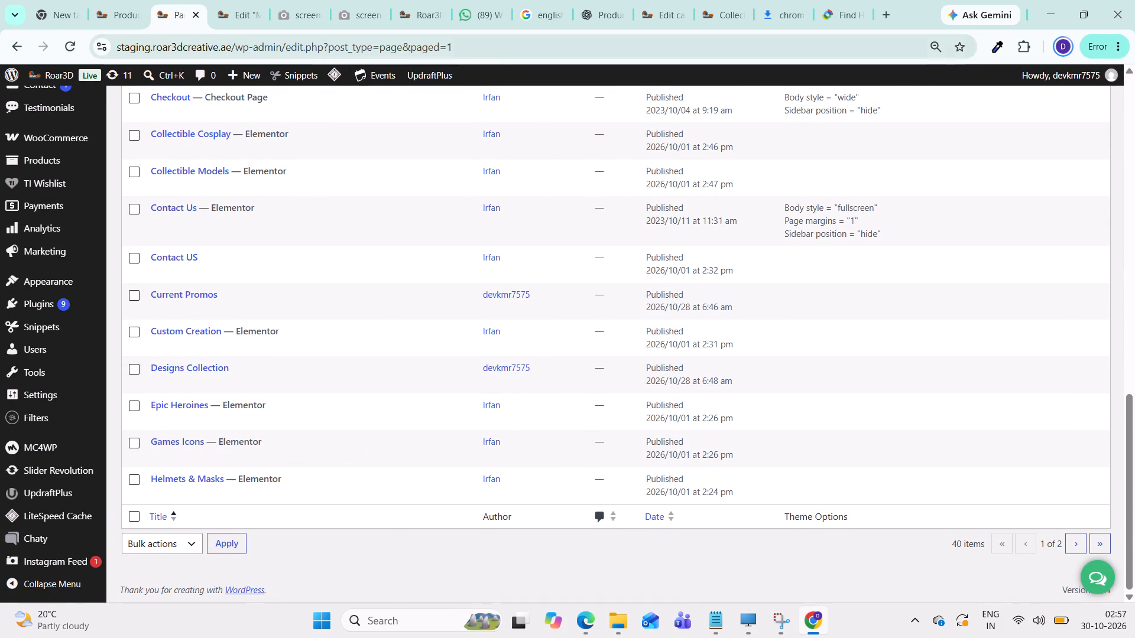
In the Marvel Universe Elementor editor, set the Extended Products grid to 4 columns.
{"action": "left_click", "coordinate": [236, 19]}
{"action": "scroll", "coordinate": [659, 222], "scroll_direction": "up", "scroll_amount": 2}
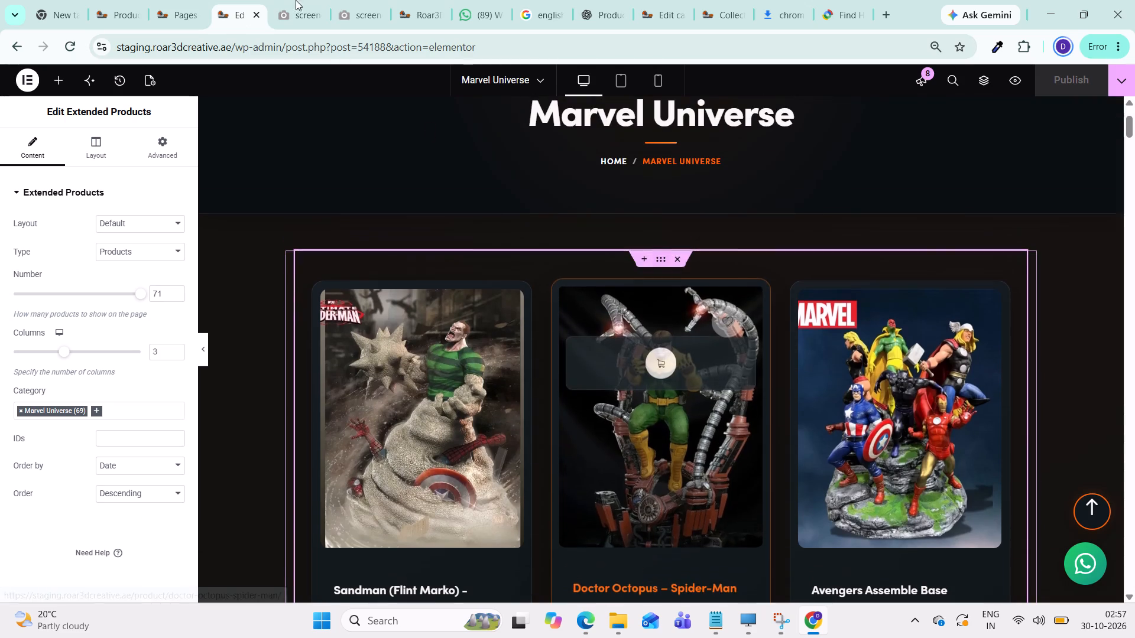
{"action": "left_click", "coordinate": [178, 4]}
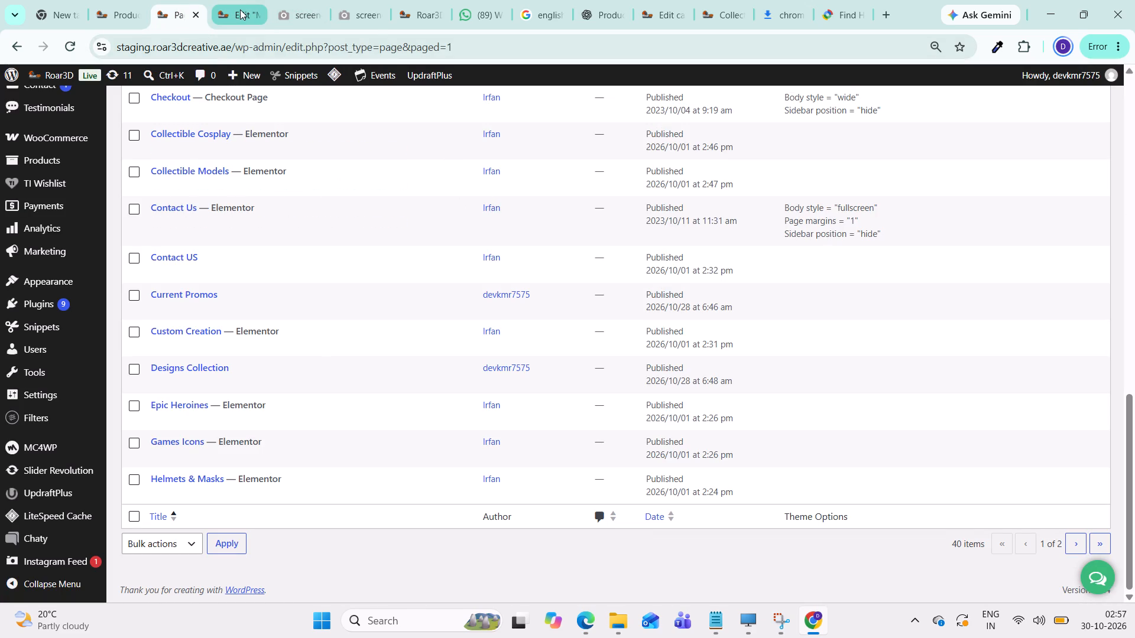
{"action": "left_click", "coordinate": [215, 7]}
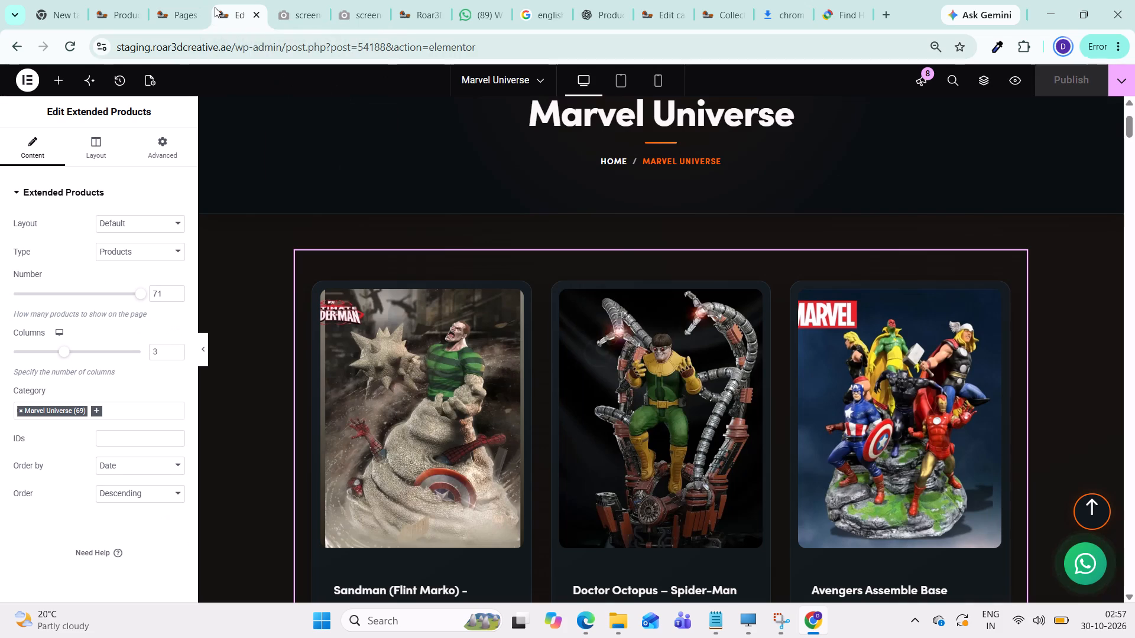
{"action": "scroll", "coordinate": [661, 255], "scroll_direction": "up", "scroll_amount": 2}
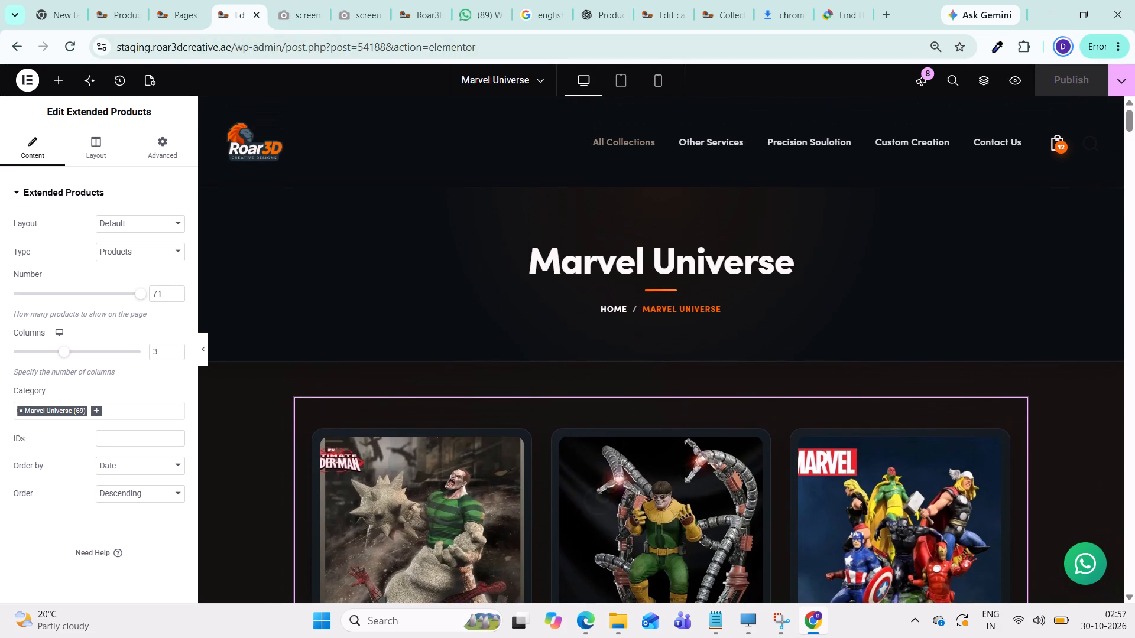
{"action": "scroll", "coordinate": [661, 255], "scroll_direction": "down", "scroll_amount": 2}
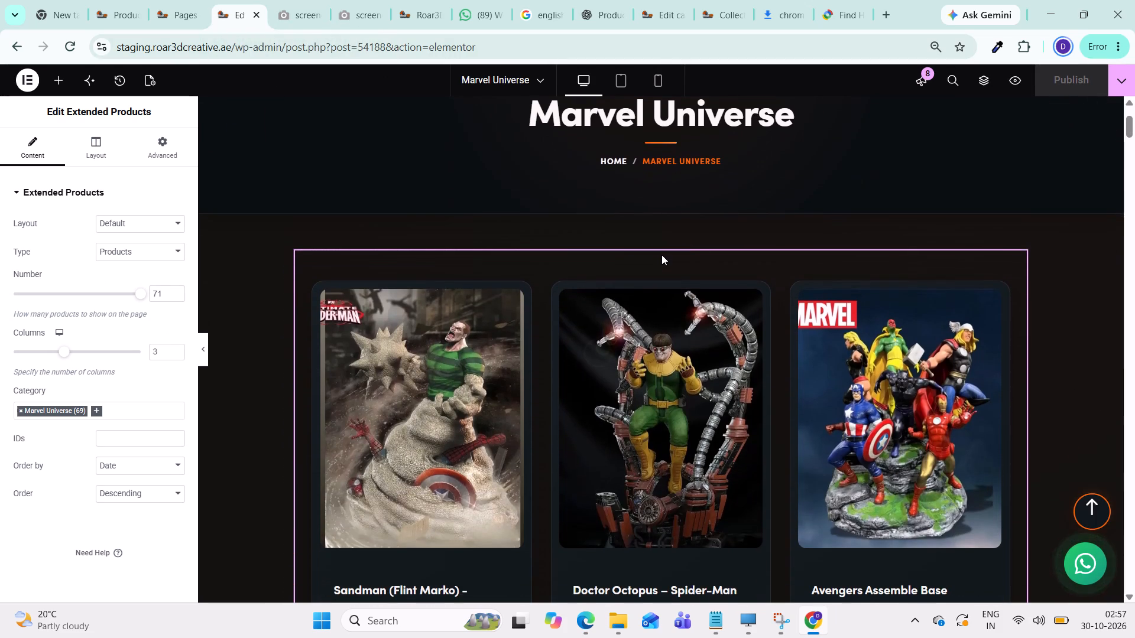
{"action": "scroll", "coordinate": [661, 255], "scroll_direction": "down", "scroll_amount": 2}
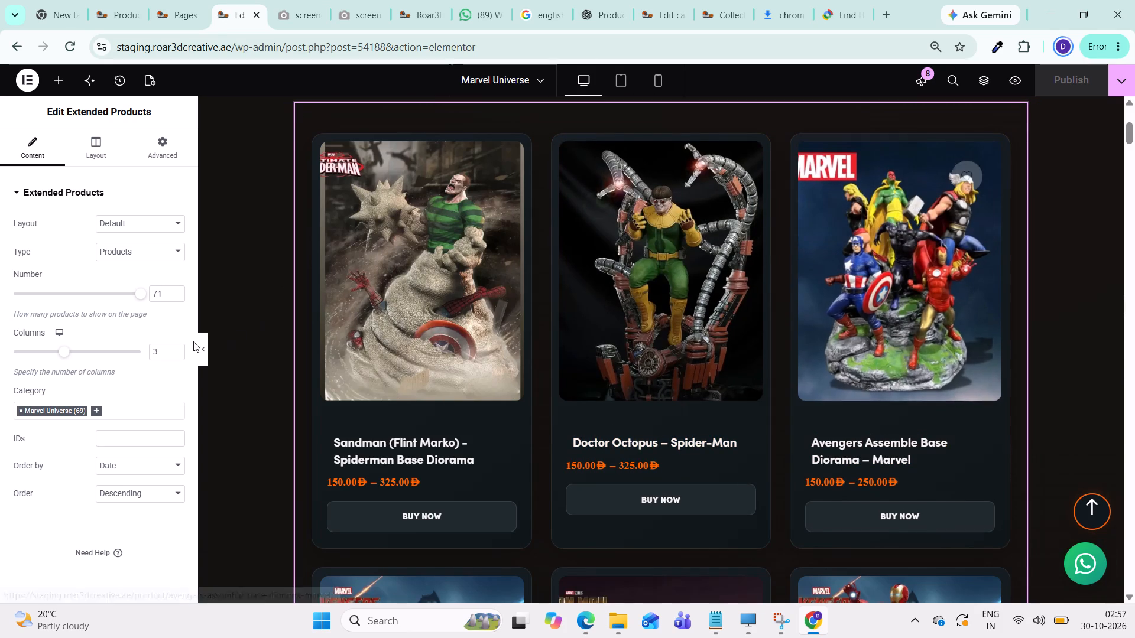
{"action": "left_click", "coordinate": [173, 348]}
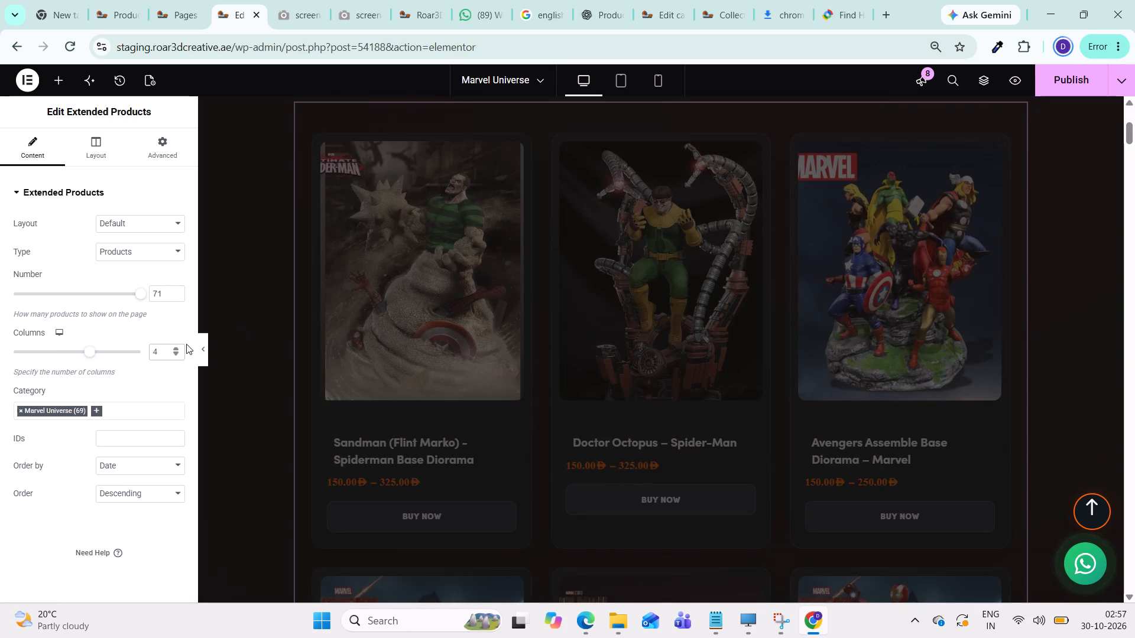